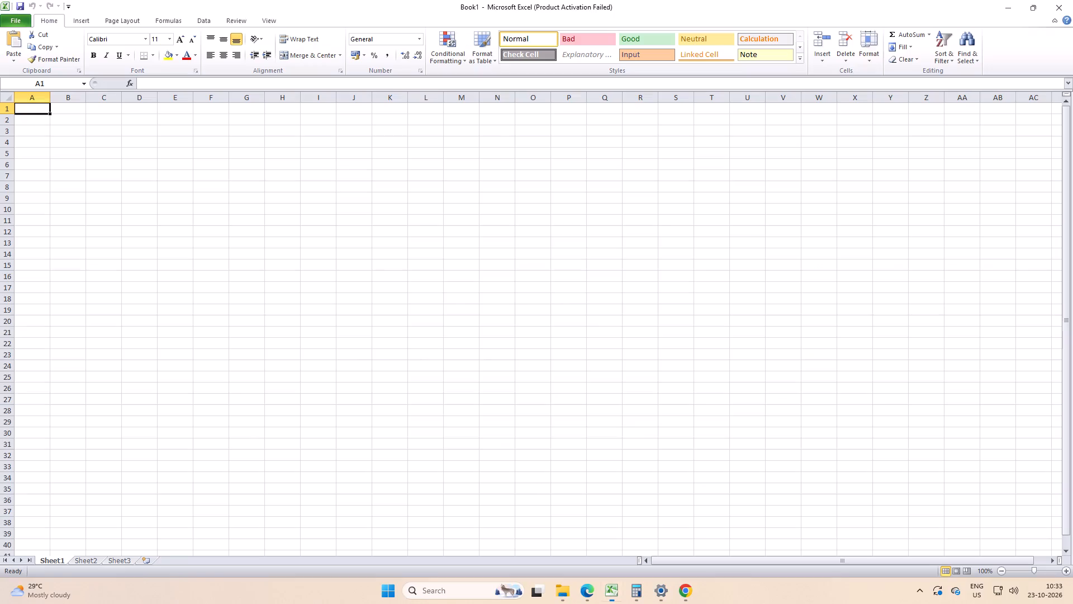
# Calculate 2942402 minus 2786880 with a formula in cell N19 of the blank worksheet.
pyautogui.click(554, 426)
pyautogui.click(648, 403)
pyautogui.click(486, 315)
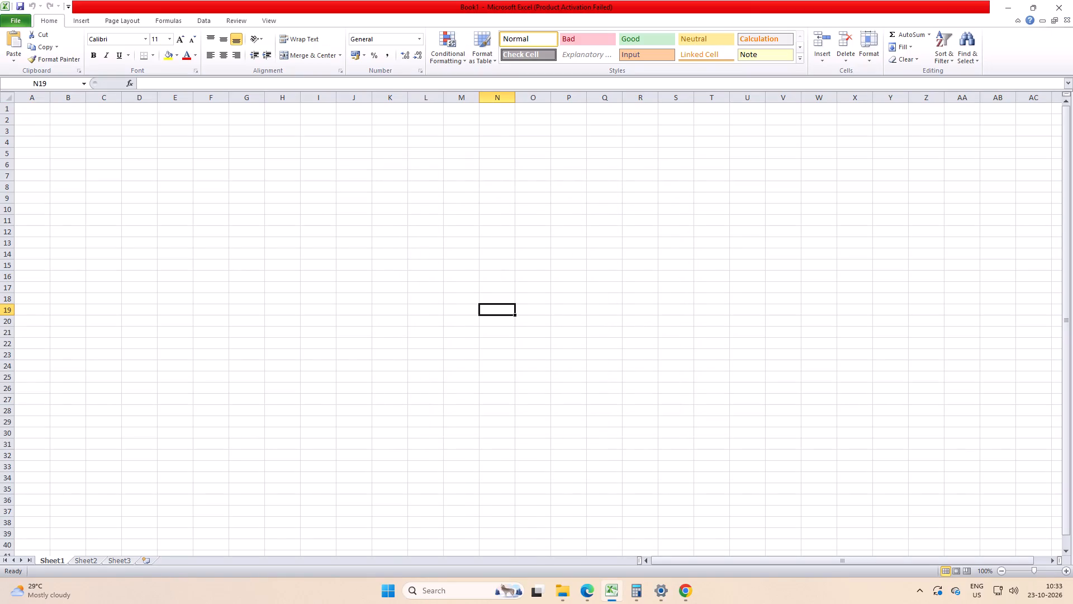
pyautogui.press('=')
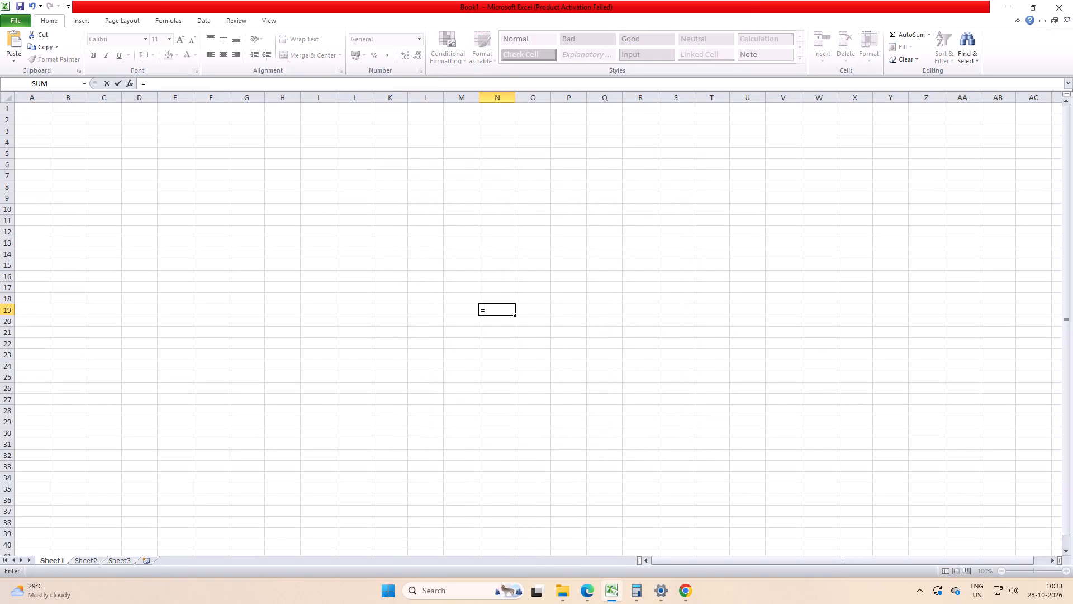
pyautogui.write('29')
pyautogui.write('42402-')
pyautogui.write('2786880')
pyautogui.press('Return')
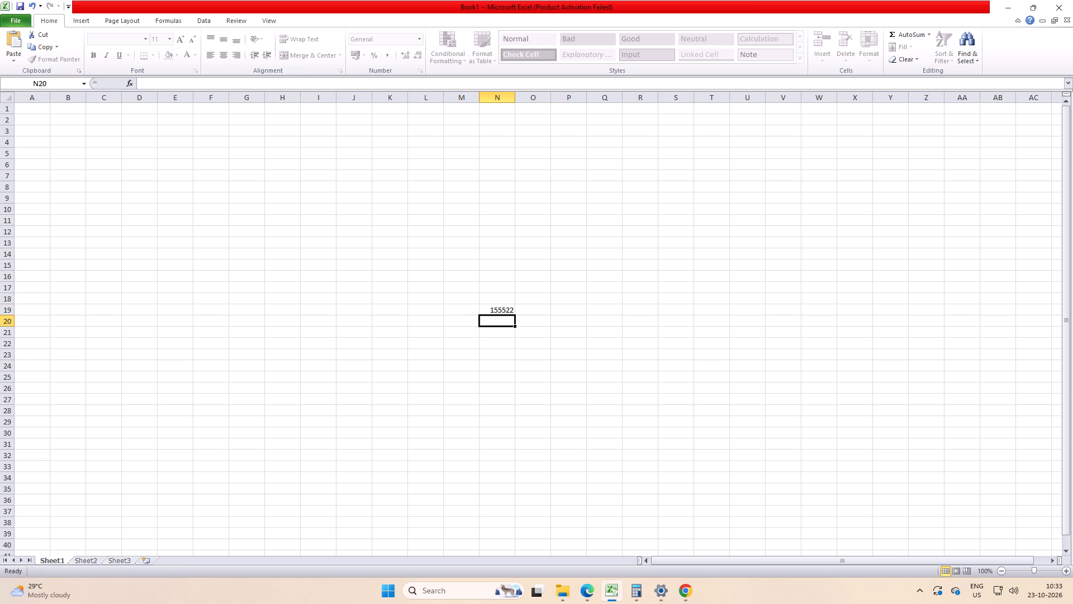
pyautogui.click(496, 336)
# Switch to the Ballari Rural Dvn New Daily collection sheet in Chrome.
pyautogui.click(683, 586)
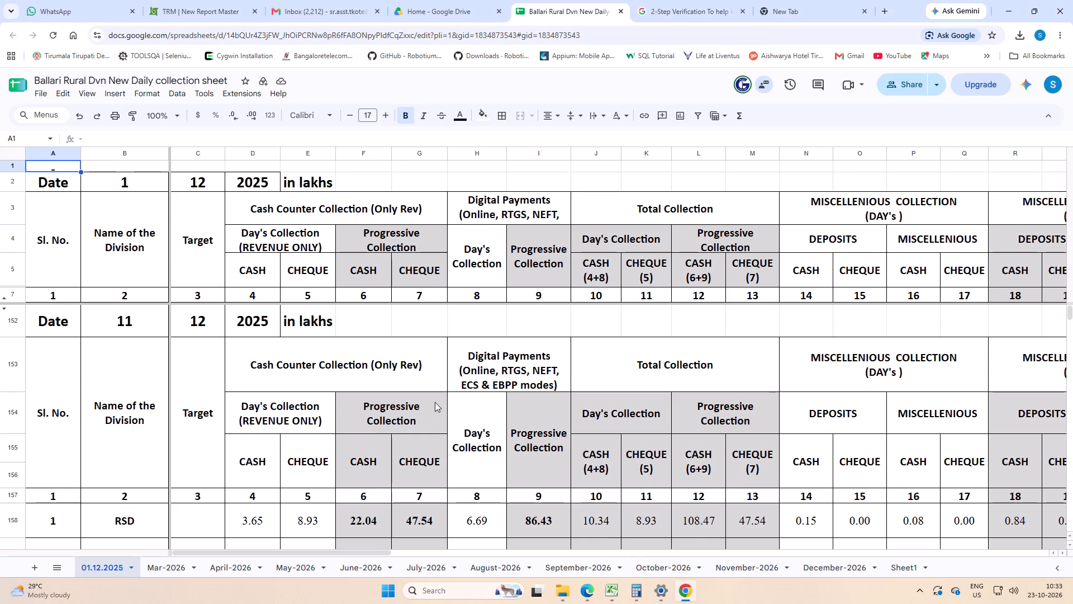
# On the October-2026 sheet, enter Sirguppa's day's counter collection for 22 October: cash 1.55 and cheque 27.86.
pyautogui.scroll(-1, 380, 490)
pyautogui.click(657, 571)
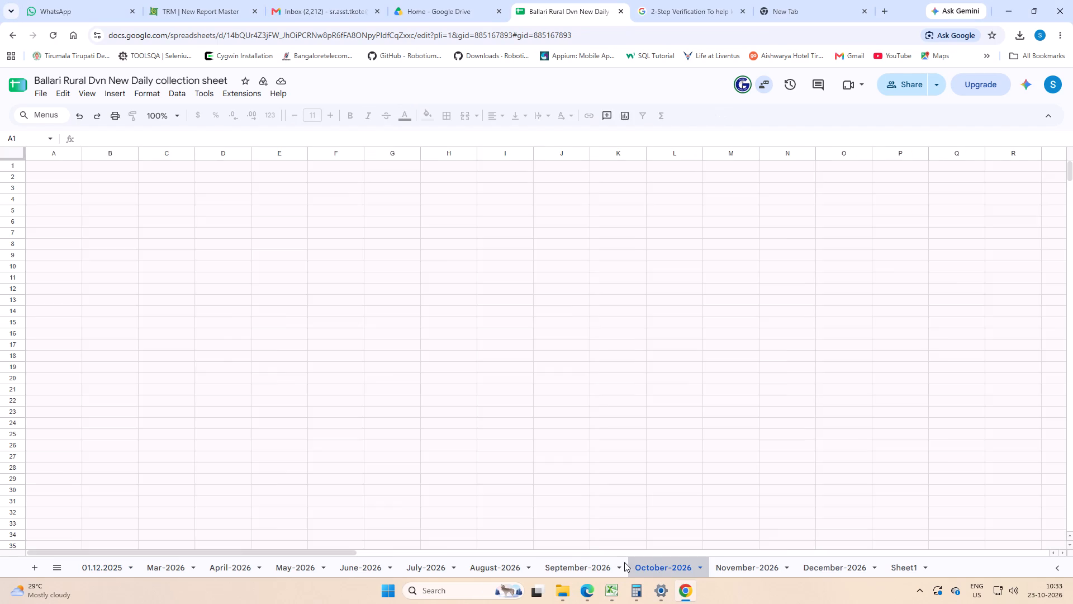
pyautogui.scroll(-20, 382, 489)
pyautogui.scroll(-4, 382, 489)
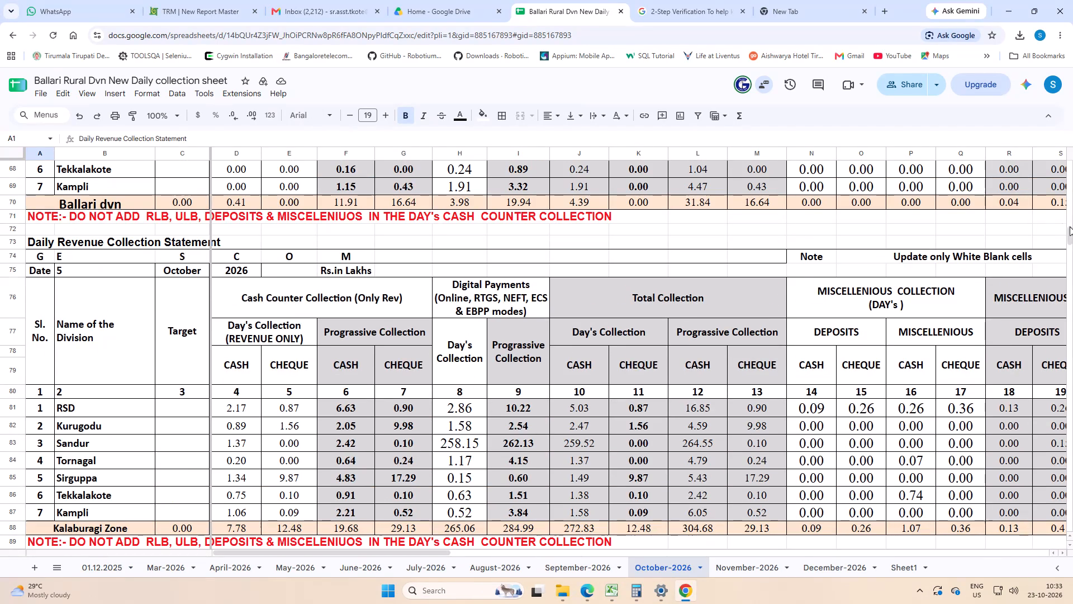
pyautogui.moveTo(1071, 231); pyautogui.dragTo(1072, 424)
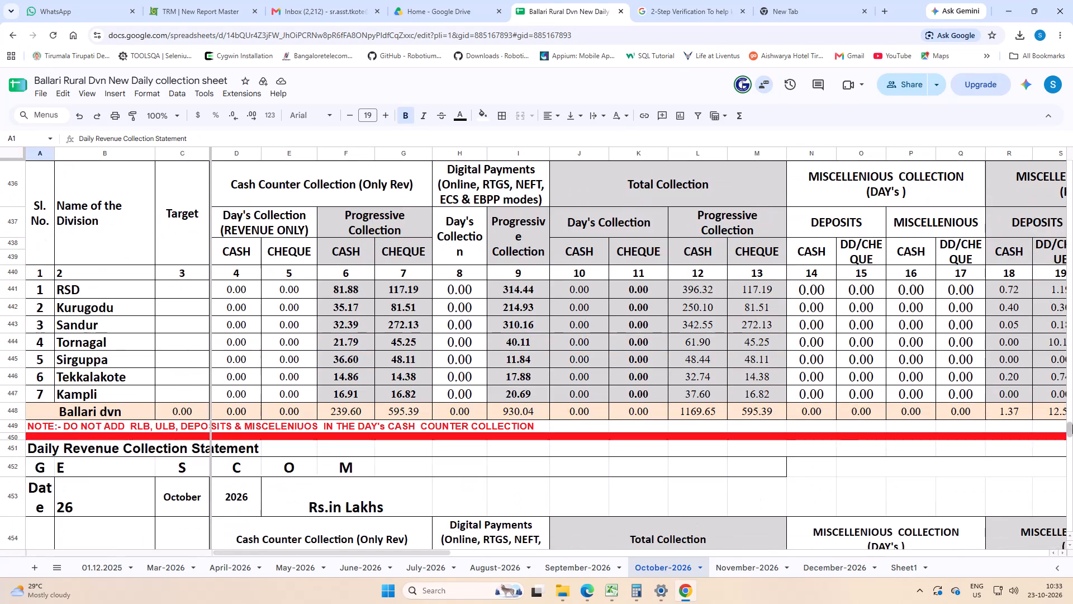
pyautogui.scroll(-4, 440, 497)
pyautogui.scroll(15, 180, 460)
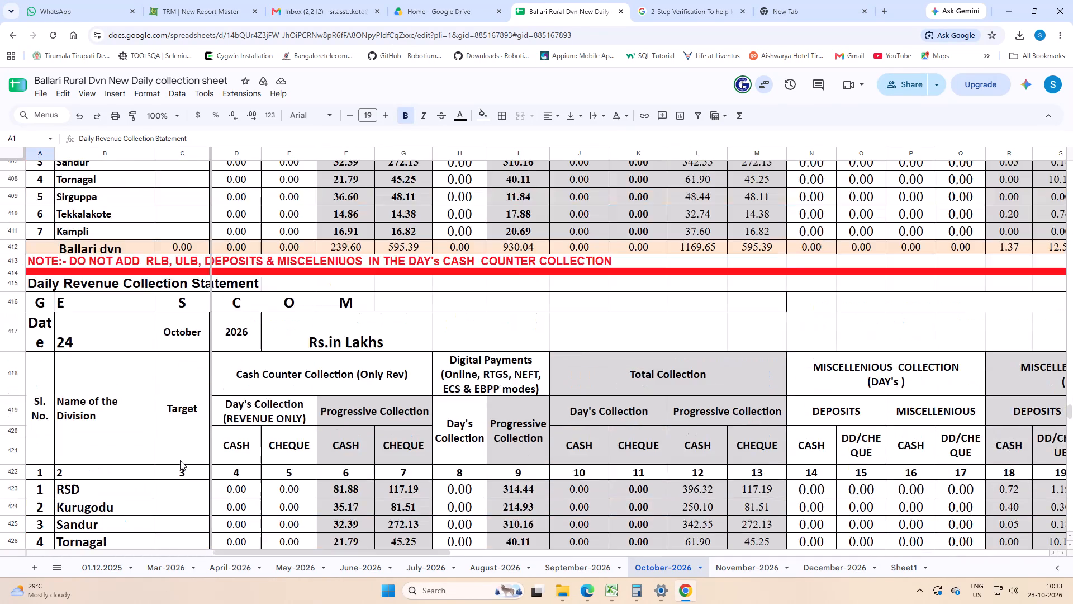
pyautogui.scroll(9, 180, 460)
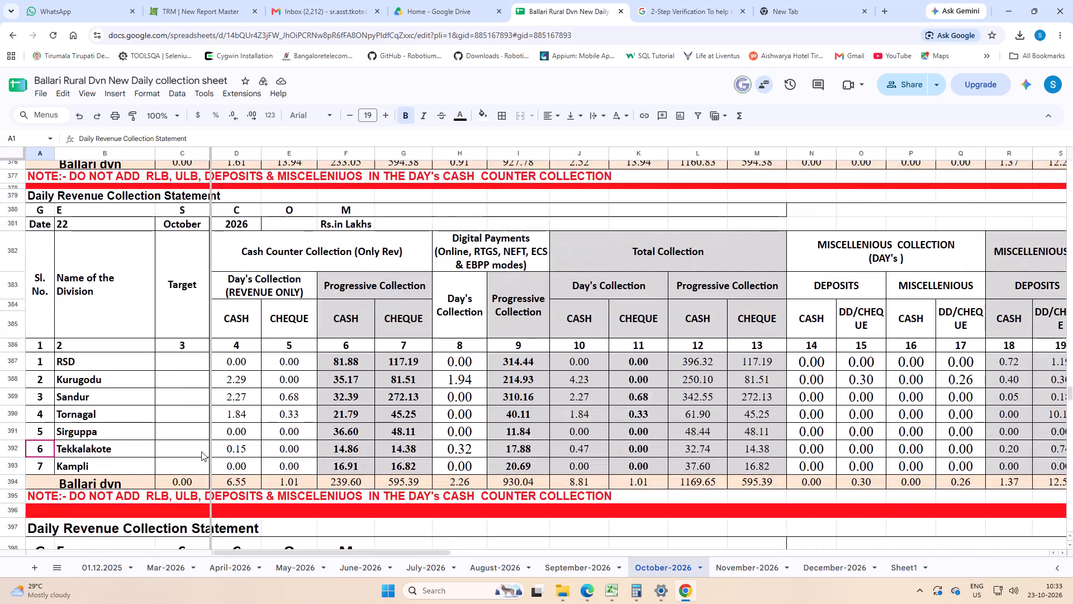
pyautogui.click(239, 433)
pyautogui.write('1.55')
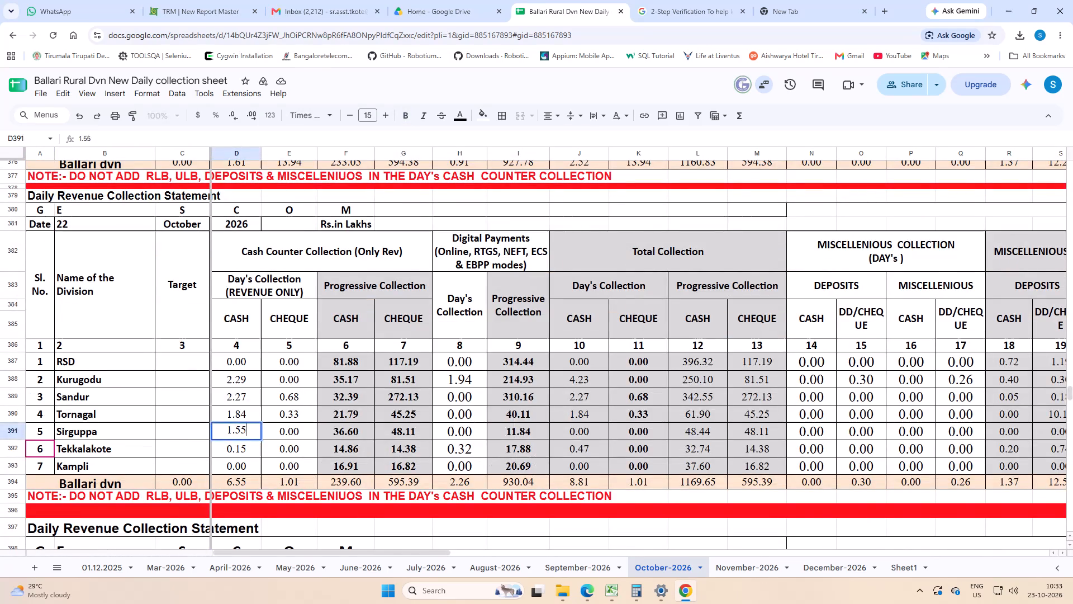
pyautogui.press('Return')
pyautogui.click(292, 435)
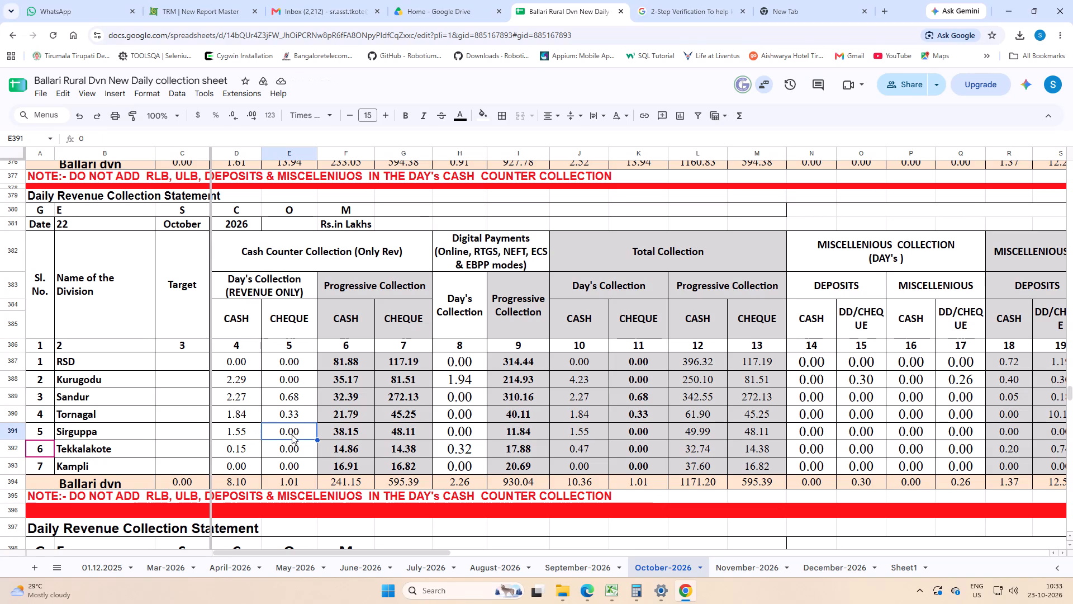
pyautogui.write('27.86')
pyautogui.press('Return')
# Enter Sirguppa's day's remittance for 22 October as 4.13 cash and 27.38 cheque, and return to the row's start.
pyautogui.press('Up')
pyautogui.press('Right')
pyautogui.press('Right')
pyautogui.press('Right')
pyautogui.press('Right')
pyautogui.press('Right')
pyautogui.press('Right')
pyautogui.press('Right')
pyautogui.press('Right')
pyautogui.press('Right')
pyautogui.press('Right')
pyautogui.press('Right')
pyautogui.press('Right')
pyautogui.press('Right')
pyautogui.press('Right')
pyautogui.press('Right')
pyautogui.press('Right')
pyautogui.press('Right')
pyautogui.press('Right')
pyautogui.press('Right')
pyautogui.press('Right')
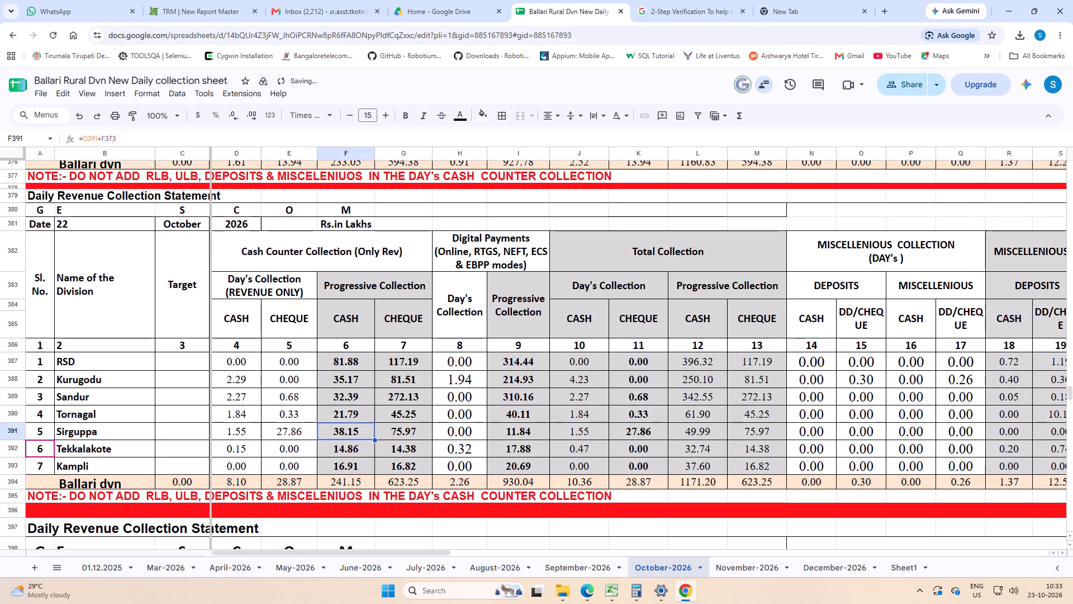
pyautogui.press('Left')
pyautogui.press('Left')
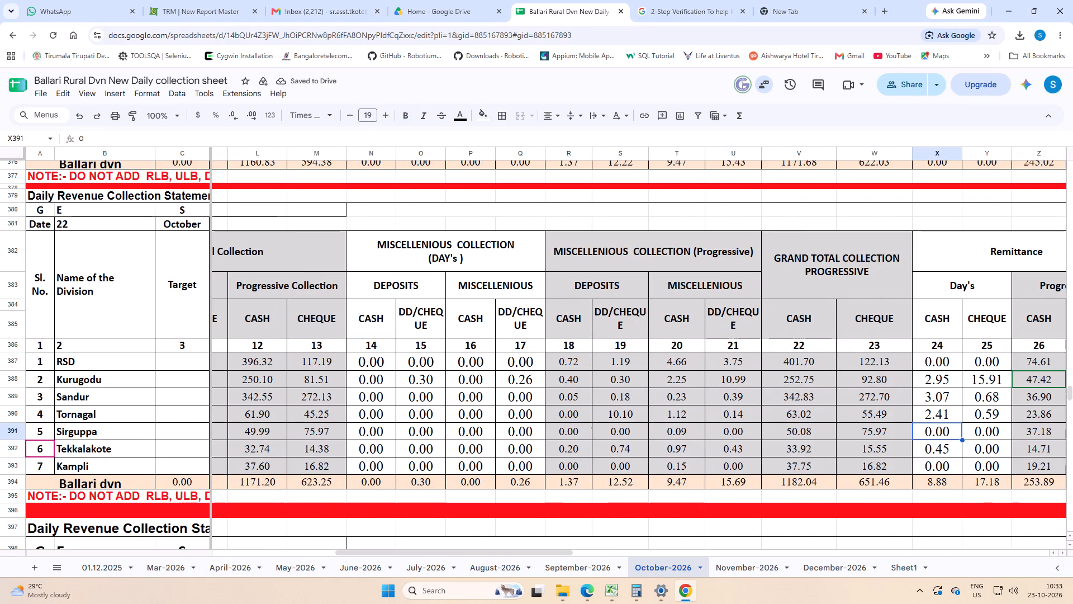
pyautogui.write('4.13')
pyautogui.press('Right')
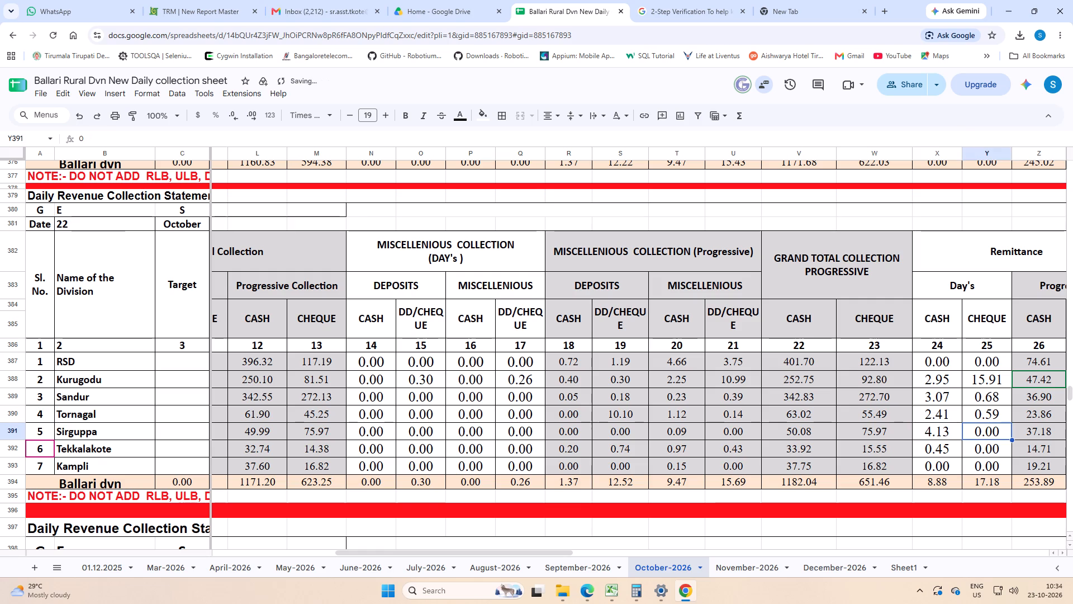
pyautogui.write('27.38')
pyautogui.press('Right')
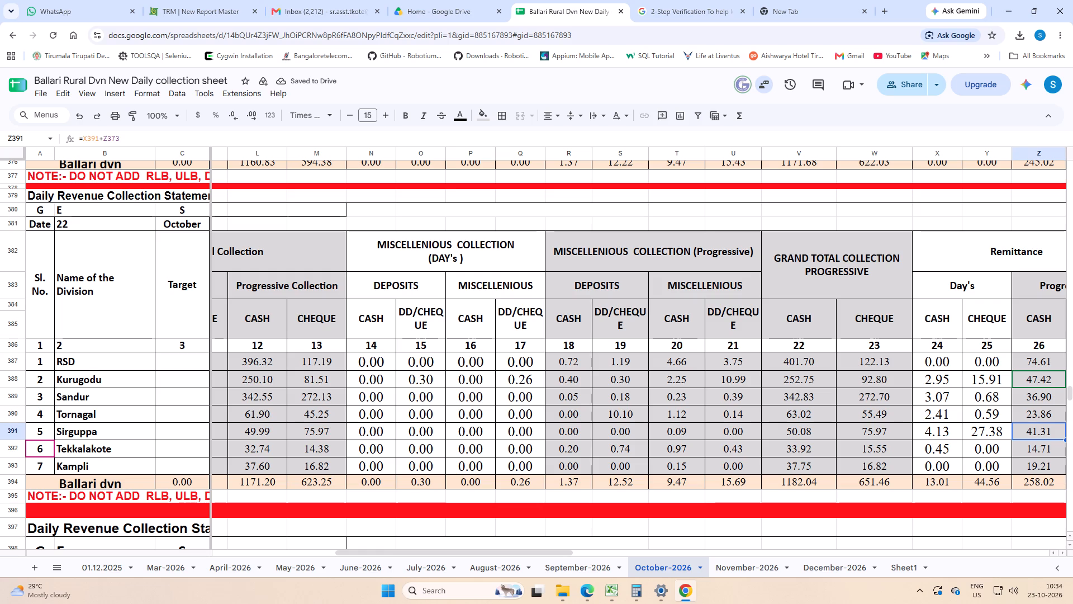
pyautogui.press('Left')
pyautogui.press('Left')
pyautogui.press('Left')
pyautogui.press('Left')
pyautogui.press('Left')
pyautogui.press('Left')
pyautogui.press('Left')
pyautogui.press('Left')
pyautogui.press('Left')
pyautogui.press('Left')
pyautogui.press('Left')
pyautogui.press('Left')
pyautogui.press('Left')
pyautogui.press('Left')
pyautogui.press('Left')
pyautogui.press('Left')
pyautogui.press('Left')
pyautogui.press('Left')
pyautogui.press('Left')
pyautogui.press('Left')
pyautogui.press('Left')
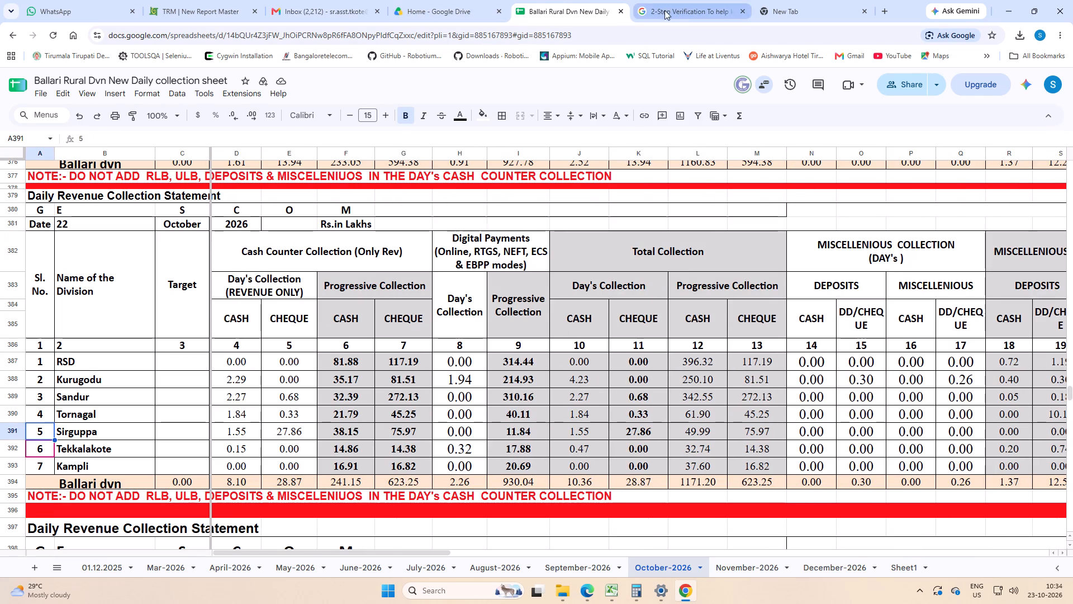
# Switch to the TRM report site and select the CollectionAbstractReport among the Collection reports.
pyautogui.click(210, 0)
pyautogui.scroll(4, 350, 233)
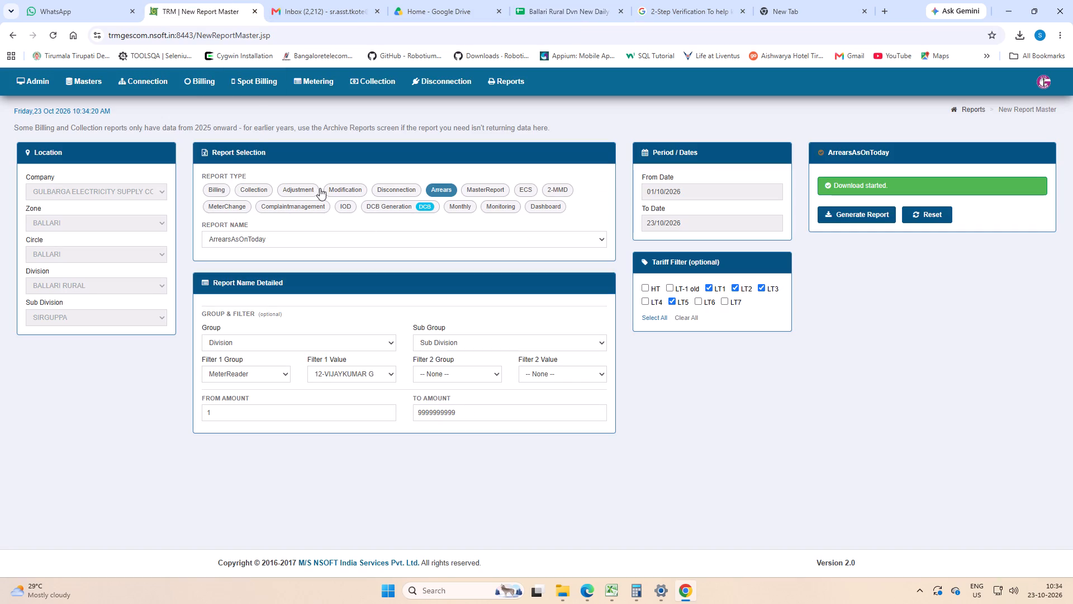
pyautogui.click(263, 193)
pyautogui.click(262, 245)
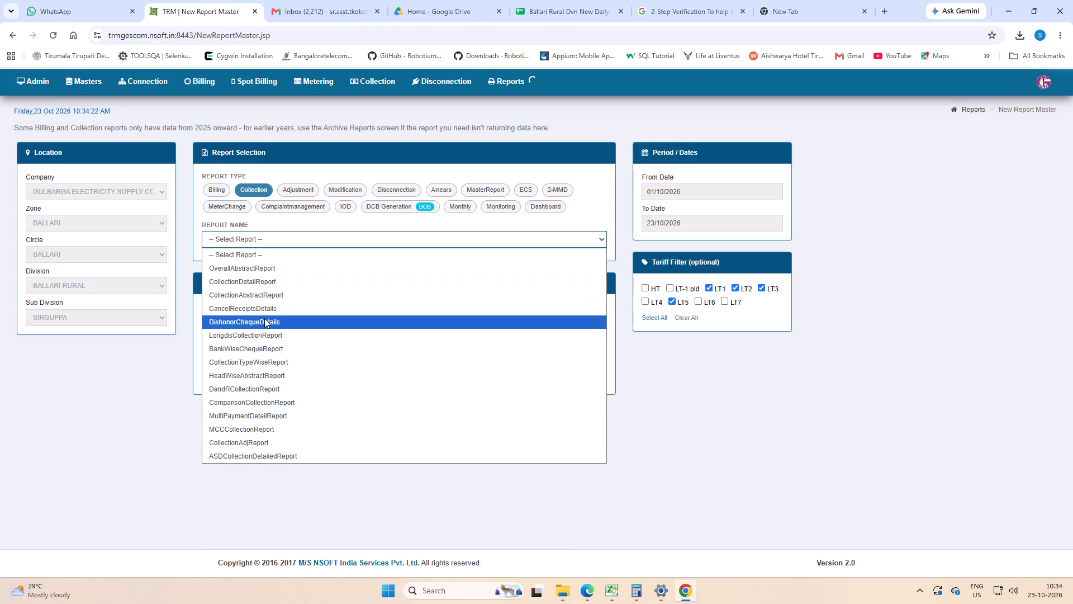
pyautogui.click(258, 295)
# Group the report by Division and Sub Division, filter it to sub division SIRGUPPA, and set the collection category to Revenue.
pyautogui.click(257, 361)
pyautogui.click(258, 333)
pyautogui.click(261, 341)
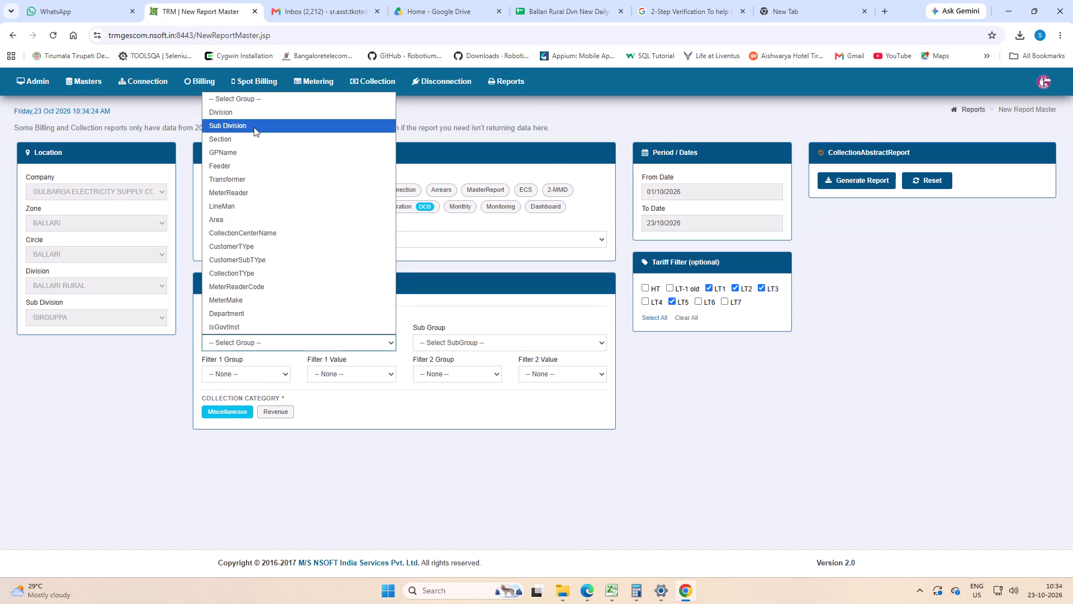
pyautogui.click(251, 112)
pyautogui.click(465, 345)
pyautogui.click(441, 120)
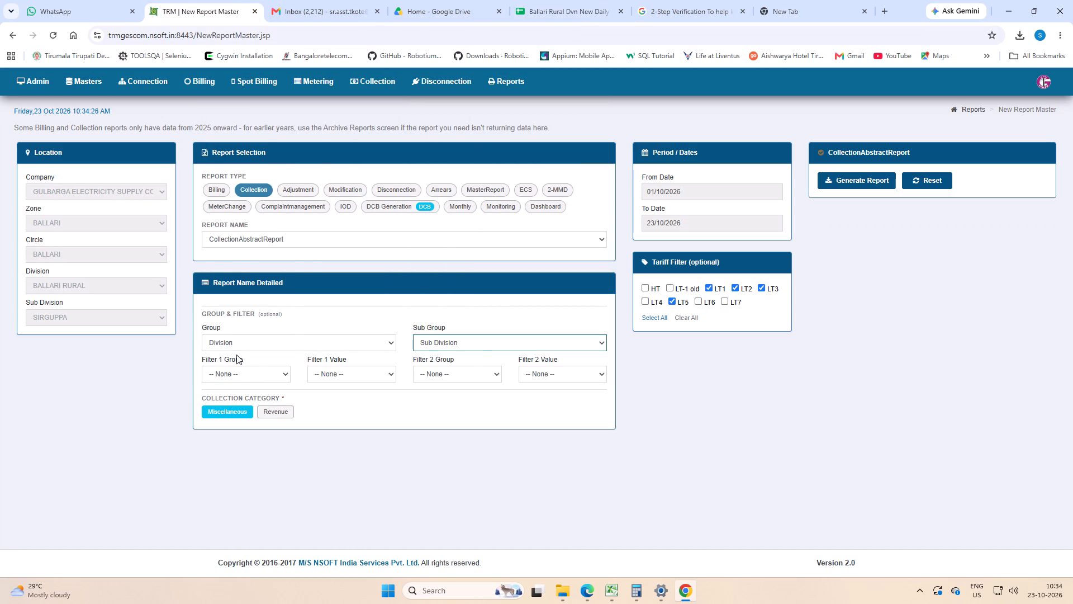
pyautogui.click(241, 373)
pyautogui.click(243, 163)
pyautogui.click(341, 380)
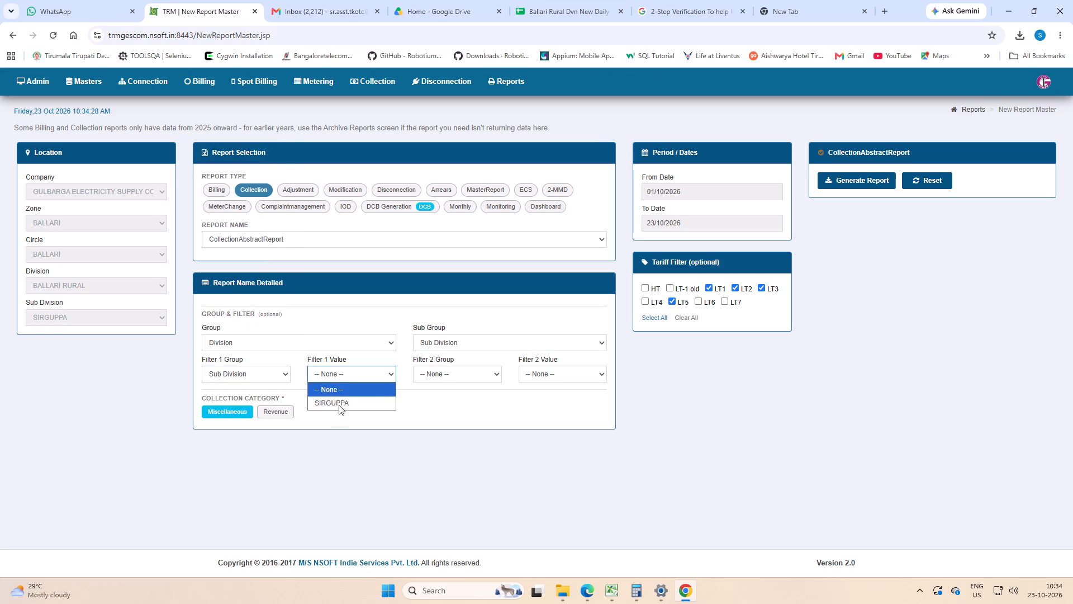
pyautogui.click(335, 404)
pyautogui.click(263, 419)
pyautogui.click(278, 420)
pyautogui.click(277, 414)
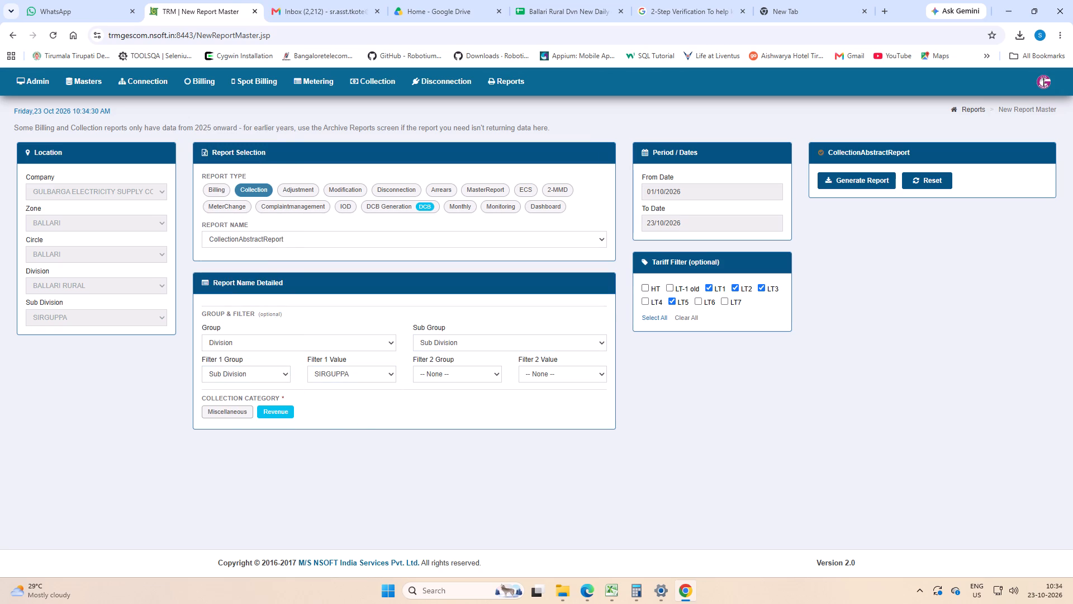
# Include the LT7 tariff and set both the From and To dates of the report to 22/10/2026.
pyautogui.click(732, 302)
pyautogui.click(697, 181)
pyautogui.moveTo(696, 187); pyautogui.dragTo(698, 194)
pyautogui.click(721, 299)
pyautogui.click(708, 228)
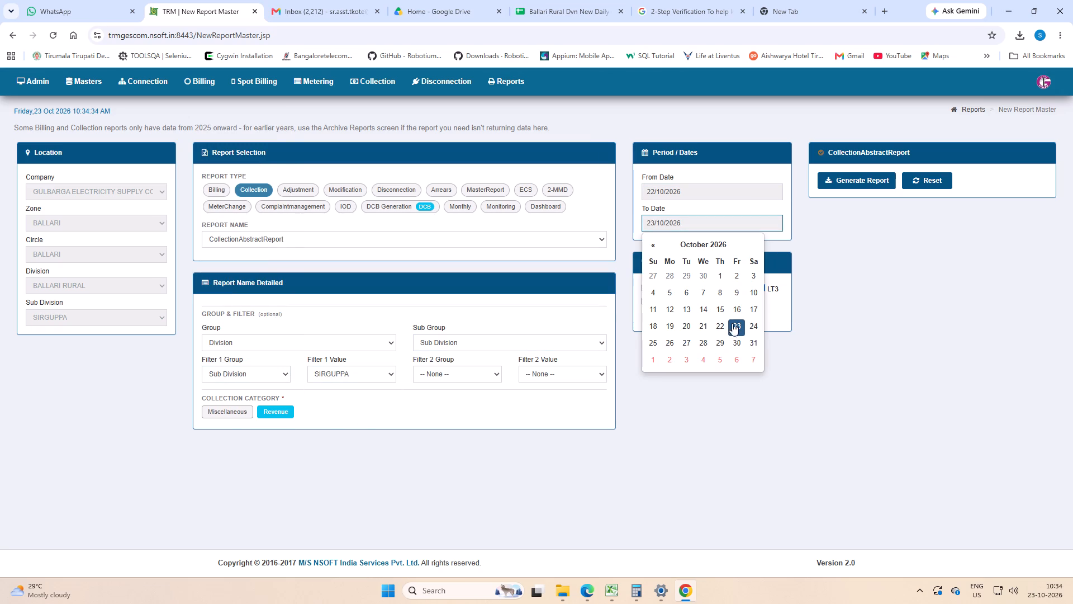
pyautogui.click(726, 327)
# Generate the revenue collection abstract as a PDF, check Sirguppa's online amount, and close the report.
pyautogui.click(866, 159)
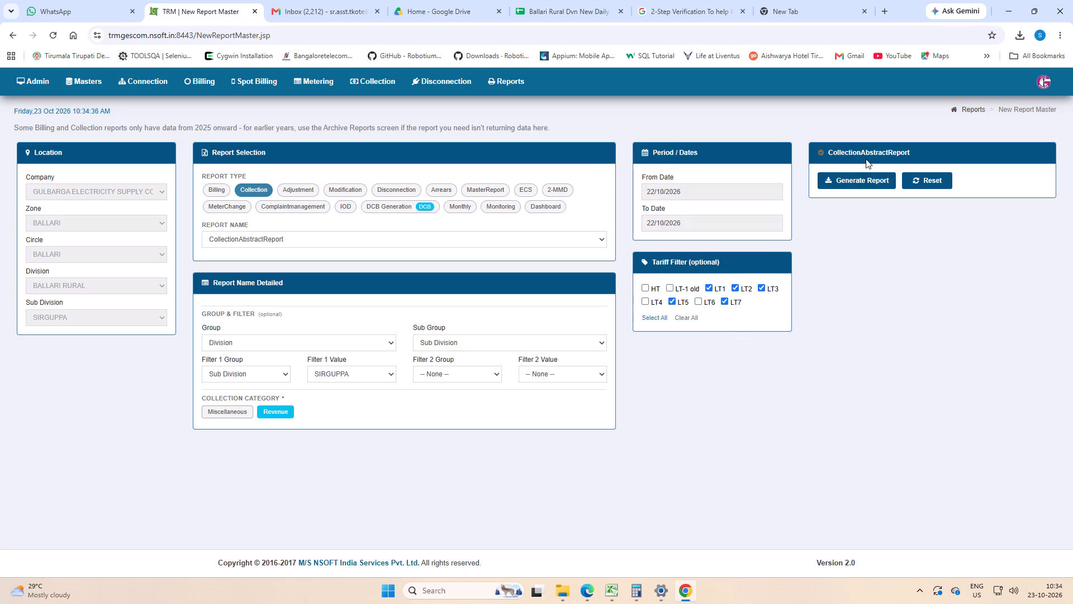
pyautogui.click(865, 183)
pyautogui.click(566, 171)
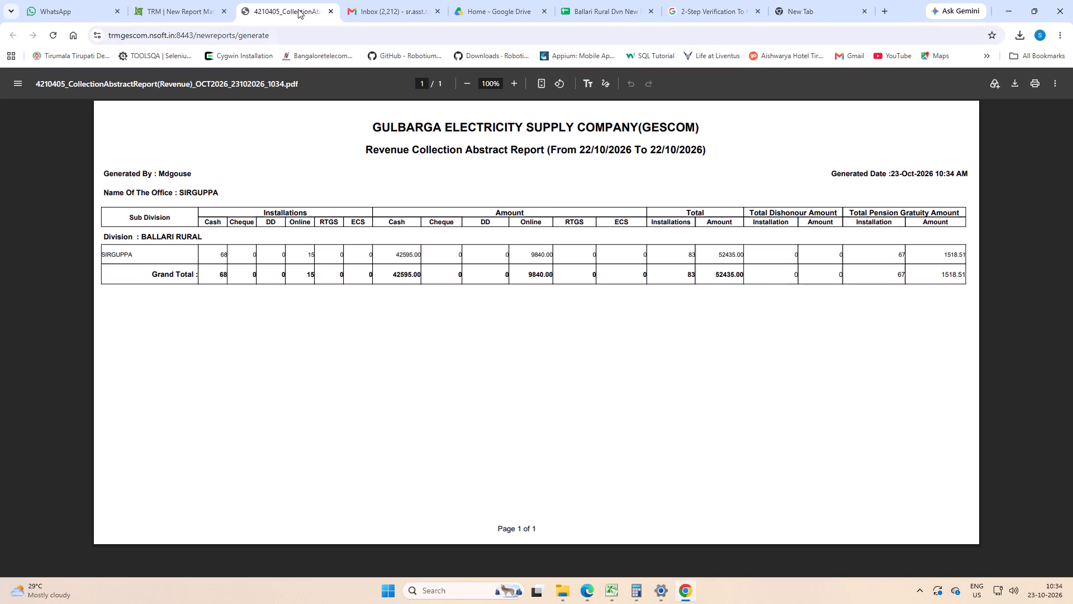
pyautogui.click(326, 9)
# Back in the daily collection sheet, enter 0.09 as Sirguppa's digital payments day's collection for 22 October.
pyautogui.click(391, 0)
pyautogui.click(504, 0)
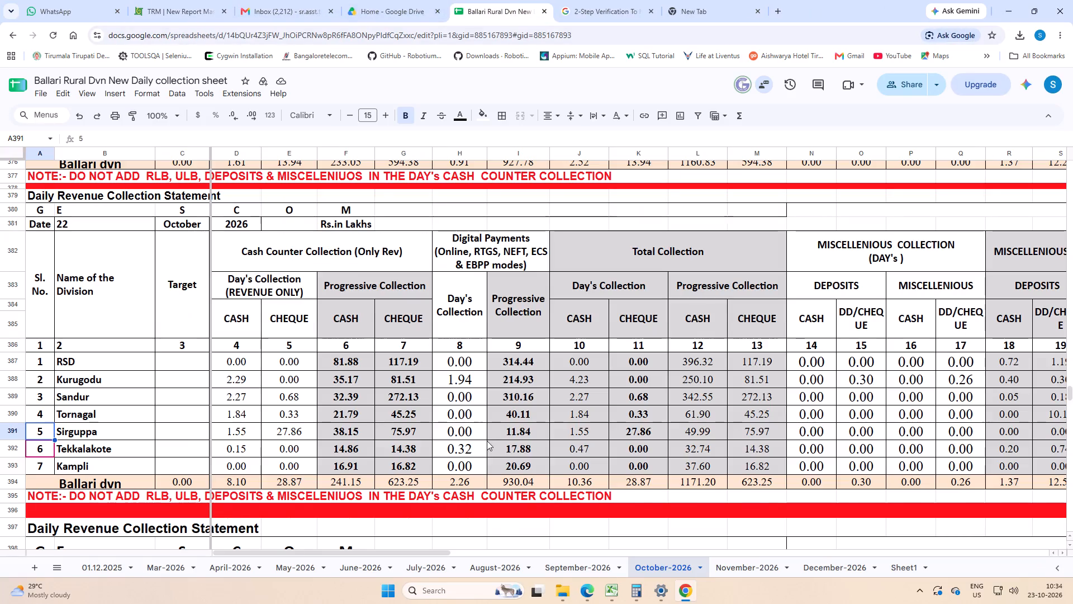
pyautogui.click(464, 433)
pyautogui.write('0.09')
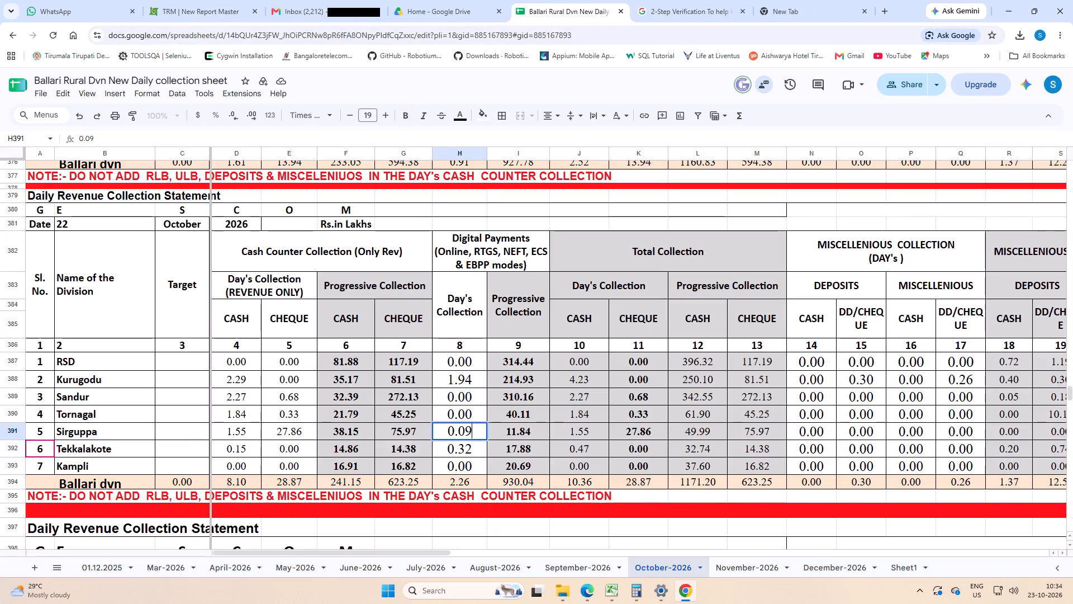
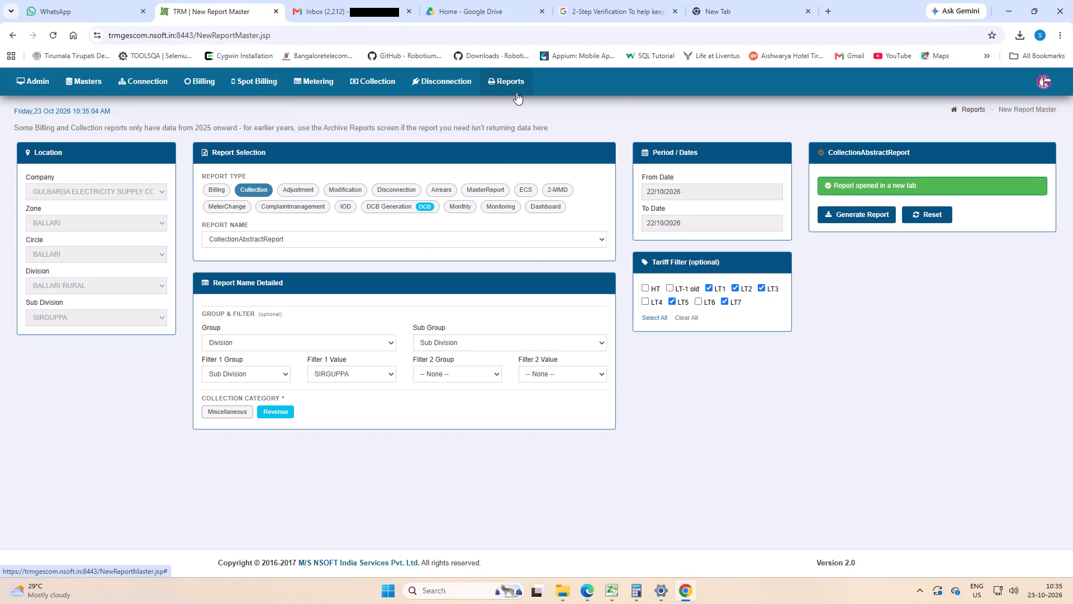
# Start a fresh report in the New Report Master and select the Billing report DemandandCollection.
pyautogui.click(541, 259)
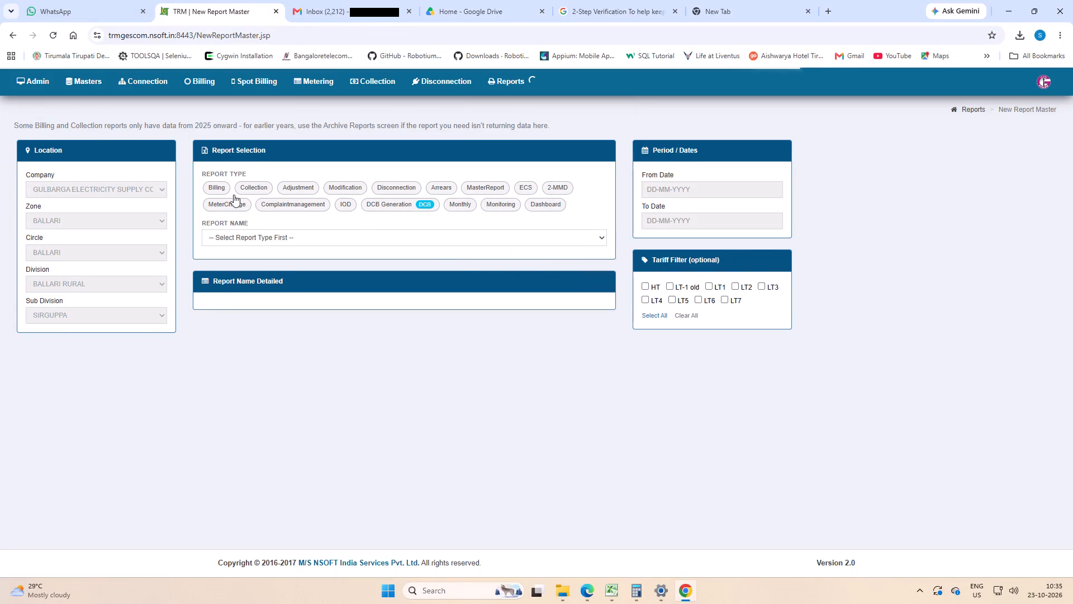
pyautogui.click(227, 190)
pyautogui.click(245, 233)
pyautogui.click(258, 285)
pyautogui.click(270, 361)
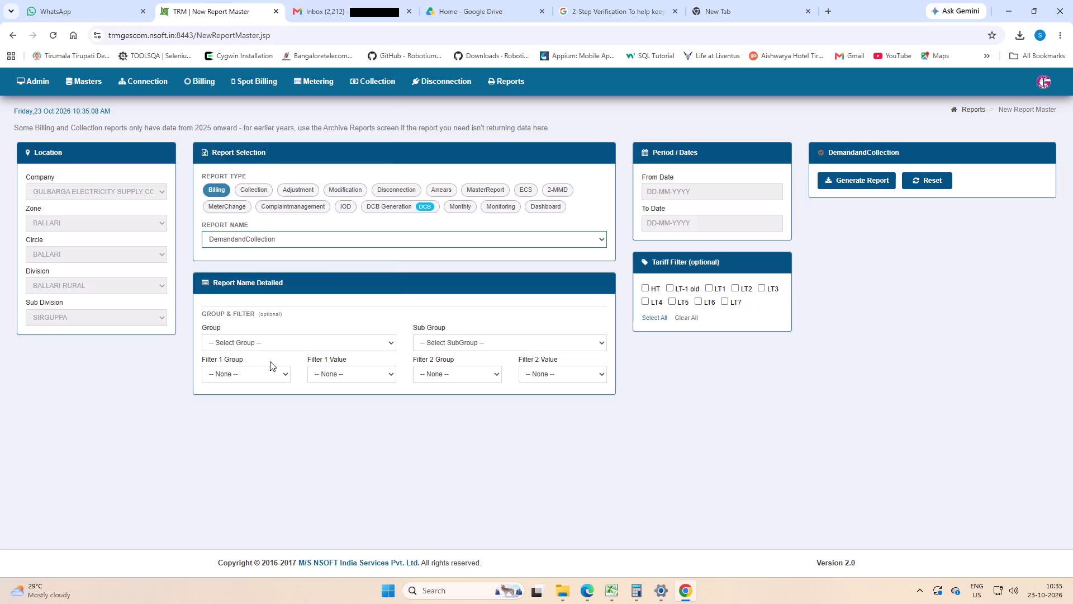
# Group the DemandandCollection report by Section with CustomerTYpe as the sub group, and open the choices for its first filter group.
pyautogui.click(267, 341)
pyautogui.click(239, 135)
pyautogui.click(444, 338)
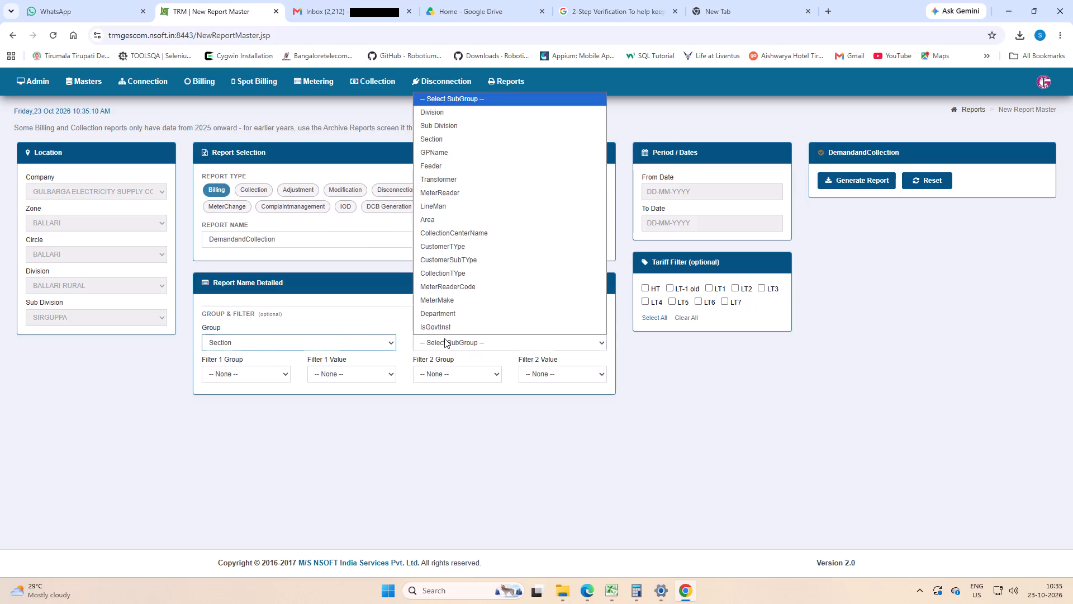
pyautogui.click(441, 245)
pyautogui.click(245, 374)
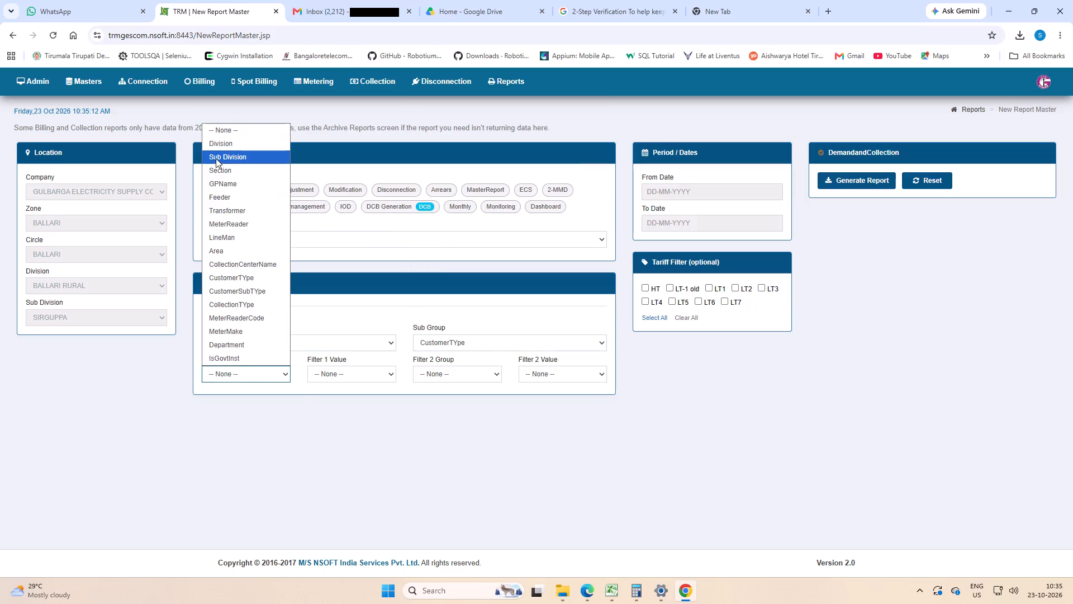
# Filter the DemandandCollection report by Sub Division with the value SIRGUPPA.
pyautogui.click(216, 158)
pyautogui.click(346, 388)
pyautogui.click(345, 378)
pyautogui.click(344, 408)
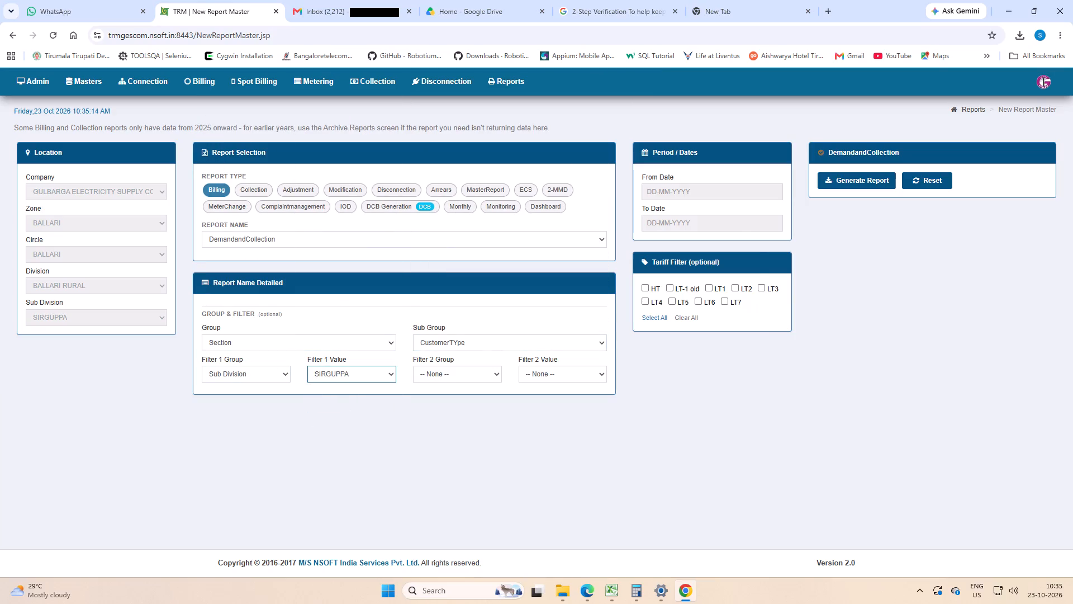
# Set the report period from 01/10/2026 to 23/10/2026.
pyautogui.click(692, 181)
pyautogui.click(695, 196)
pyautogui.click(716, 243)
pyautogui.click(692, 214)
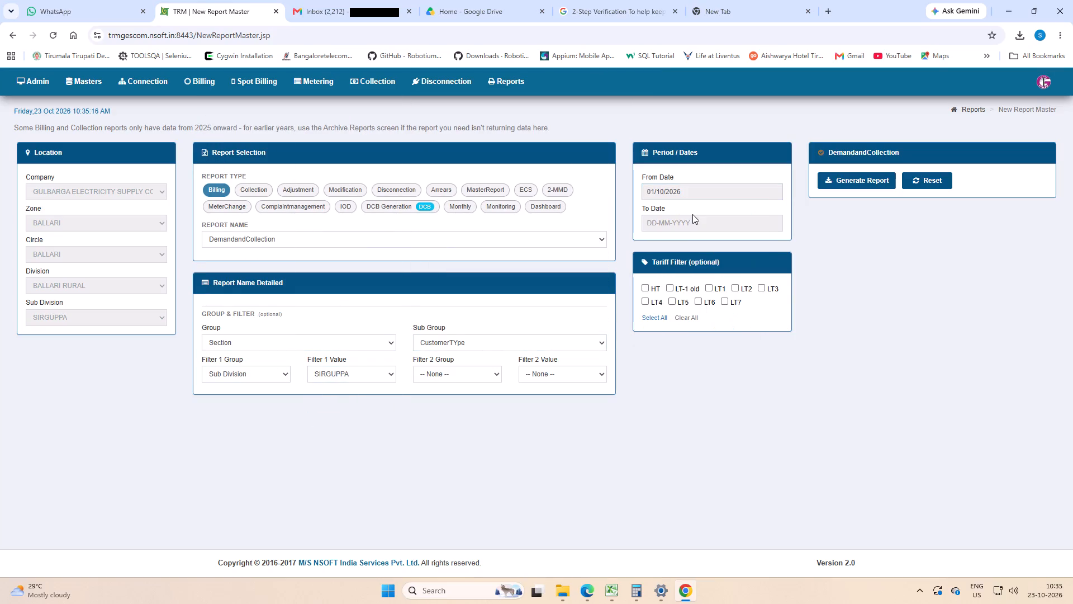
pyautogui.click(693, 228)
pyautogui.click(732, 327)
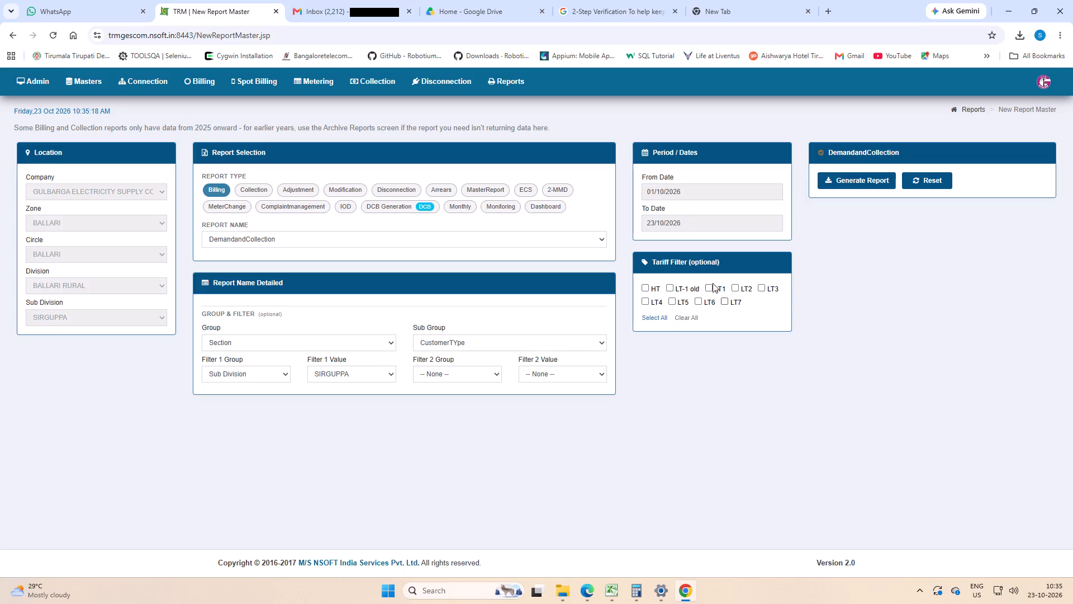
# Restrict the report to the HT tariff and start generating it.
pyautogui.click(649, 288)
pyautogui.click(647, 279)
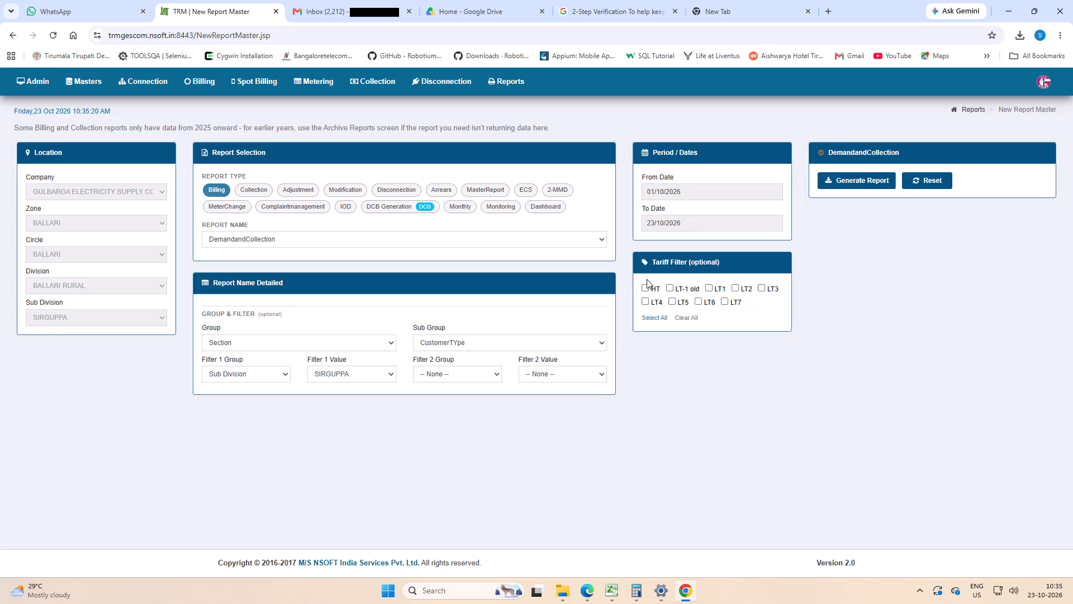
pyautogui.click(647, 284)
pyautogui.click(865, 183)
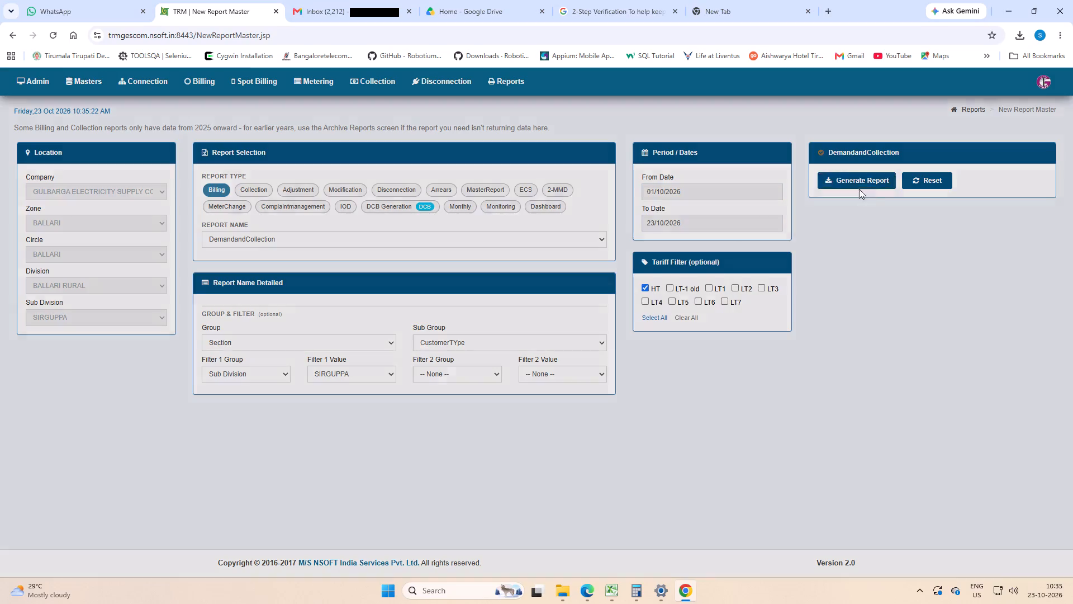
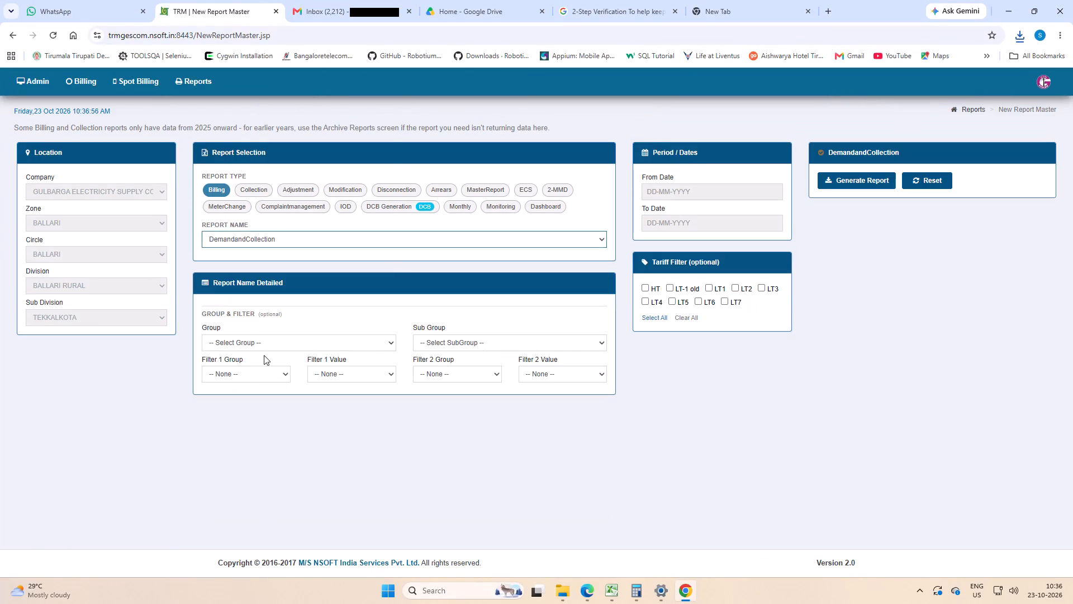
# Group the DemandandCollection report by Section, with CustomerTYpe as the sub group.
pyautogui.click(263, 334)
pyautogui.click(262, 135)
pyautogui.click(463, 336)
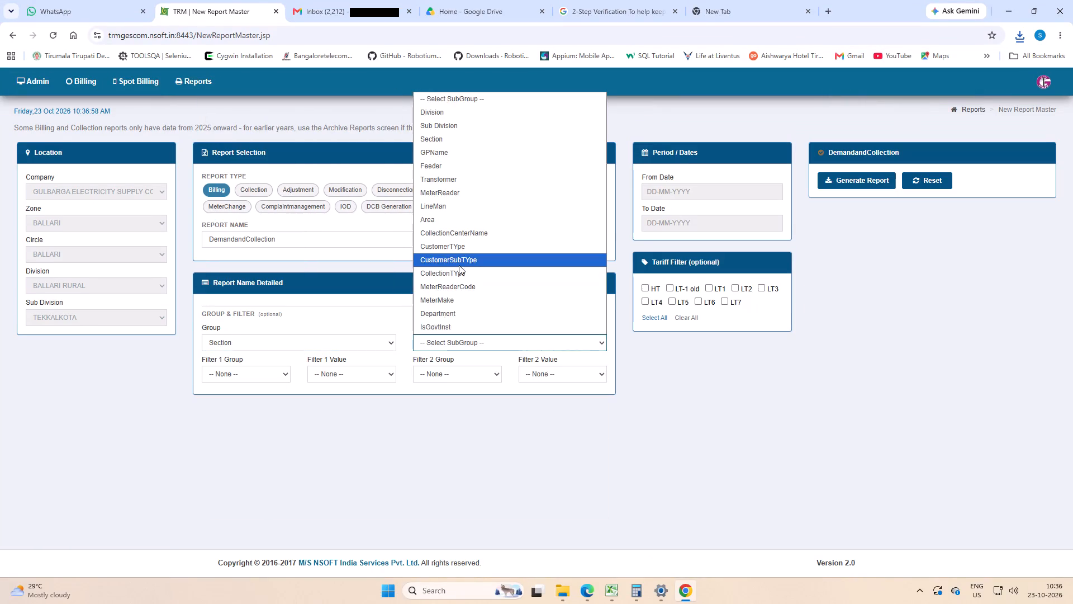
pyautogui.click(456, 250)
# Set the report's first filter group to Sub Division and open the choices for its filter value.
pyautogui.click(245, 376)
pyautogui.click(236, 154)
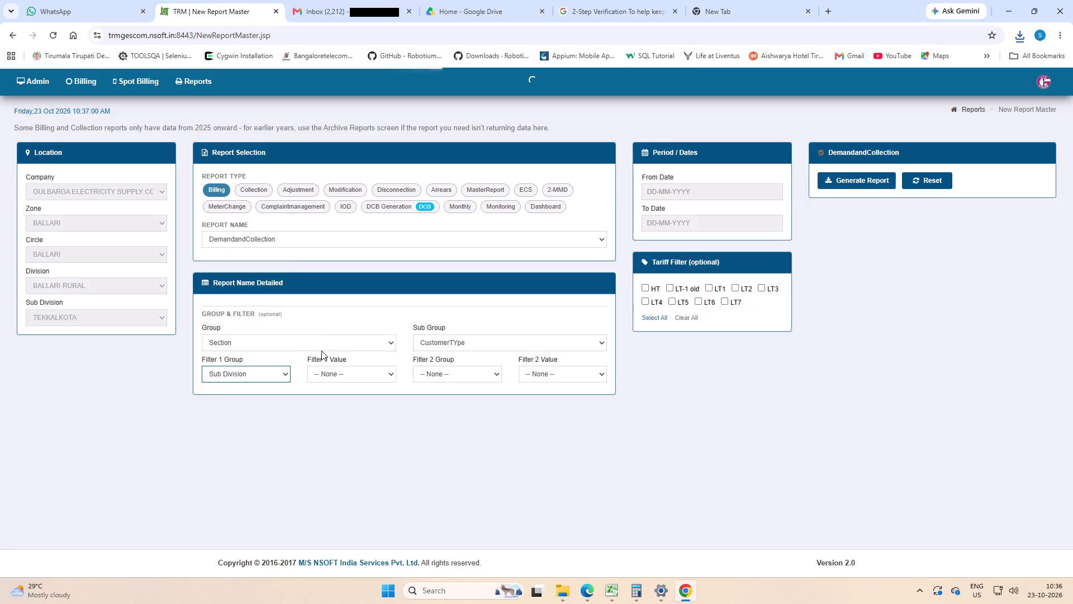
pyautogui.click(333, 369)
pyautogui.click(343, 396)
pyautogui.click(353, 385)
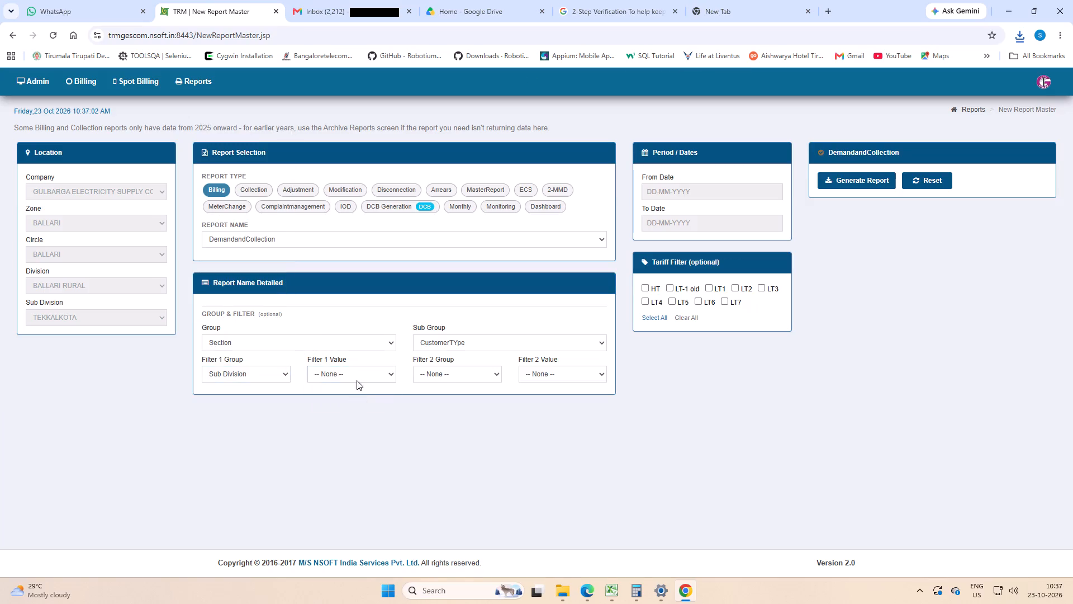
# Set the Sub Division filter value to TEKKALKOTA and restrict the report to the HT tariff.
pyautogui.click(354, 368)
pyautogui.click(362, 399)
pyautogui.click(665, 281)
pyautogui.click(649, 289)
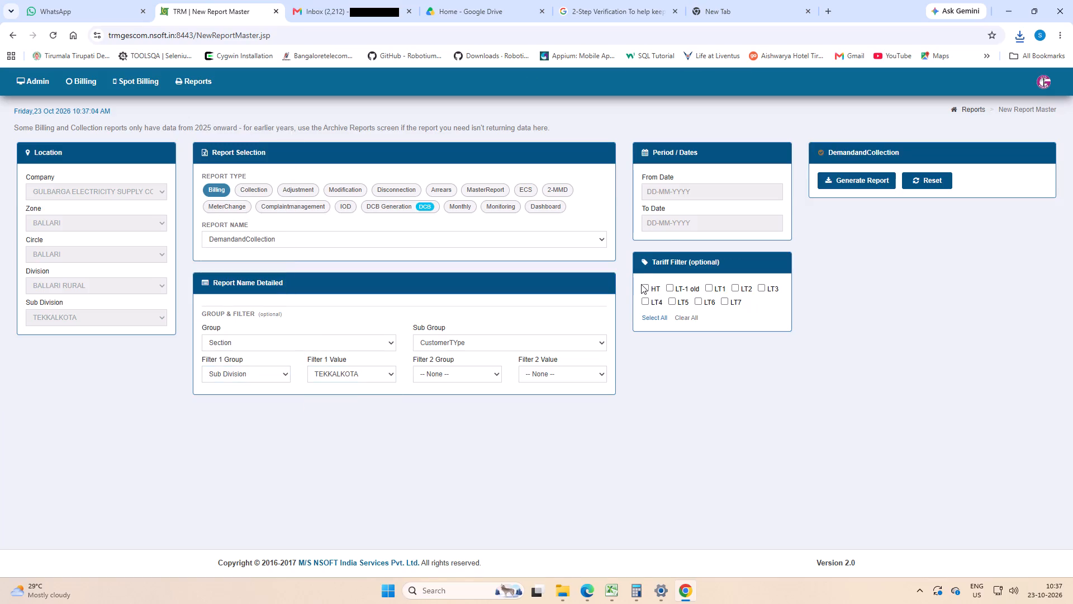
pyautogui.click(641, 284)
pyautogui.click(647, 289)
# Set the report period from 01/10/2026 to 23/10/2026 and generate the DemandandCollection report.
pyautogui.click(666, 190)
pyautogui.click(716, 249)
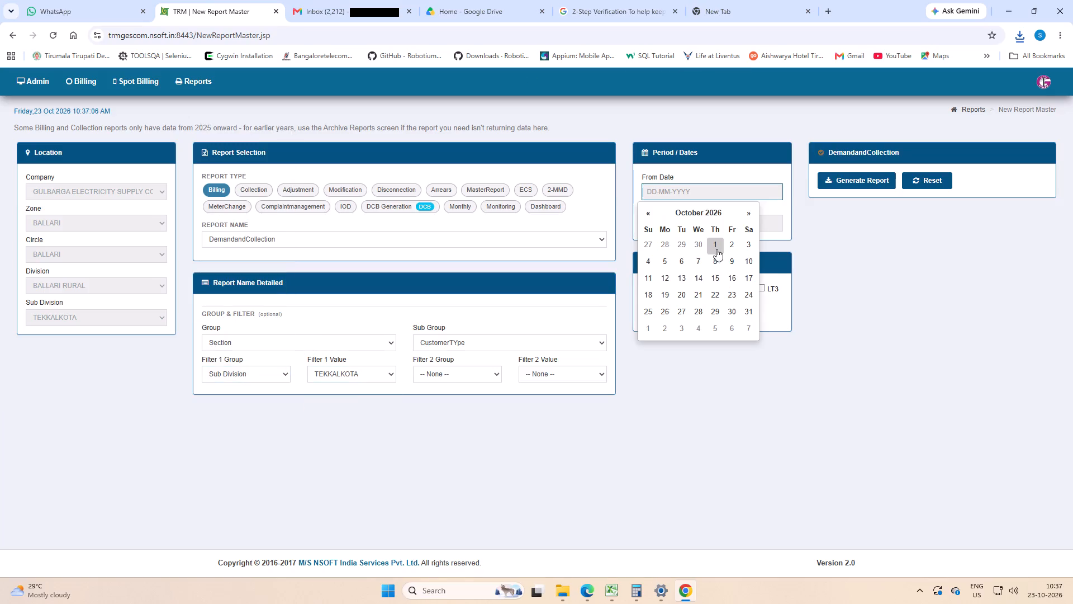
pyautogui.click(701, 223)
pyautogui.click(730, 324)
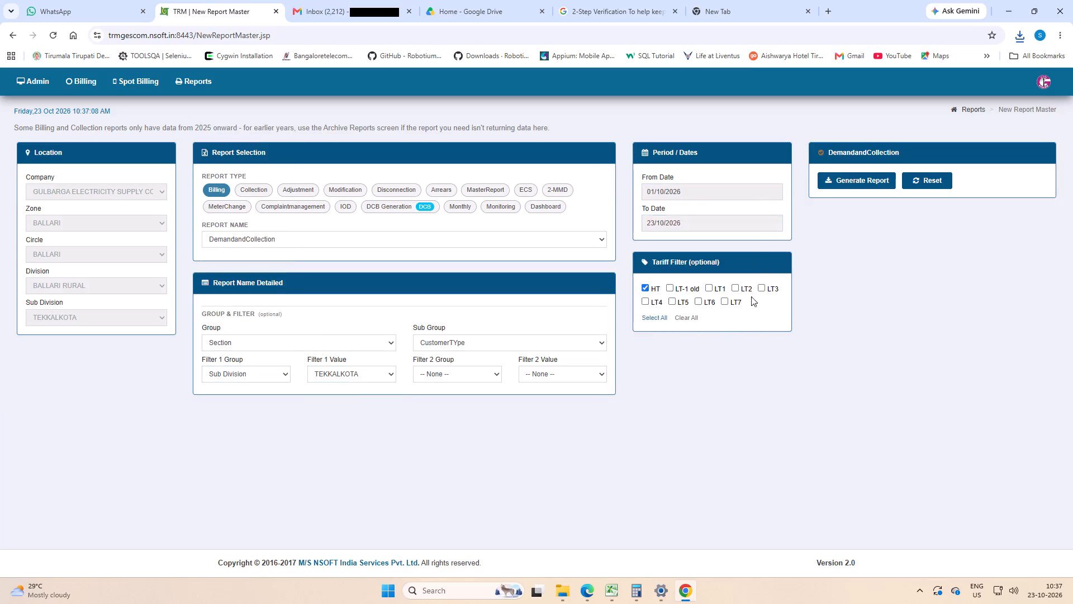
pyautogui.click(854, 190)
pyautogui.click(854, 185)
pyautogui.click(555, 150)
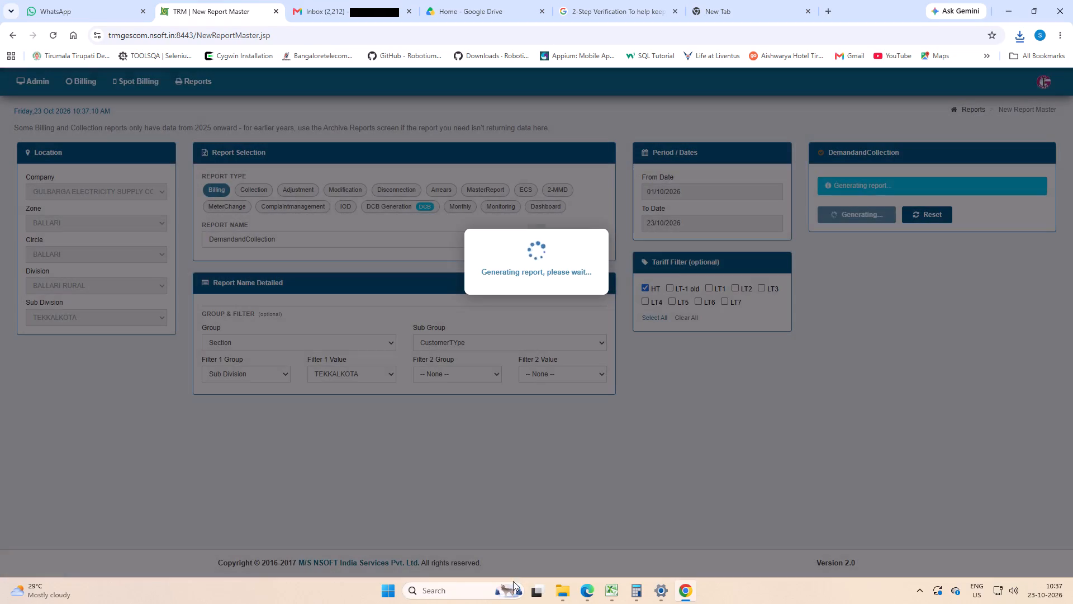
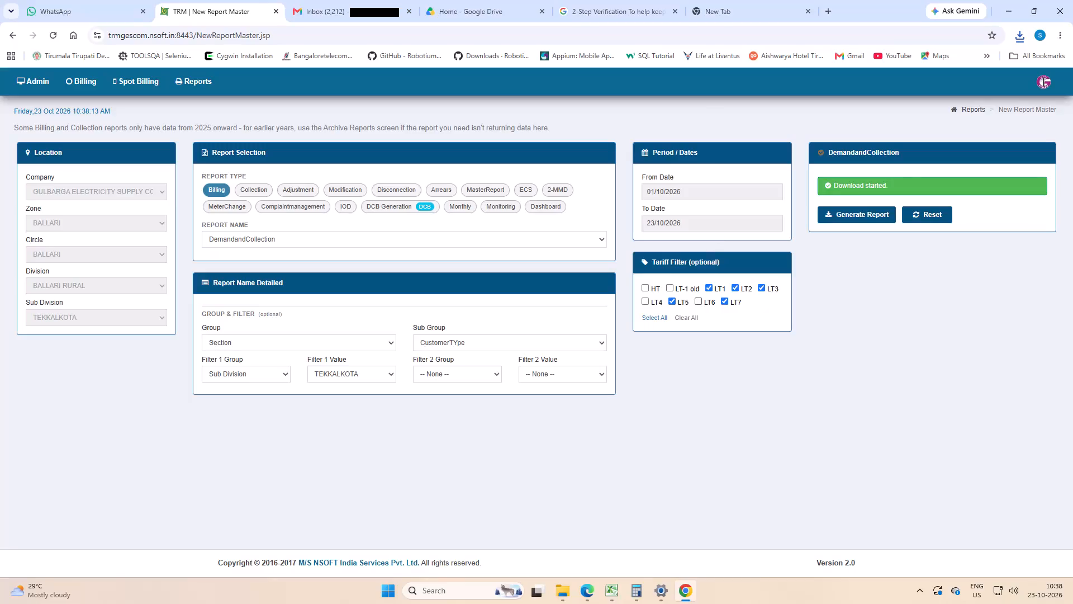
# Open the downloaded Sirguppa HT workbook 4210405_DemandandCollection_OCT2026_23102026_1035.xlsx.
pyautogui.click(1015, 35)
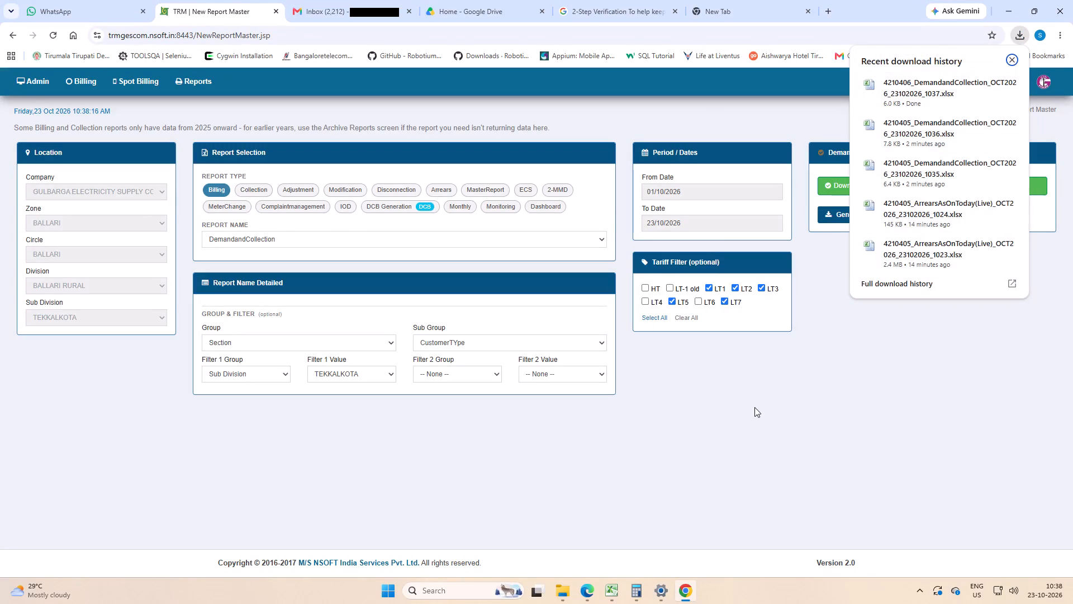
pyautogui.click(755, 408)
pyautogui.click(1014, 39)
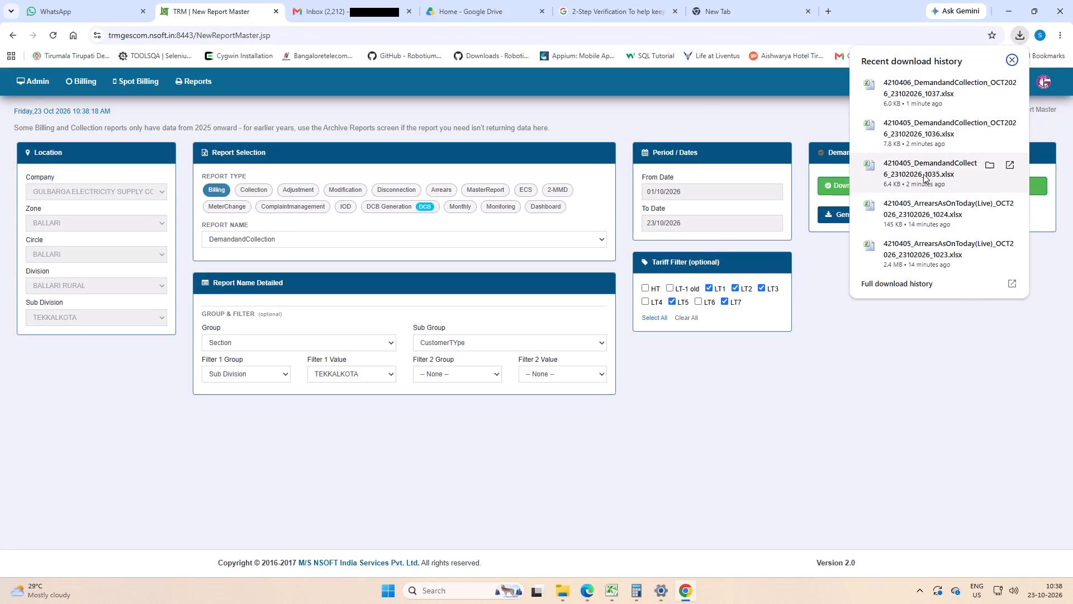
pyautogui.click(923, 174)
pyautogui.click(775, 431)
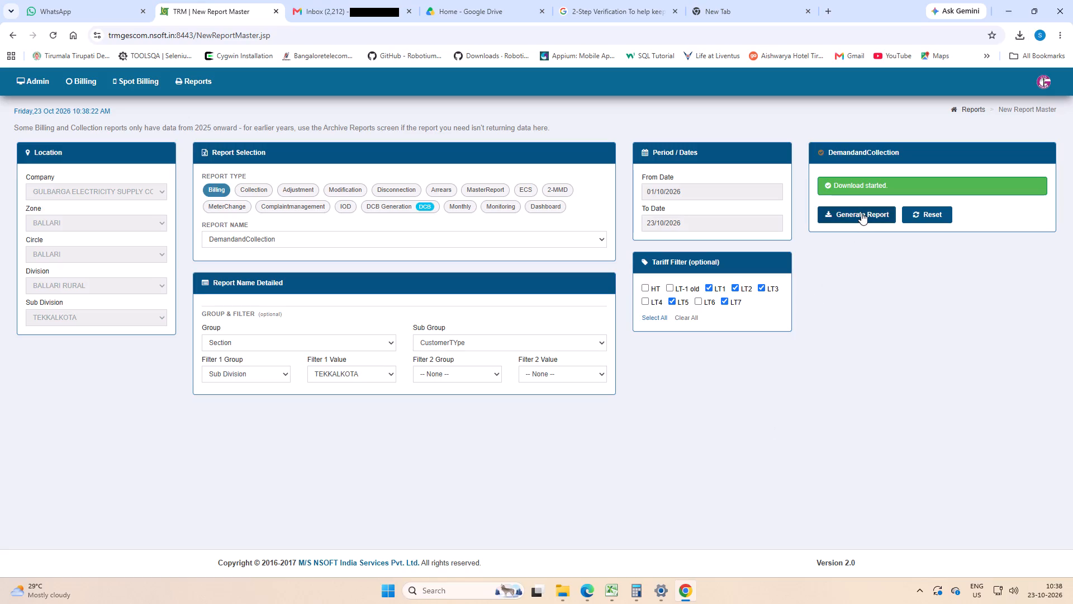
# Generate the DemandandCollection report for TEKKALKOTA with the LT1, LT2, LT3, LT5 and LT7 tariffs.
pyautogui.click(861, 213)
pyautogui.click(548, 160)
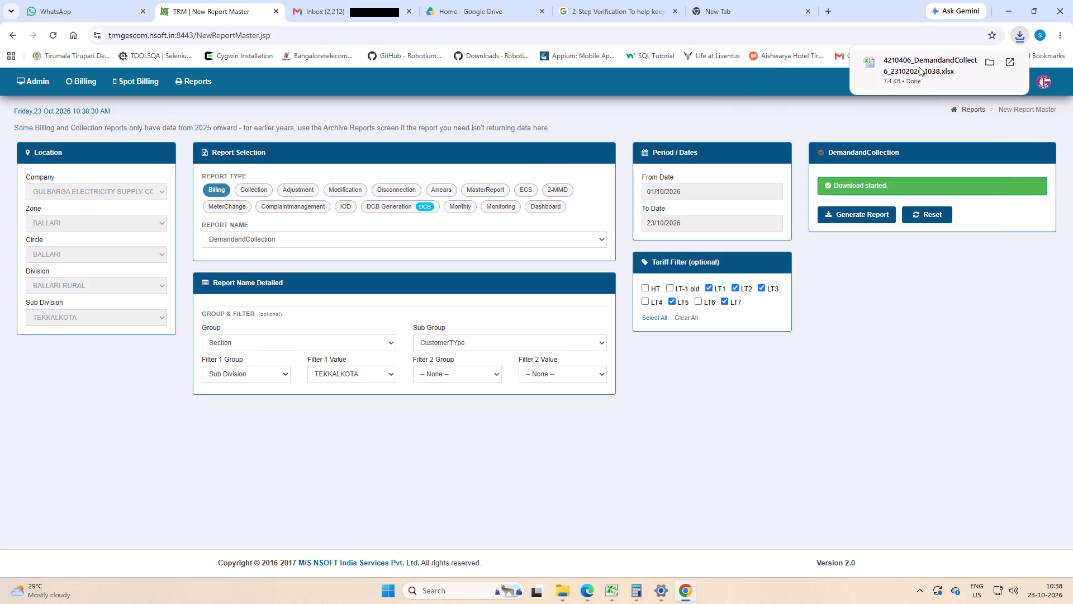
pyautogui.click(930, 337)
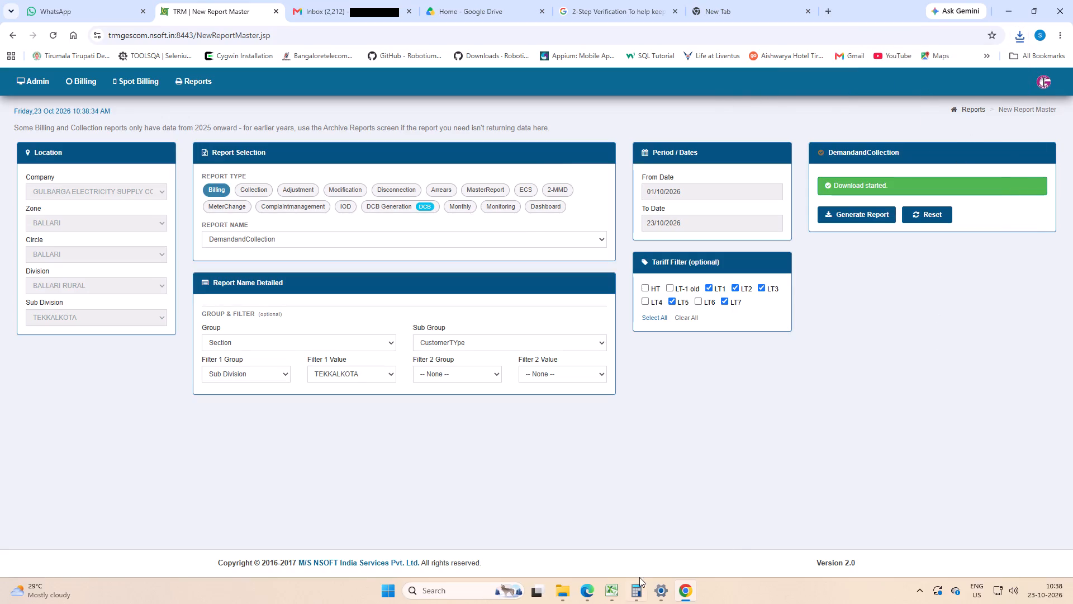
# In Excel, close Book1 without saving and enable editing in the Sirguppa DemandandCollection workbook.
pyautogui.click(617, 588)
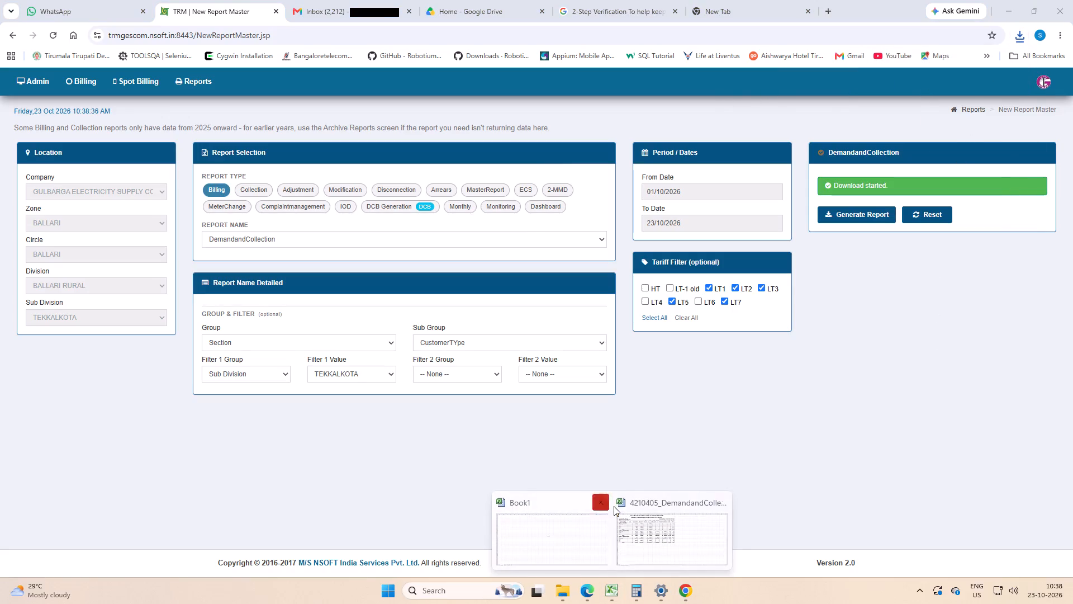
pyautogui.click(597, 501)
pyautogui.click(584, 536)
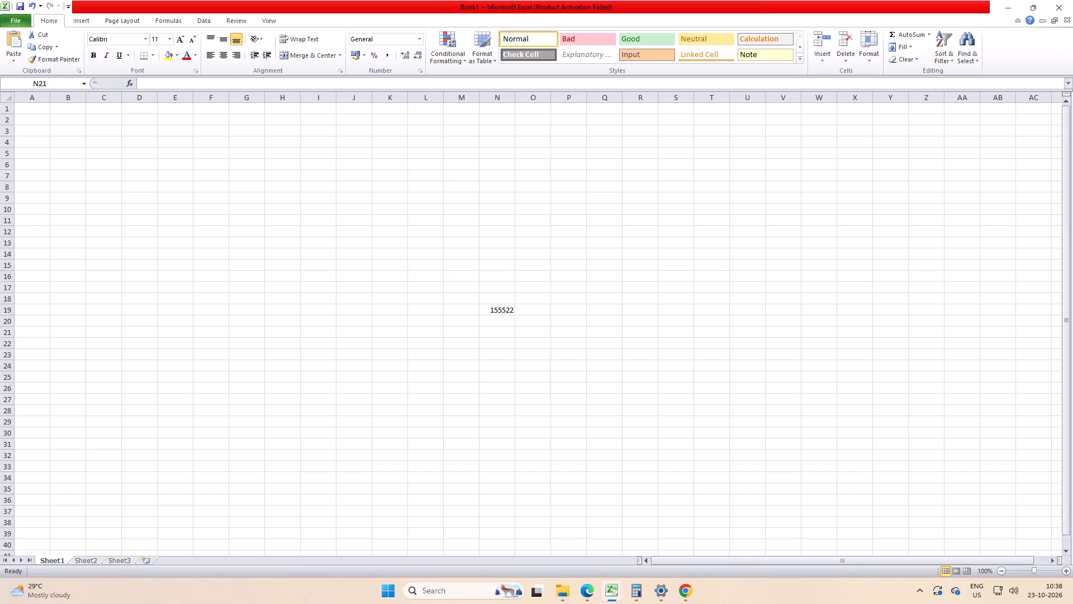
pyautogui.click(1065, 16)
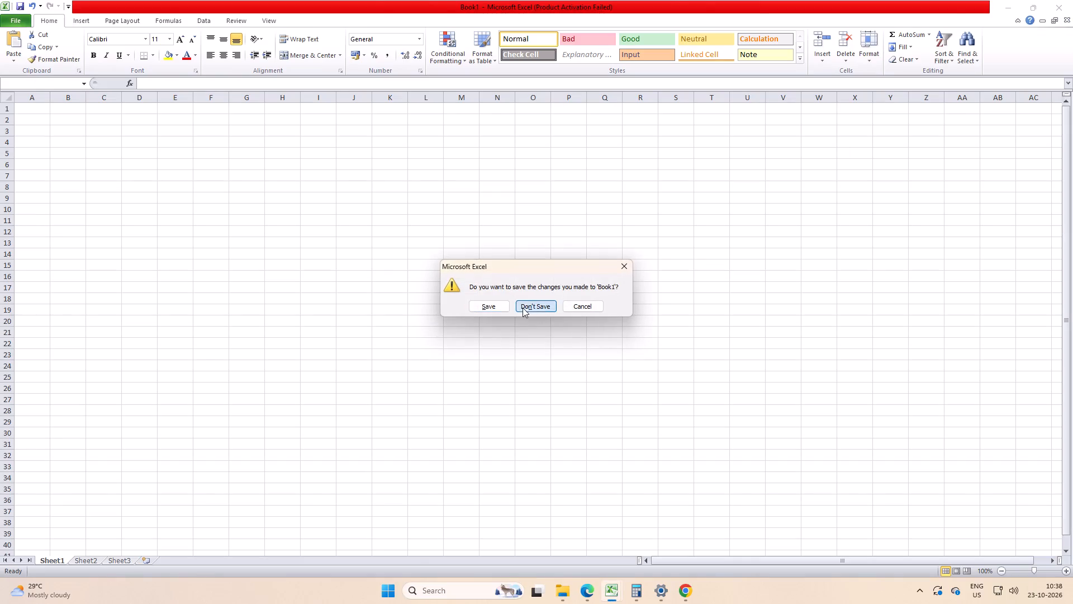
pyautogui.click(523, 308)
pyautogui.click(367, 35)
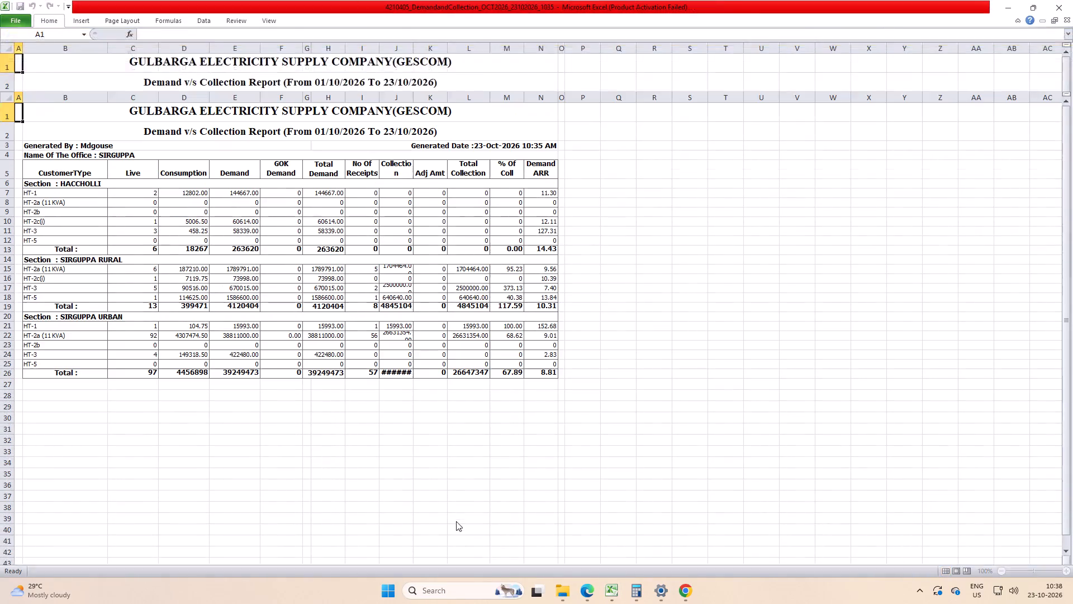
# Open the downloaded Tekkalkota workbook 4210406_DemandandCollection_OCT2026_23102026_1037.xlsx from Chrome and enable editing in it.
pyautogui.click(688, 589)
pyautogui.click(1020, 31)
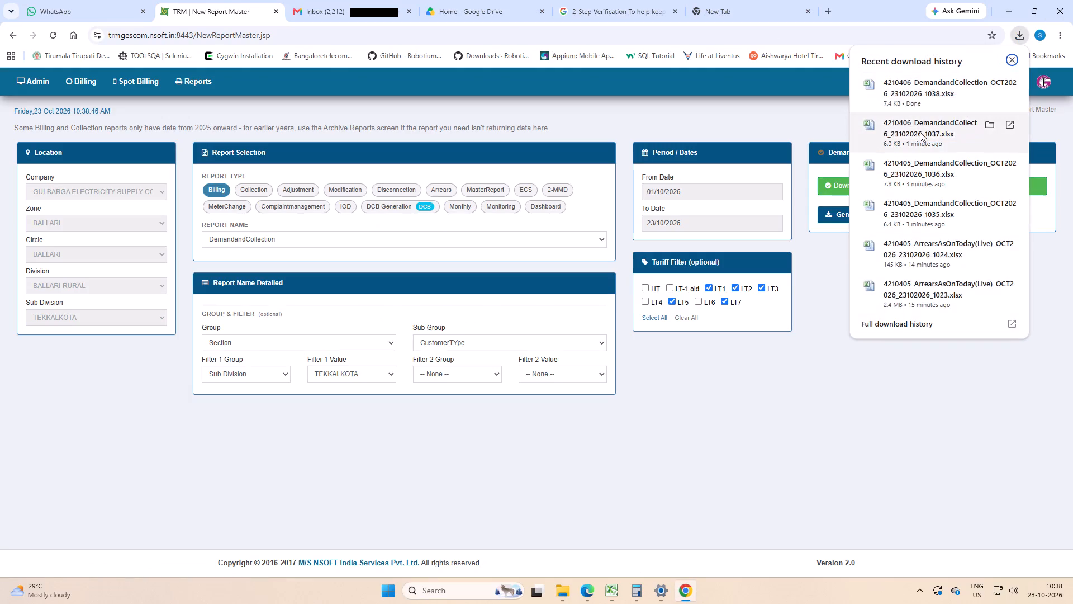
pyautogui.click(919, 133)
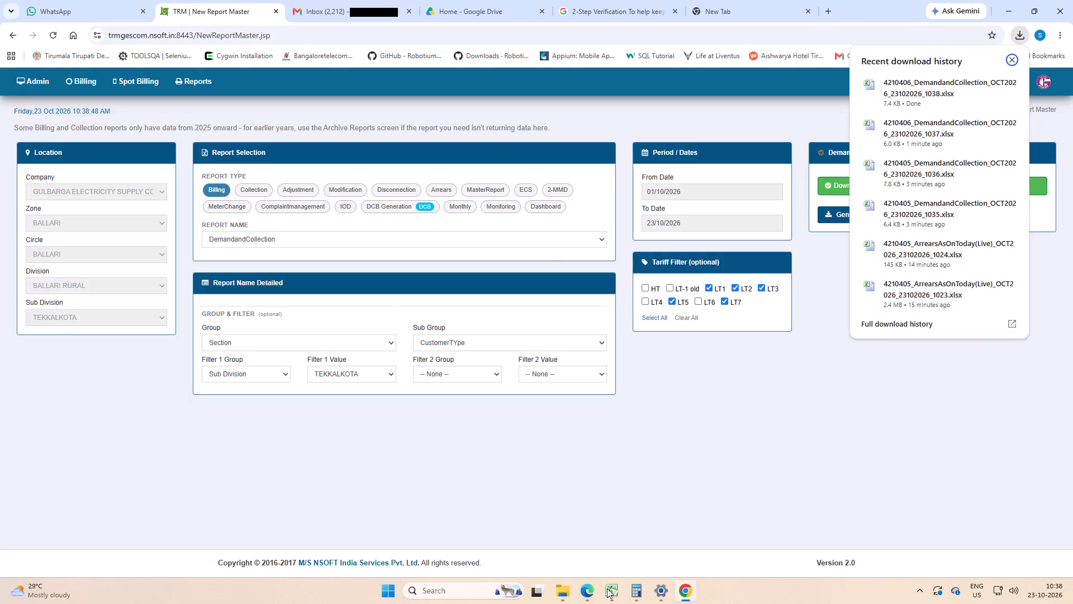
pyautogui.click(613, 588)
pyautogui.click(671, 545)
pyautogui.click(372, 40)
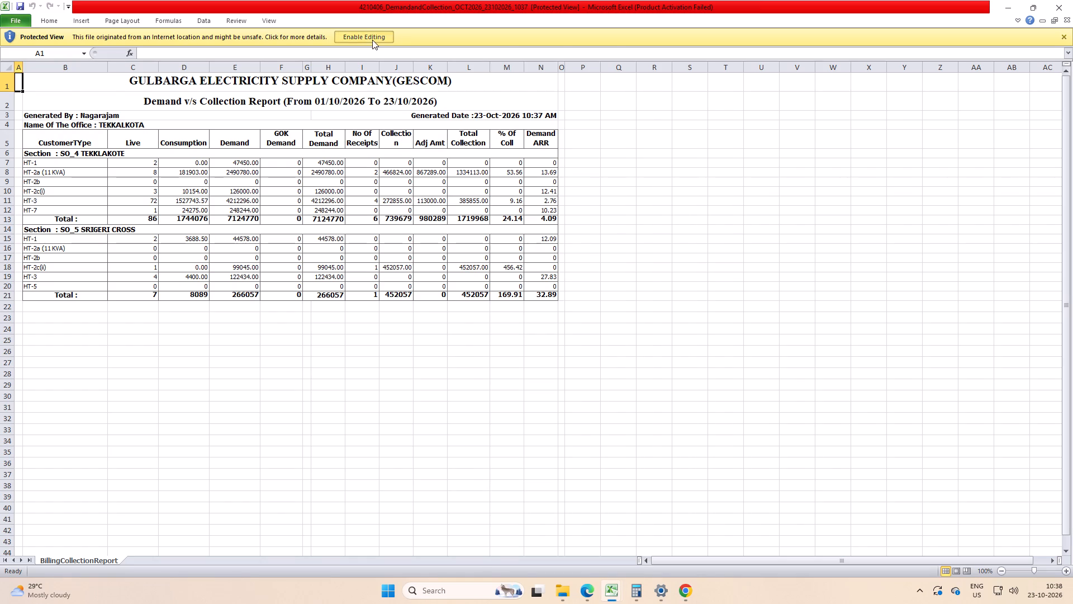
# Copy the SO_4 TEKKLAKOTE and SO_5 SRIGERI CROSS sections with their totals and paste them into the Sirguppa workbook from row 27.
pyautogui.click(243, 177)
pyautogui.moveTo(245, 185); pyautogui.dragTo(265, 317)
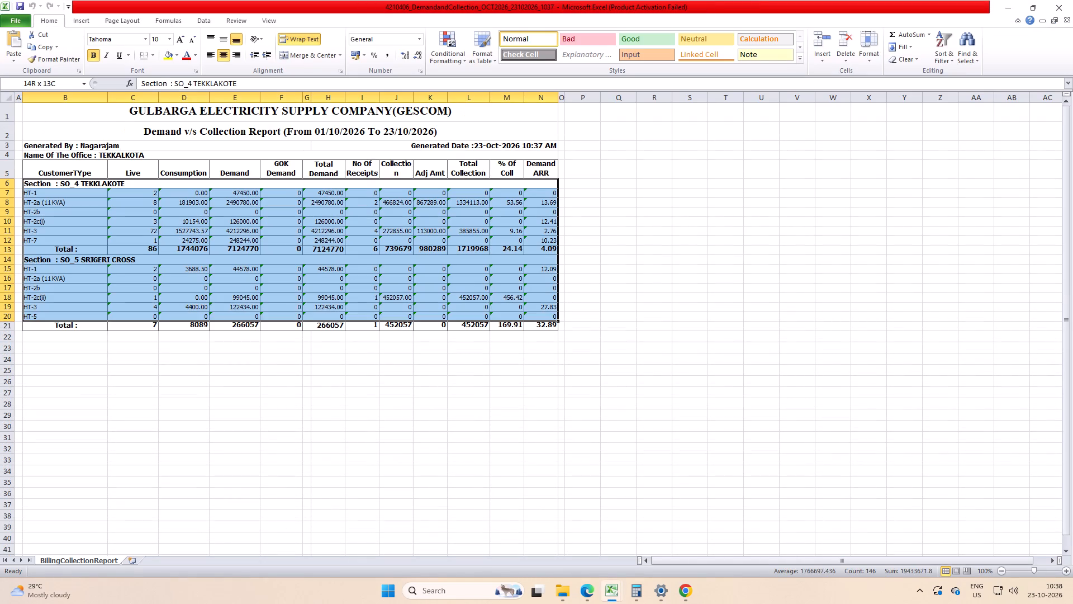
pyautogui.moveTo(265, 317); pyautogui.dragTo(268, 325)
pyautogui.hotkey('ctrl', 'c')
pyautogui.hotkey('alt', 'Tab')
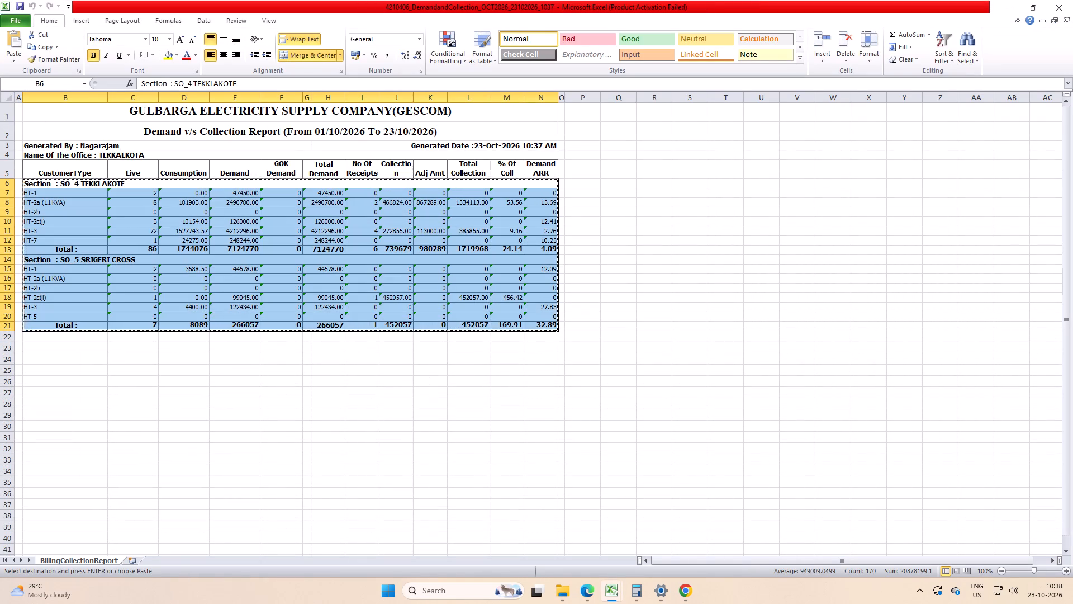
pyautogui.hotkey('alt', 'Tab')
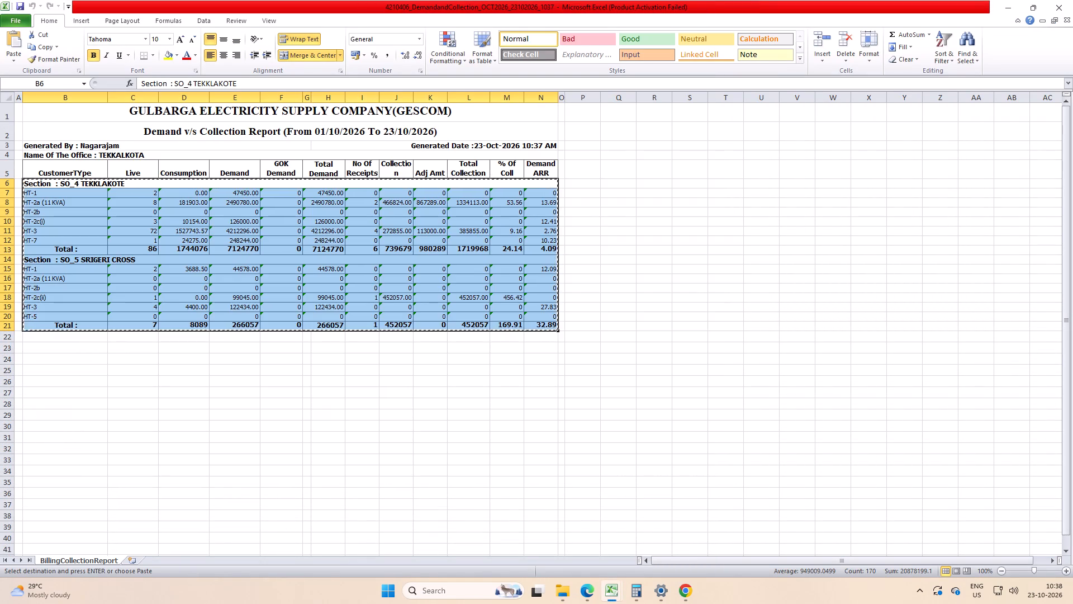
pyautogui.hotkey('alt', 'Tab')
pyautogui.click(604, 594)
pyautogui.click(567, 546)
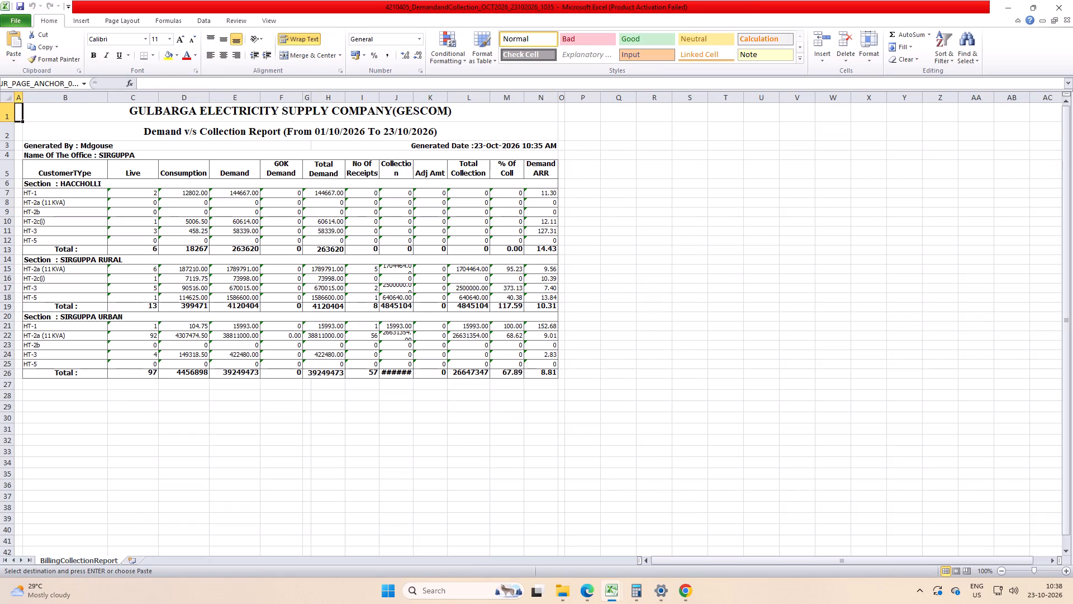
pyautogui.click(89, 399)
pyautogui.click(77, 391)
pyautogui.doubleClick(74, 389)
pyautogui.hotkey('ctrl', 'v')
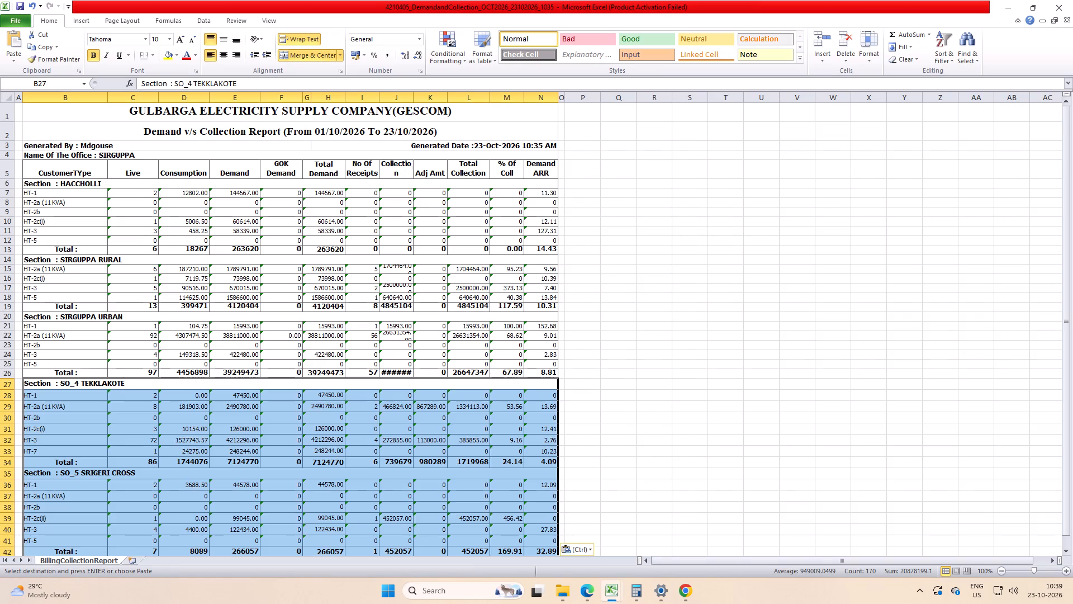
# Close the Tekkalkota source workbook without keeping the copied data on the clipboard.
pyautogui.hotkey('alt', 'Tab')
pyautogui.click(1062, 4)
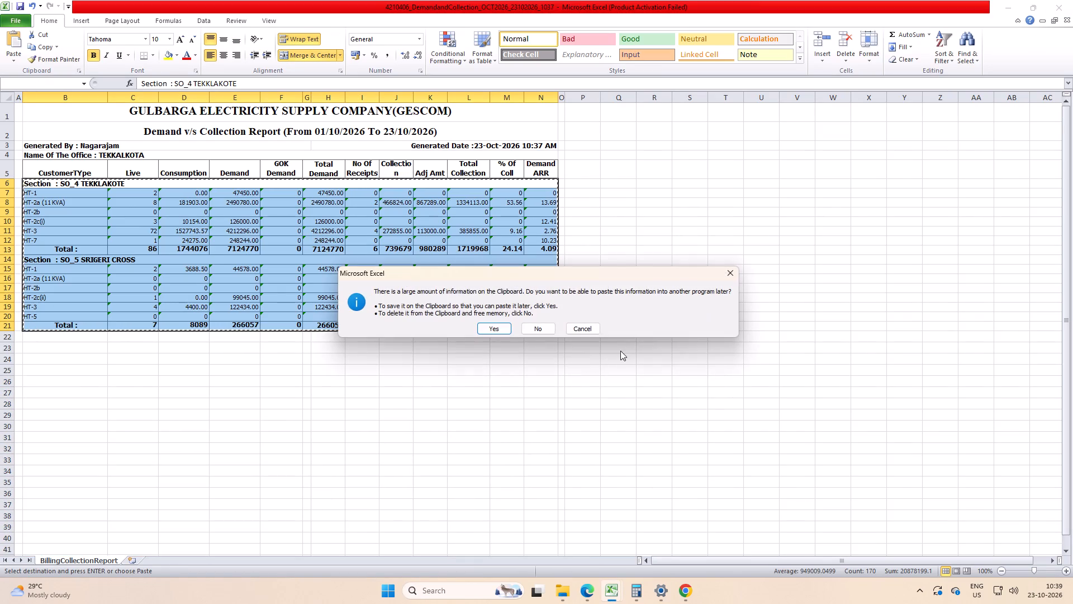
pyautogui.click(541, 333)
# Delete the blank column A from the combined Sirguppa and Tekkalkota report.
pyautogui.click(143, 285)
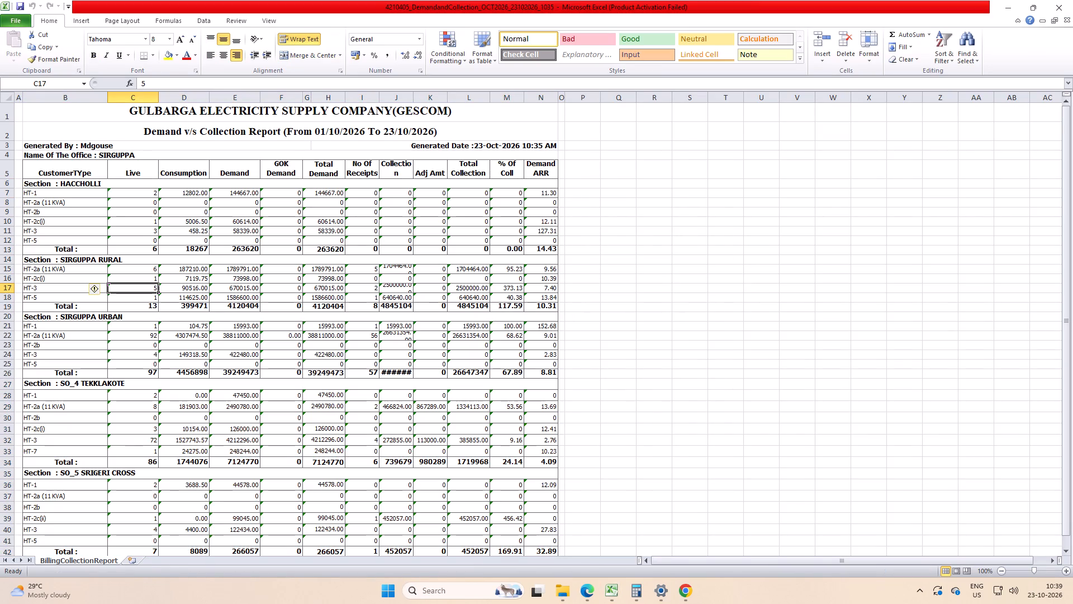
pyautogui.click(18, 96)
pyautogui.rightClick(18, 96)
pyautogui.click(58, 180)
pyautogui.click(198, 251)
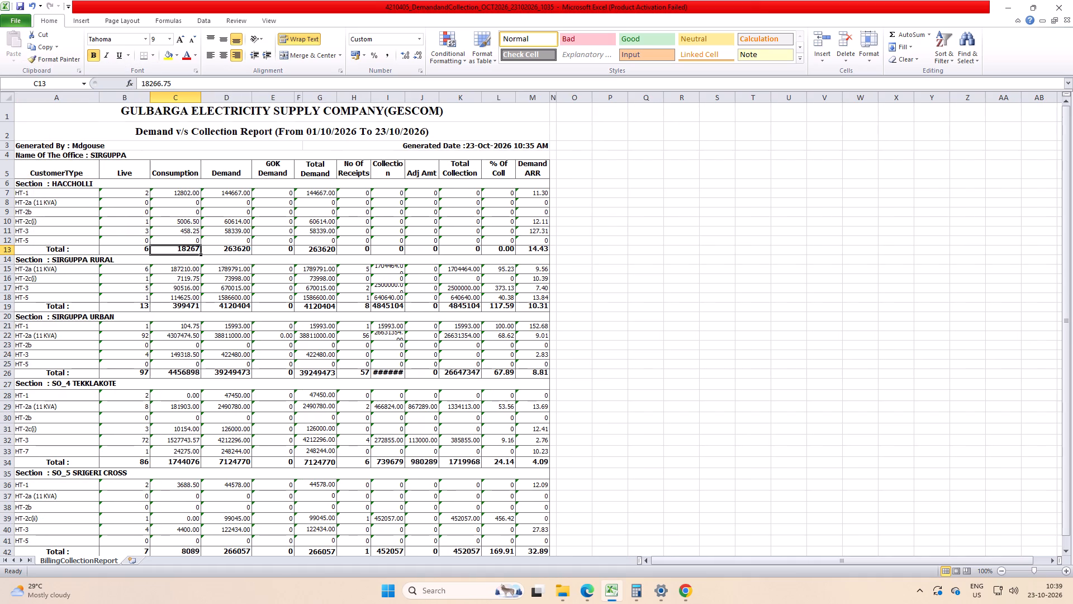
# Delete the extra column G that splits the merged Total Demand column.
pyautogui.click(319, 106)
pyautogui.click(322, 98)
pyautogui.rightClick(322, 98)
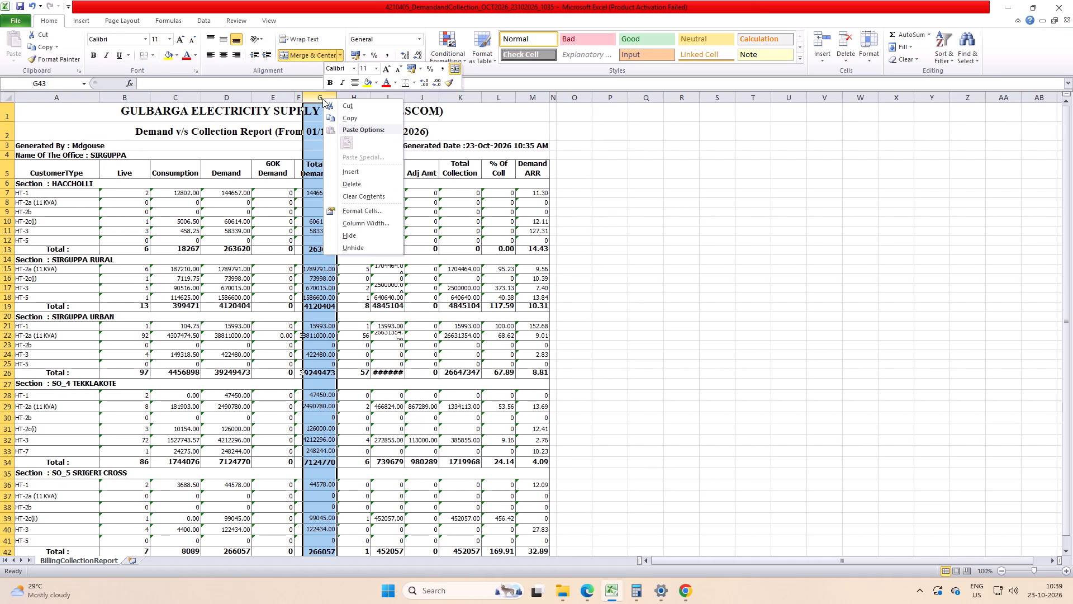
pyautogui.click(307, 92)
pyautogui.hotkey('ctrl', '-')
# Convert the text-stored figures from B7 to the end of the report data to numbers.
pyautogui.press('Up')
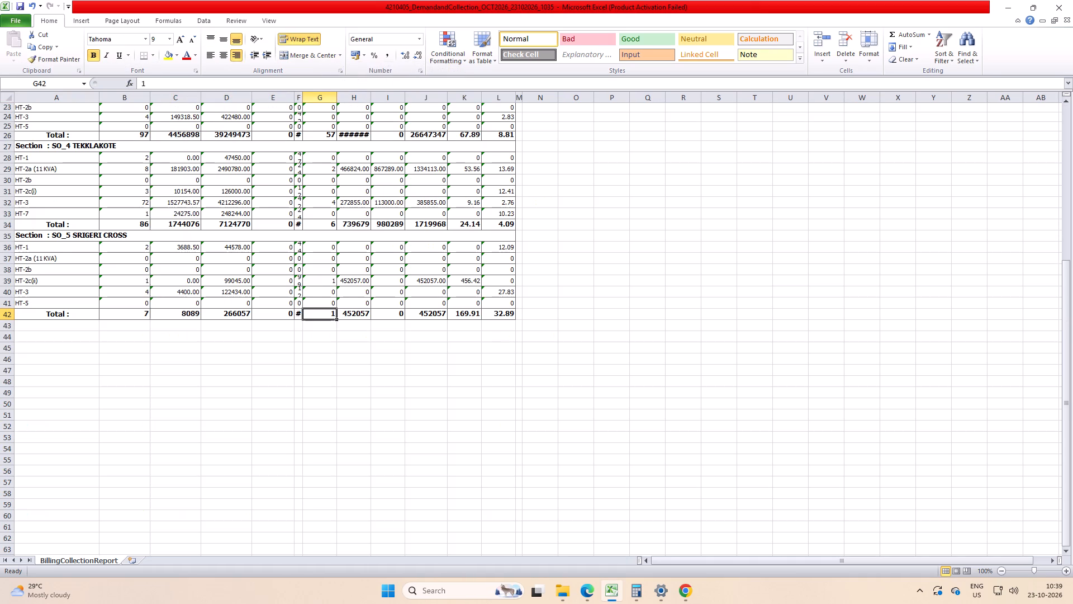
pyautogui.press('Down')
pyautogui.hotkey('ctrl', 'Left')
pyautogui.hotkey('ctrl', 'Up')
pyautogui.hotkey('ctrl', 'Up')
pyautogui.hotkey('ctrl', 'Up')
pyautogui.press('Down')
pyautogui.press('Down')
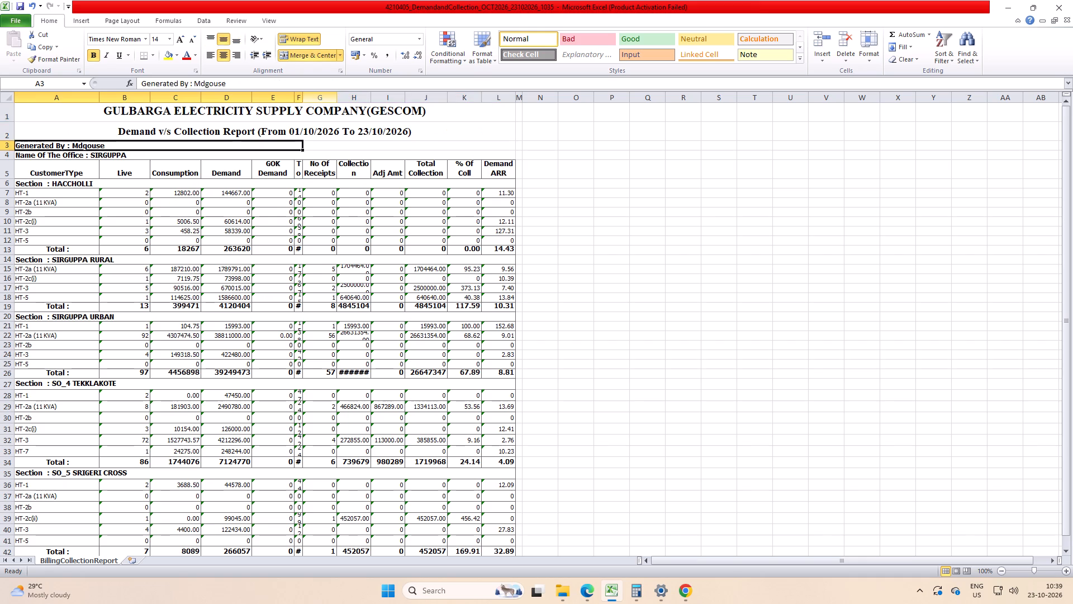
pyautogui.press('Down')
pyautogui.press('Down')
pyautogui.press('Down')
pyautogui.press('Down')
pyautogui.press('Right')
pyautogui.hotkey('ctrl', 'shift', 'End')
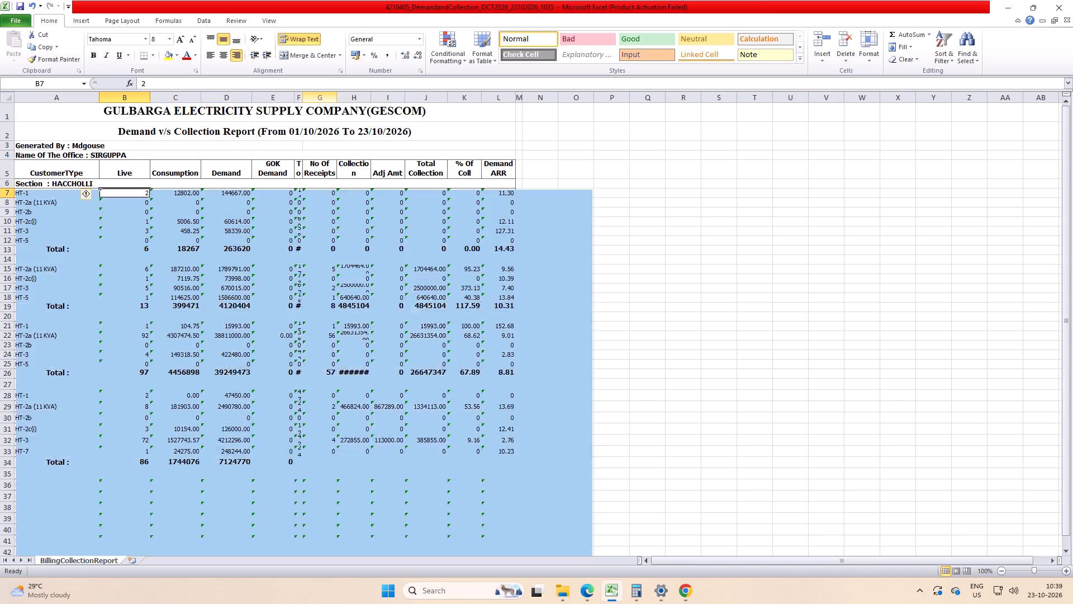
pyautogui.click(604, 177)
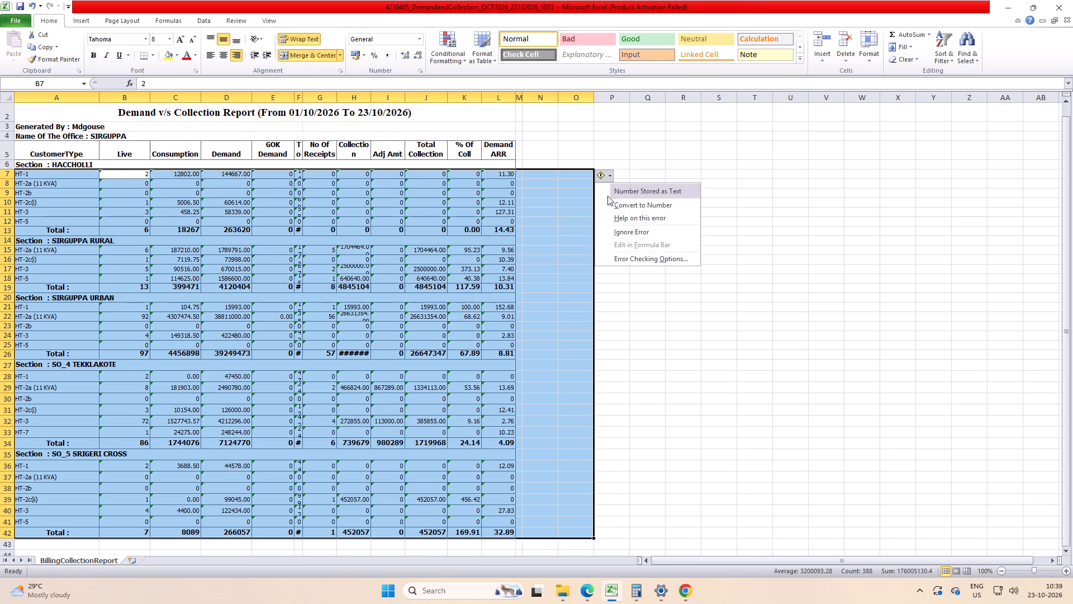
pyautogui.click(611, 199)
pyautogui.click(607, 251)
# Auto-fit the width of the narrow Total Demand column F.
pyautogui.click(305, 103)
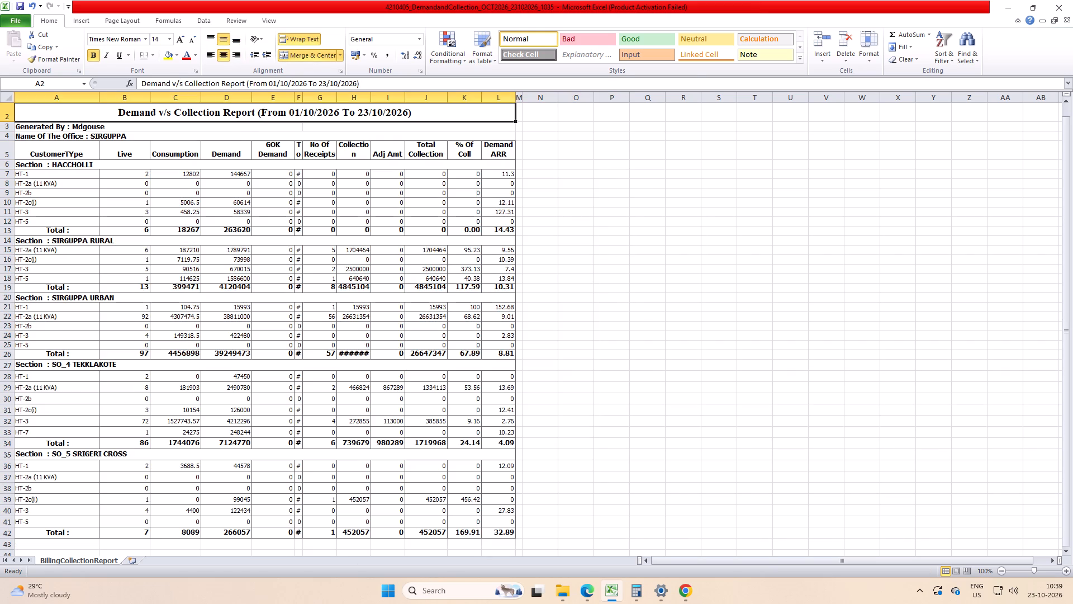
pyautogui.doubleClick(303, 100)
pyautogui.click(612, 258)
# Centre-align the contents of the columns from Live to Demand ARR.
pyautogui.moveTo(125, 99); pyautogui.dragTo(504, 216)
pyautogui.click(100, 91)
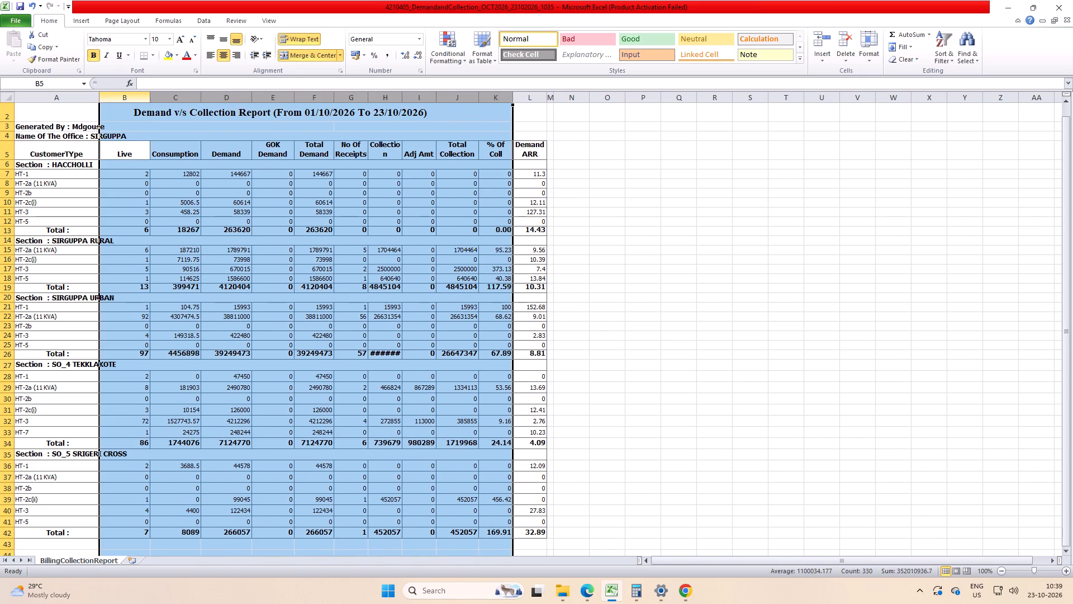
pyautogui.moveTo(130, 93); pyautogui.dragTo(548, 190)
pyautogui.doubleClick(226, 55)
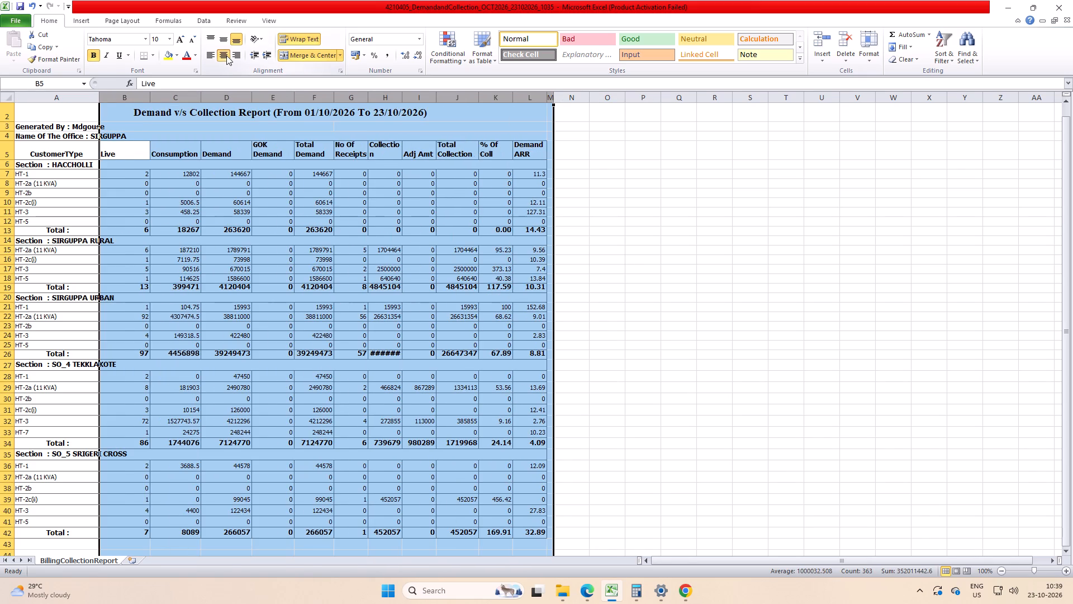
pyautogui.click(487, 269)
# Delete the narrow blank column M after the Demand ARR column.
pyautogui.click(551, 101)
pyautogui.hotkey('ctrl', '-')
pyautogui.hotkey('ctrl', '-')
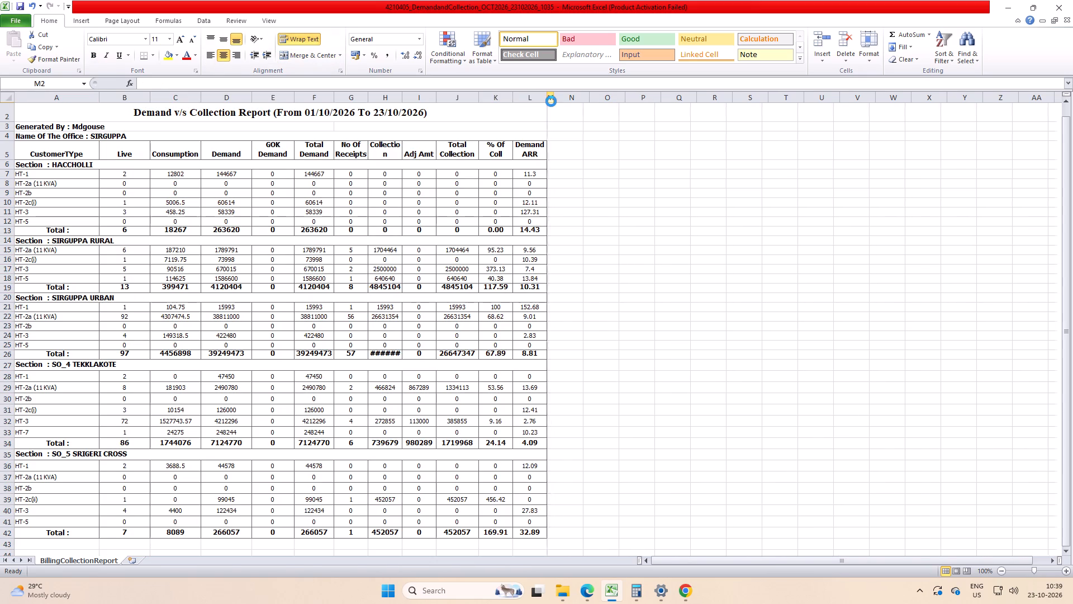
pyautogui.click(588, 228)
# Align the header row 5 to the centre horizontally and to the middle vertically.
pyautogui.click(487, 144)
pyautogui.hotkey('shift', 'space')
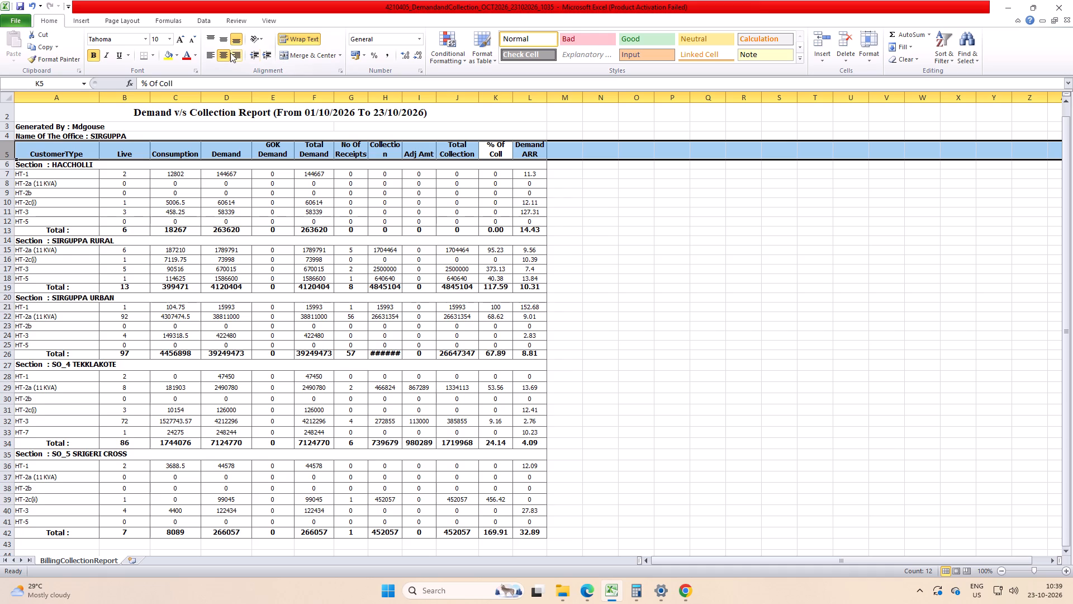
pyautogui.doubleClick(226, 51)
pyautogui.click(225, 40)
pyautogui.click(186, 317)
# Reapply centre alignment to columns B through M.
pyautogui.moveTo(137, 101); pyautogui.dragTo(137, 100)
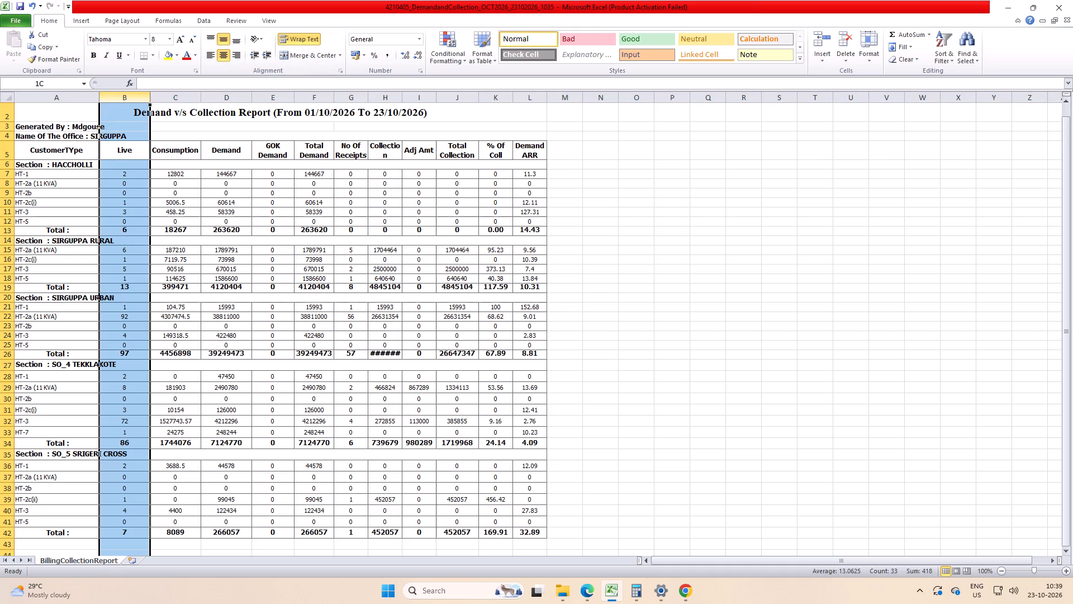
pyautogui.moveTo(137, 100); pyautogui.dragTo(490, 192)
pyautogui.click(232, 136)
pyautogui.moveTo(126, 99); pyautogui.dragTo(577, 177)
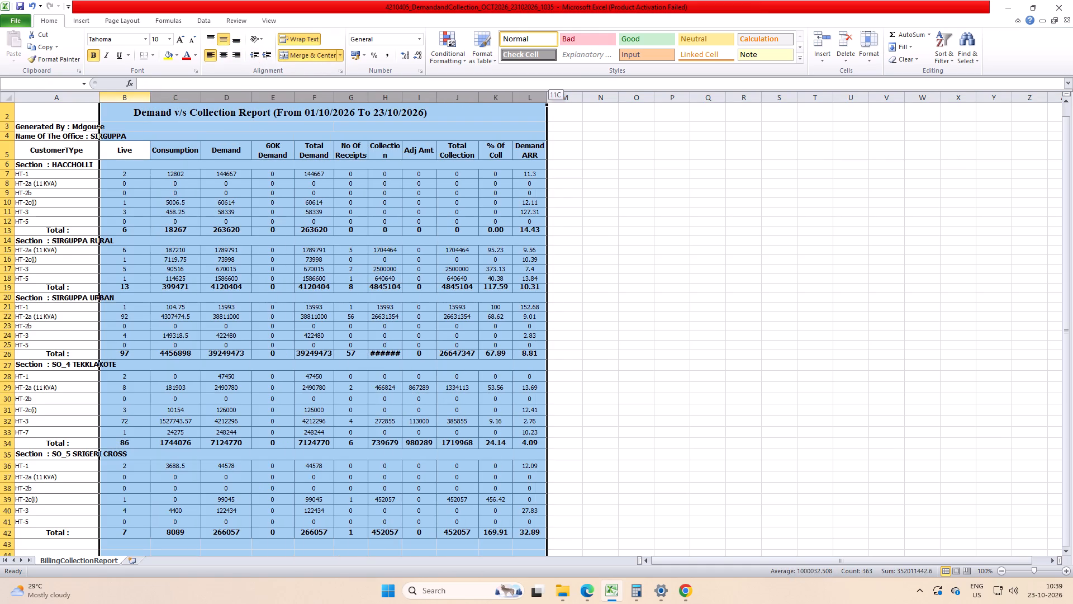
pyautogui.moveTo(577, 177); pyautogui.dragTo(576, 177)
pyautogui.doubleClick(222, 51)
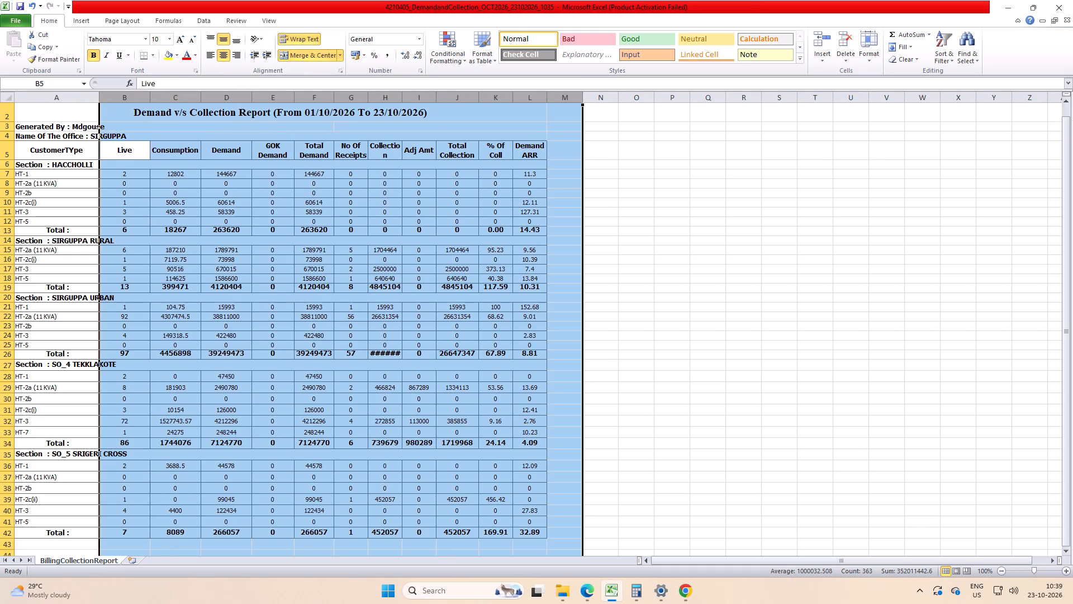
# Set the height of all rows in the sheet to 20.
pyautogui.click(12, 96)
pyautogui.rightClick(196, 214)
pyautogui.click(235, 342)
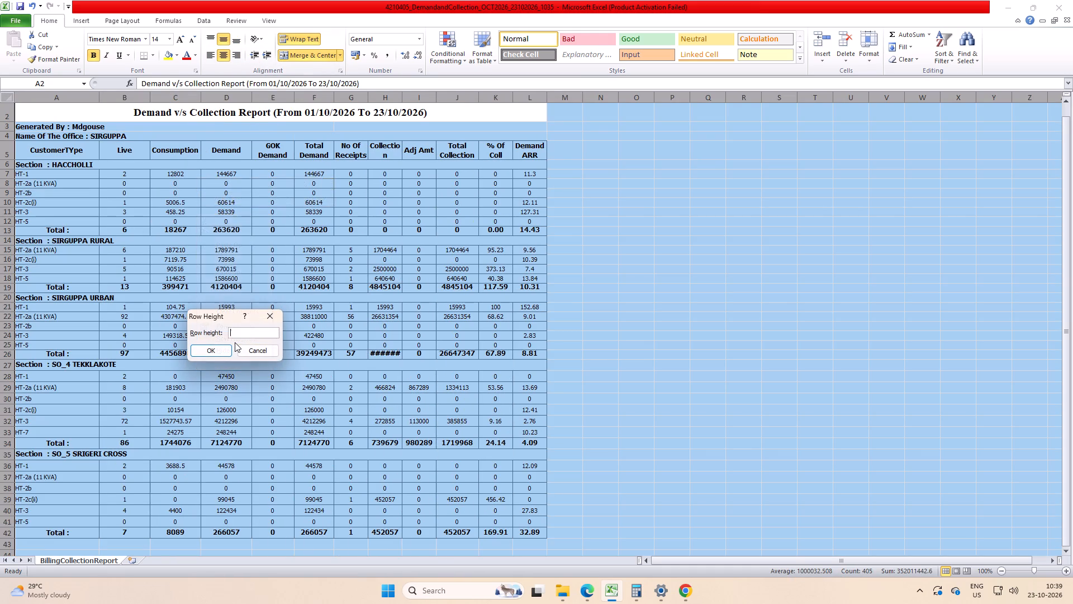
pyautogui.write('20')
pyautogui.press('Return')
pyautogui.click(235, 342)
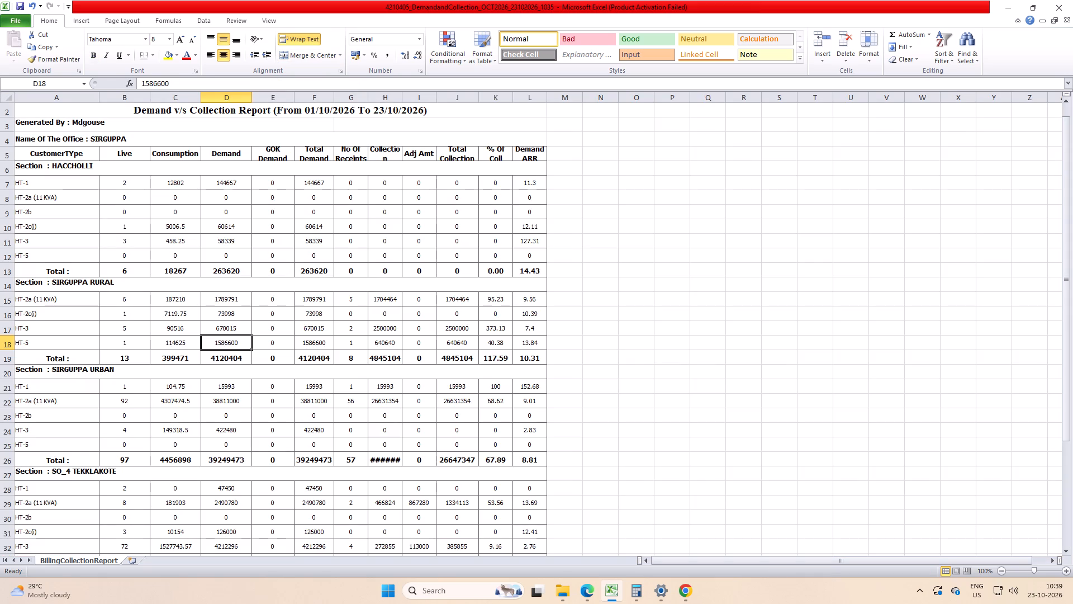
# Increase the height of header row 5 to fit its two-line labels and auto-fit the Collection column's width.
pyautogui.moveTo(10, 161); pyautogui.dragTo(10, 167)
pyautogui.click(258, 267)
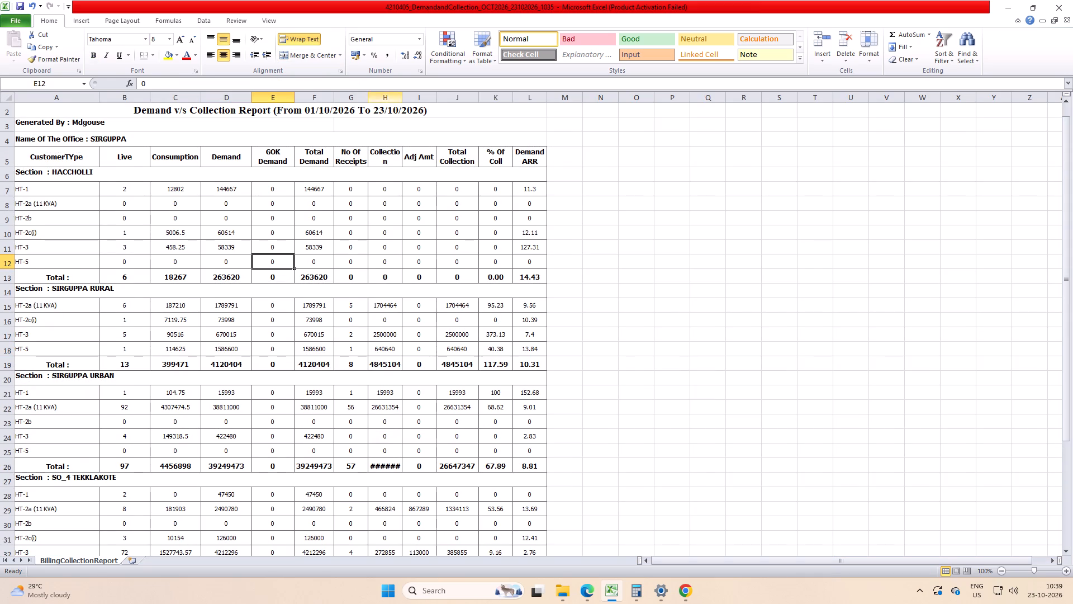
pyautogui.doubleClick(398, 99)
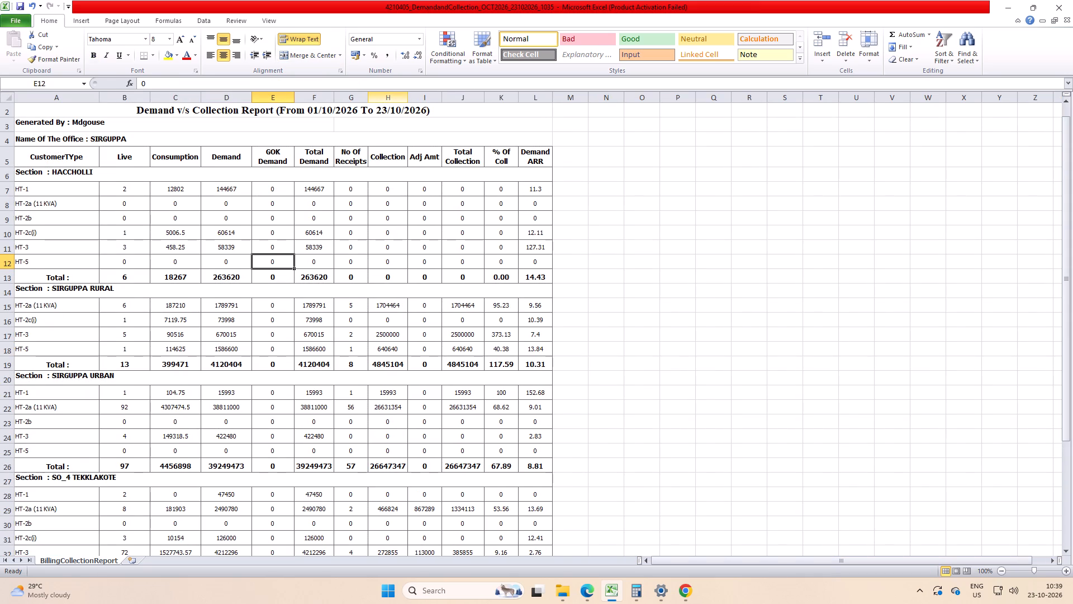
# Replace the Demand ARR header in L5 with Diff and save the workbook.
pyautogui.click(599, 315)
pyautogui.click(516, 162)
pyautogui.click(558, 158)
pyautogui.click(538, 159)
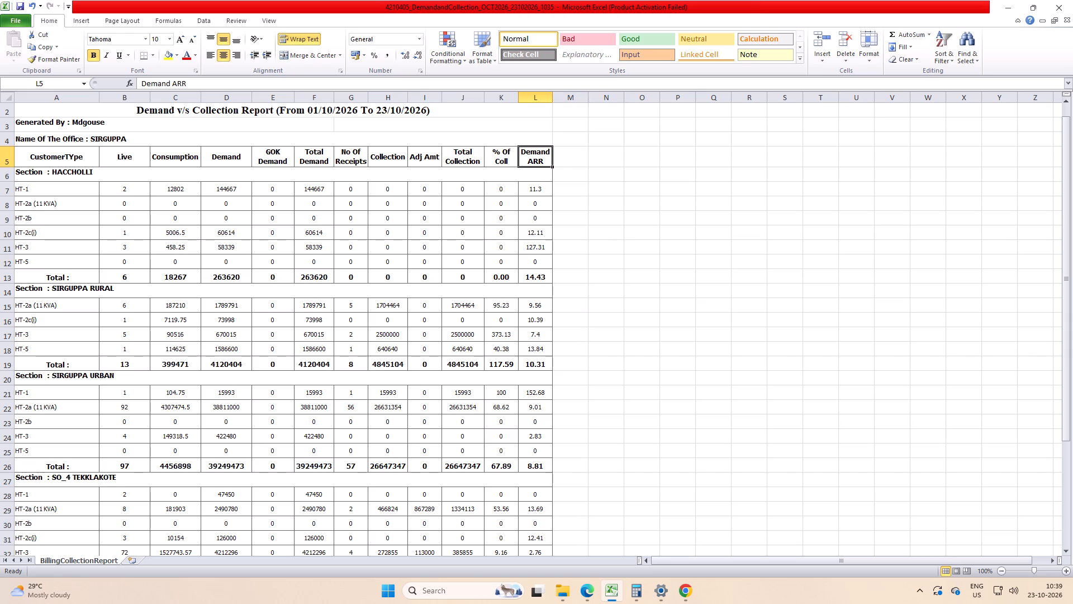
pyautogui.write('Diff')
pyautogui.press('Return')
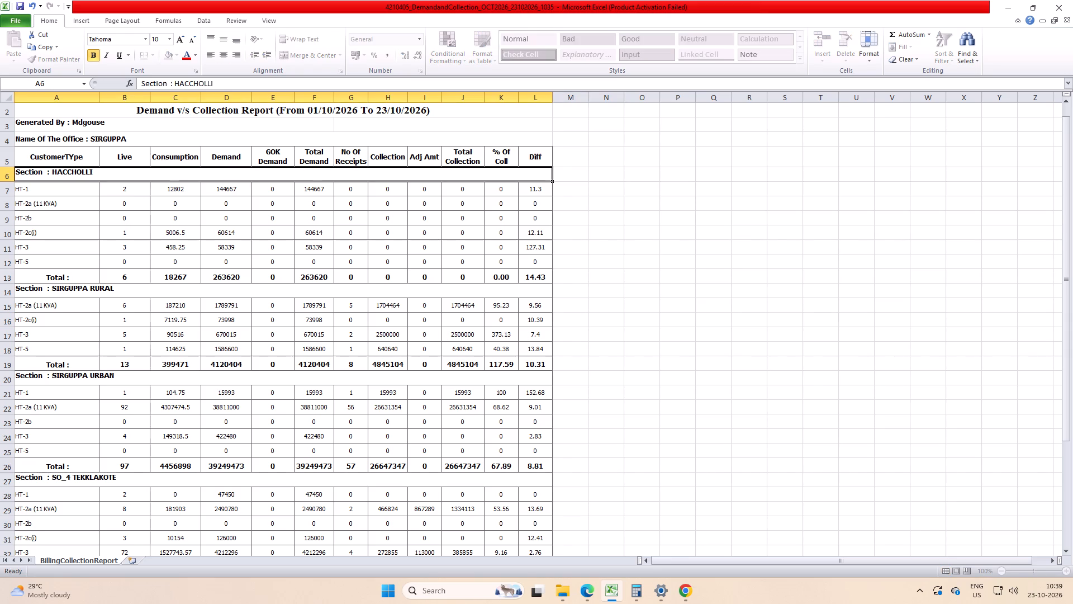
pyautogui.hotkey('ctrl', 's')
pyautogui.click(692, 299)
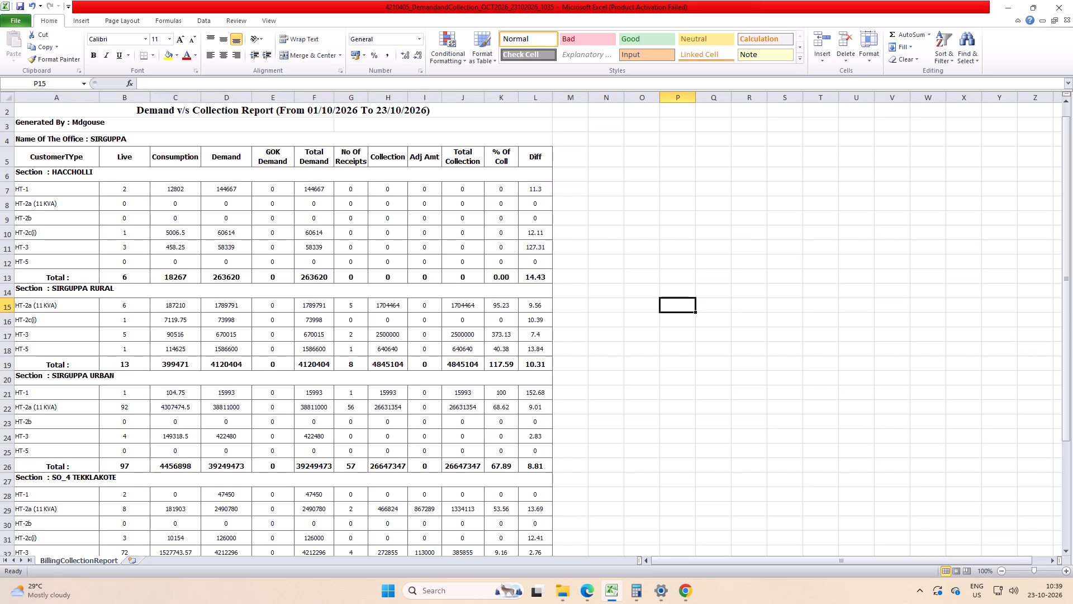
# Narrow the Live and Demand columns slightly and auto-fit the CustomerType column to its contents.
pyautogui.moveTo(150, 101); pyautogui.dragTo(143, 125)
pyautogui.click(211, 284)
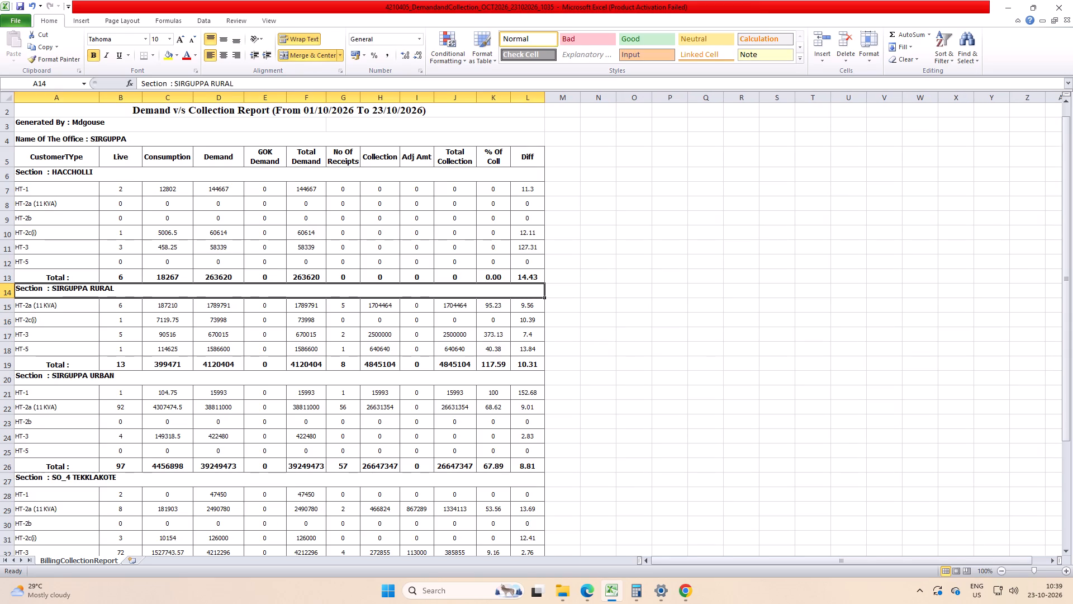
pyautogui.moveTo(245, 96); pyautogui.dragTo(236, 120)
pyautogui.click(682, 328)
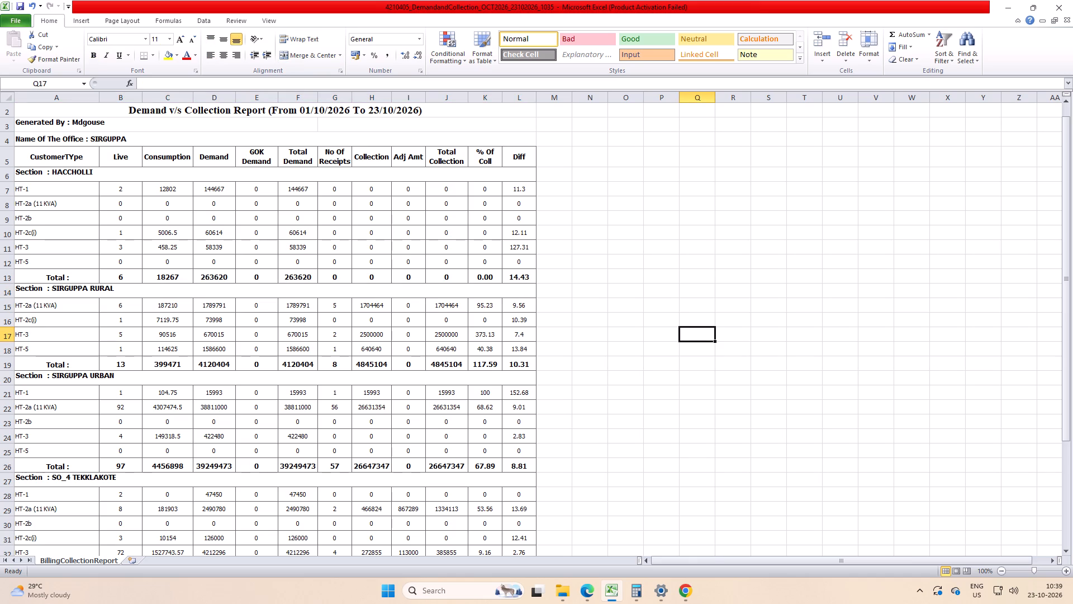
pyautogui.doubleClick(99, 100)
pyautogui.click(143, 255)
# Copy the entire BillingCollectionReport sheet into a new worksheet and save the workbook.
pyautogui.click(9, 96)
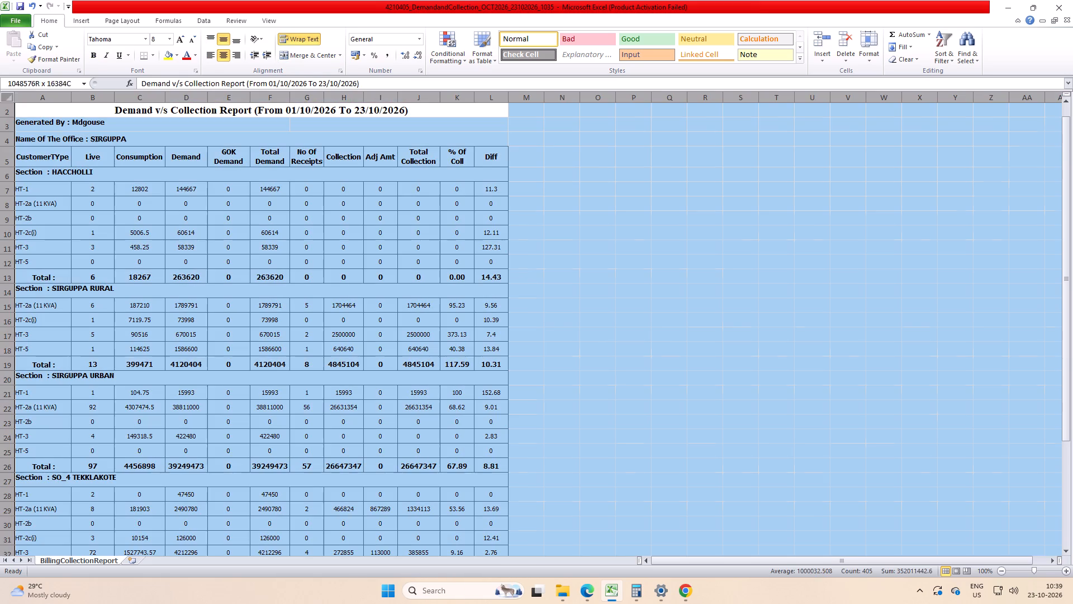
pyautogui.hotkey('ctrl', 'c')
pyautogui.click(129, 560)
pyautogui.hotkey('ctrl', 'v')
pyautogui.click(85, 565)
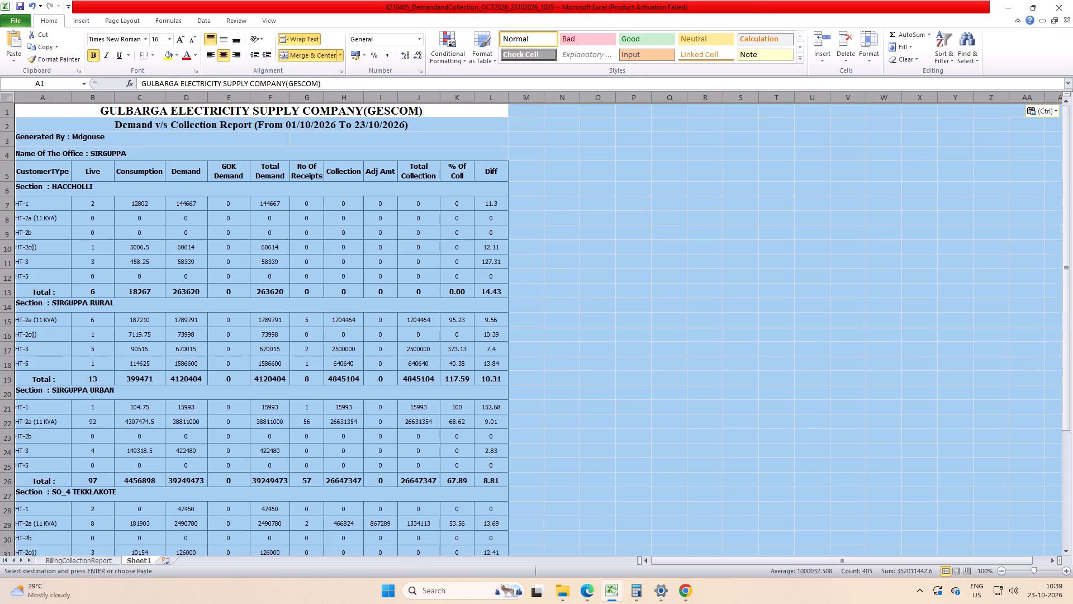
pyautogui.click(169, 434)
pyautogui.hotkey('ctrl', 's')
# Delete the HT-2b, HT-2c(i) and HT-5 rows from the HACCHOLLI section of Sheet1.
pyautogui.click(120, 220)
pyautogui.press('Down')
pyautogui.press('Left')
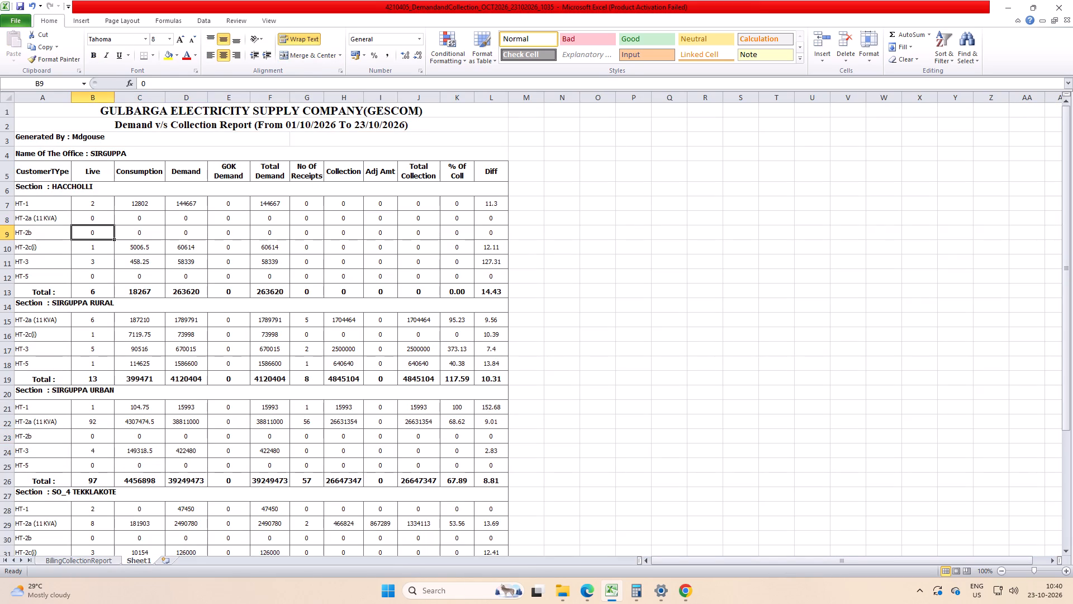
pyautogui.press('Left')
pyautogui.press('Left')
pyautogui.hotkey('shift', 'space')
pyautogui.hotkey('shift', 'Down')
pyautogui.hotkey('ctrl', '-')
pyautogui.press('Down')
pyautogui.hotkey('shift', 'space')
pyautogui.hotkey('ctrl', '-')
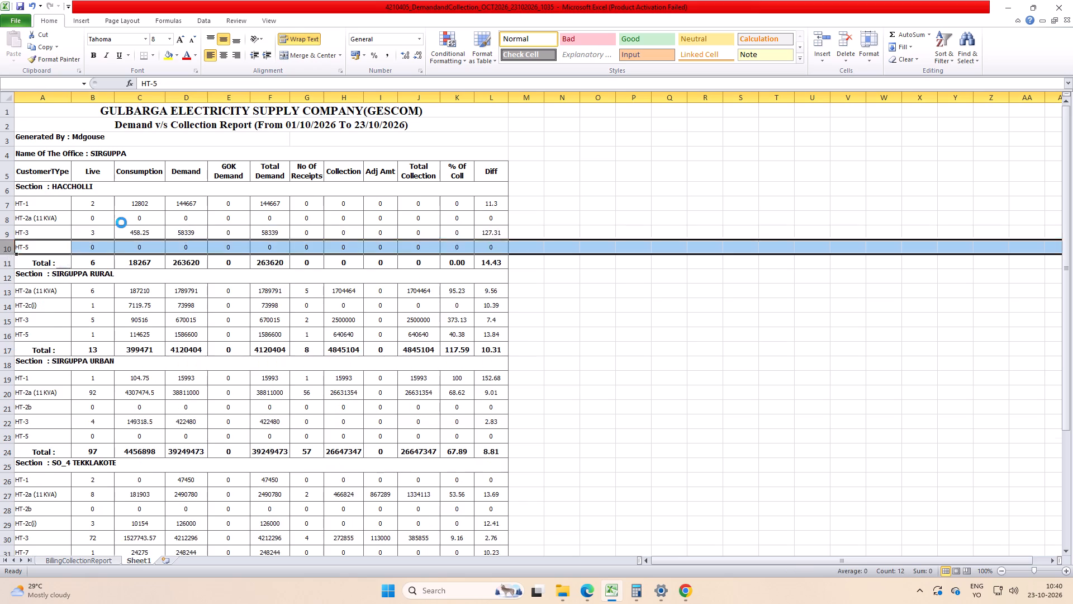
# Delete the HT-2c(i) and HT-5 rows from the SIRGUPPA RURAL section.
pyautogui.press('Down')
pyautogui.press('Down')
pyautogui.press('Down')
pyautogui.press('Down')
pyautogui.press('Up')
pyautogui.hotkey('shift', 'space')
pyautogui.hotkey('ctrl', '-')
pyautogui.press('Down')
pyautogui.hotkey('shift', 'space')
pyautogui.hotkey('ctrl', 'shift', '-')
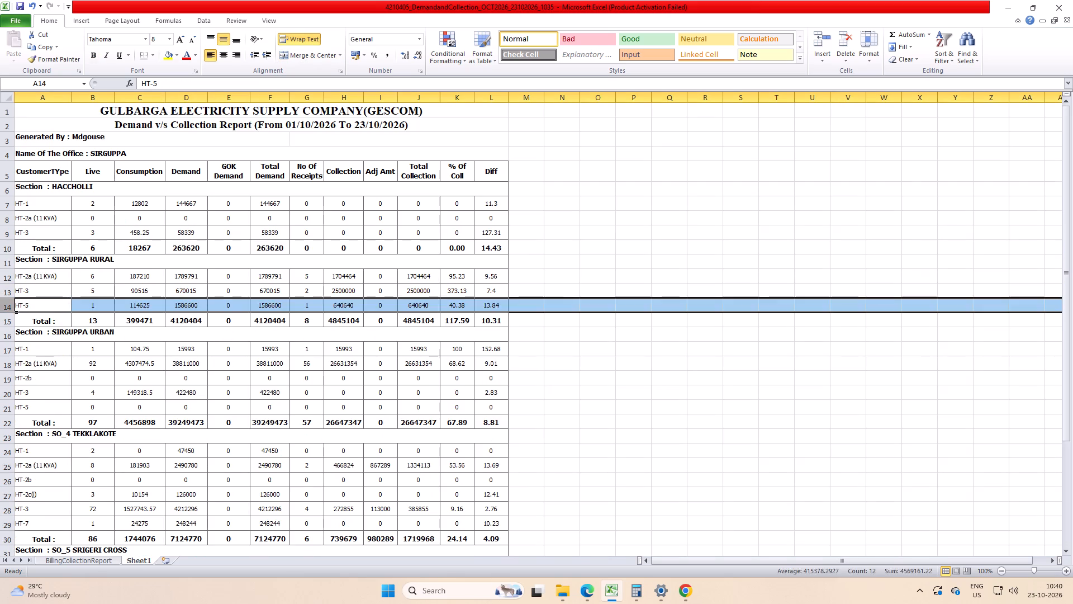
pyautogui.press('Down')
pyautogui.press('Down')
pyautogui.press('Up')
pyautogui.press('Up')
pyautogui.hotkey('shift', 'space')
pyautogui.hotkey('ctrl', '-')
# Delete the HT-2b and HT-5 rows from the SIRGUPPA URBAN section.
pyautogui.press('Down')
pyautogui.press('Down')
pyautogui.press('Down')
pyautogui.press('Down')
pyautogui.hotkey('shift', 'space')
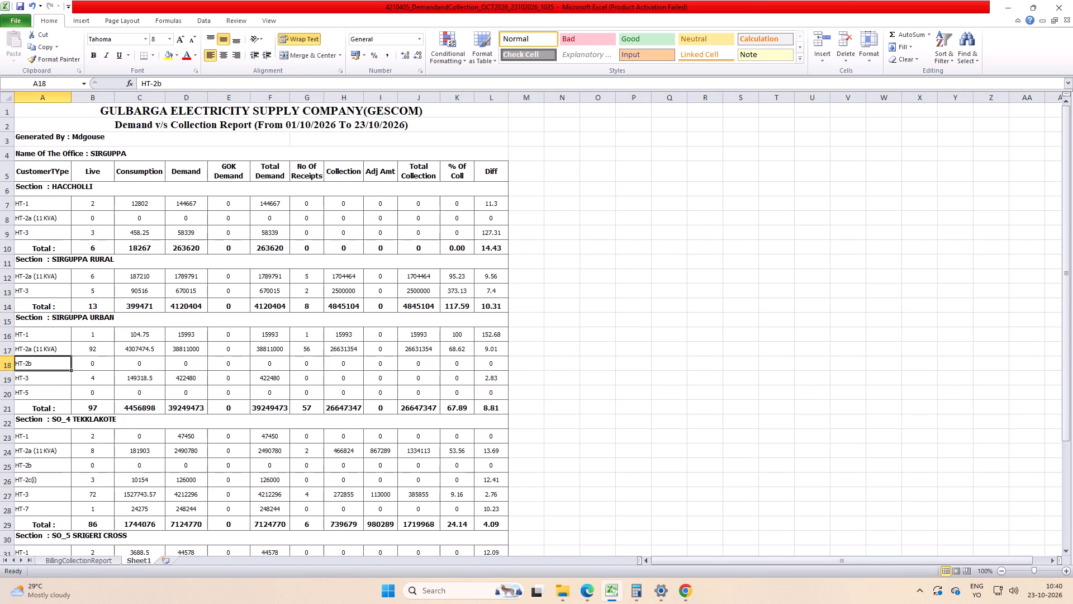
pyautogui.hotkey('ctrl', '-')
pyautogui.press('Down')
pyautogui.hotkey('shift', 'space')
pyautogui.hotkey('ctrl', '-')
# Delete the HT-2b, HT-2c(i) and HT-7 rows from the SO_4 TEKKLAKOTE section.
pyautogui.press('Down')
pyautogui.press('Down')
pyautogui.press('Down')
pyautogui.press('Down')
pyautogui.hotkey('shift', 'space')
pyautogui.hotkey('ctrl', '-')
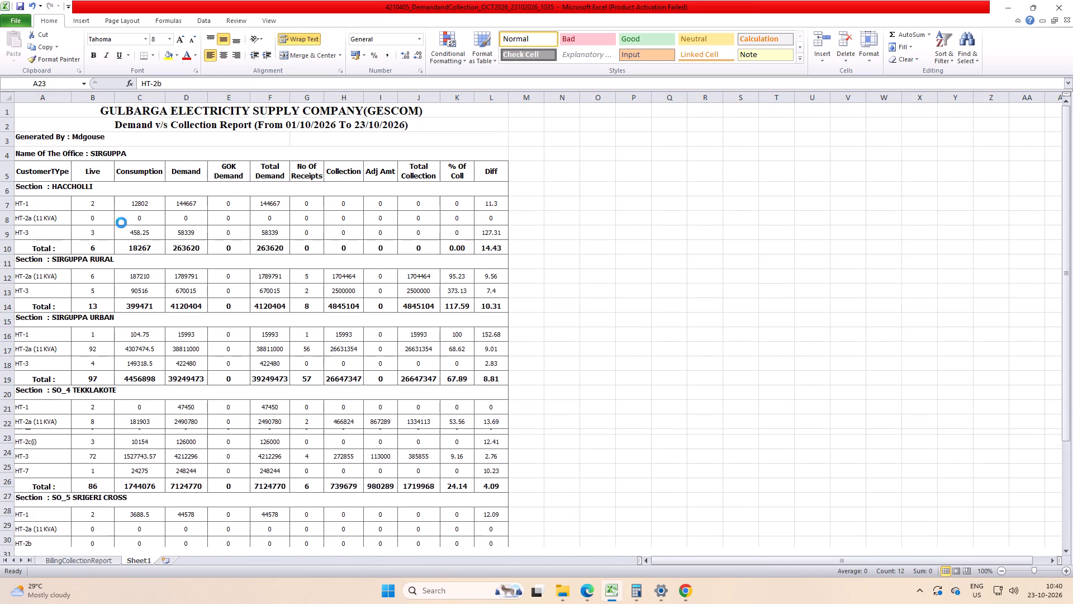
pyautogui.hotkey('ctrl', '-')
pyautogui.press('Down')
pyautogui.hotkey('shift', 'space')
pyautogui.hotkey('ctrl', '-')
# Delete the HT-2b, HT-2c and HT-5 rows from the SO_5 SRIGERI CROSS section.
pyautogui.press('Down')
pyautogui.press('Down')
pyautogui.press('Down')
pyautogui.press('Down')
pyautogui.hotkey('shift', 'space')
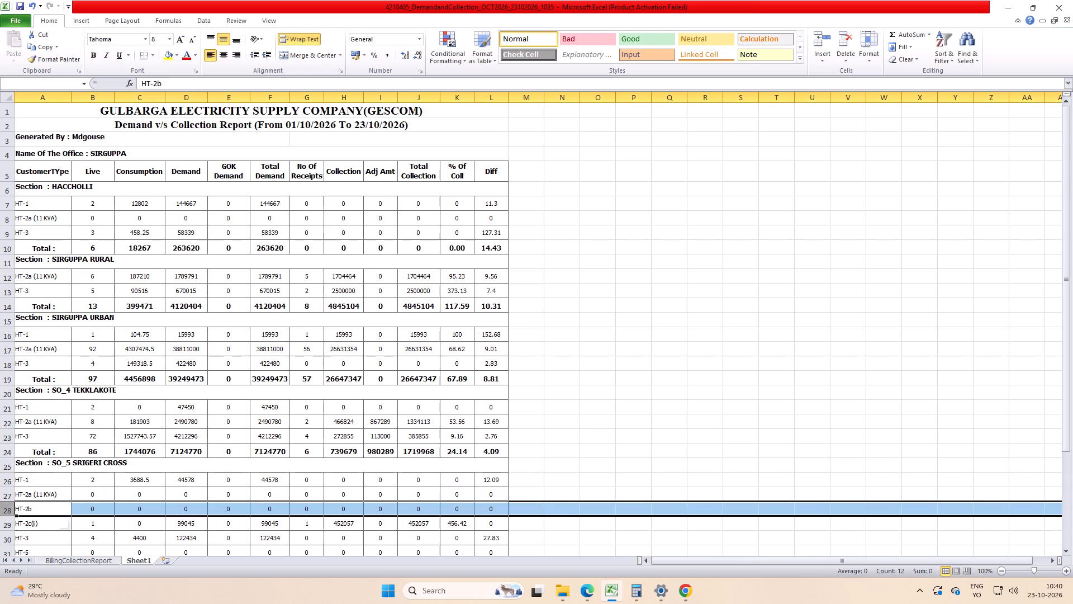
pyautogui.hotkey('shift', 'Down')
pyautogui.hotkey('ctrl', '-')
pyautogui.press('Down')
pyautogui.hotkey('shift', 'space')
pyautogui.hotkey('ctrl', '-')
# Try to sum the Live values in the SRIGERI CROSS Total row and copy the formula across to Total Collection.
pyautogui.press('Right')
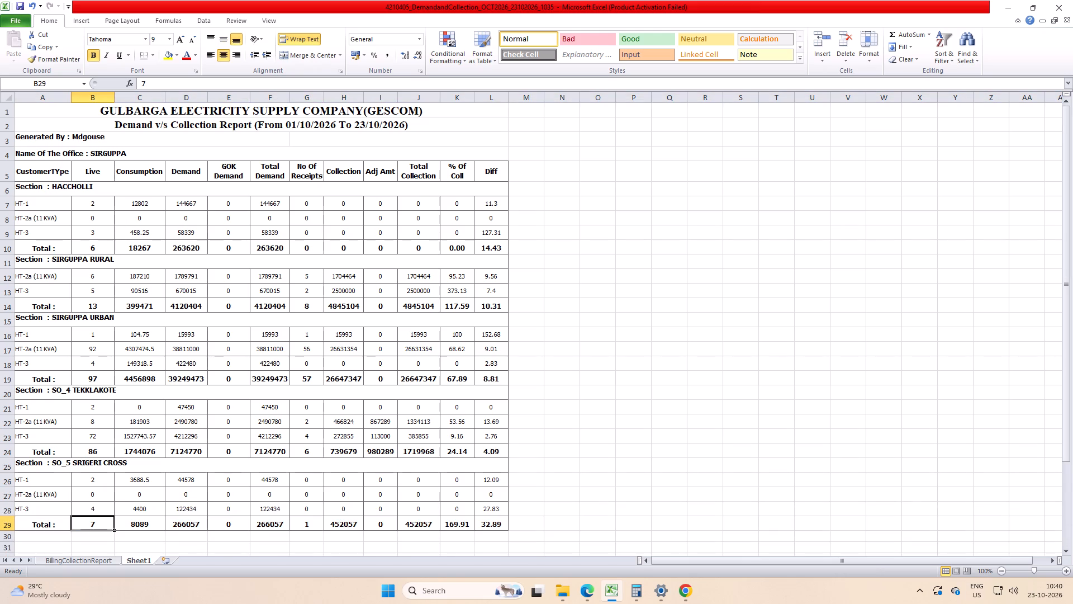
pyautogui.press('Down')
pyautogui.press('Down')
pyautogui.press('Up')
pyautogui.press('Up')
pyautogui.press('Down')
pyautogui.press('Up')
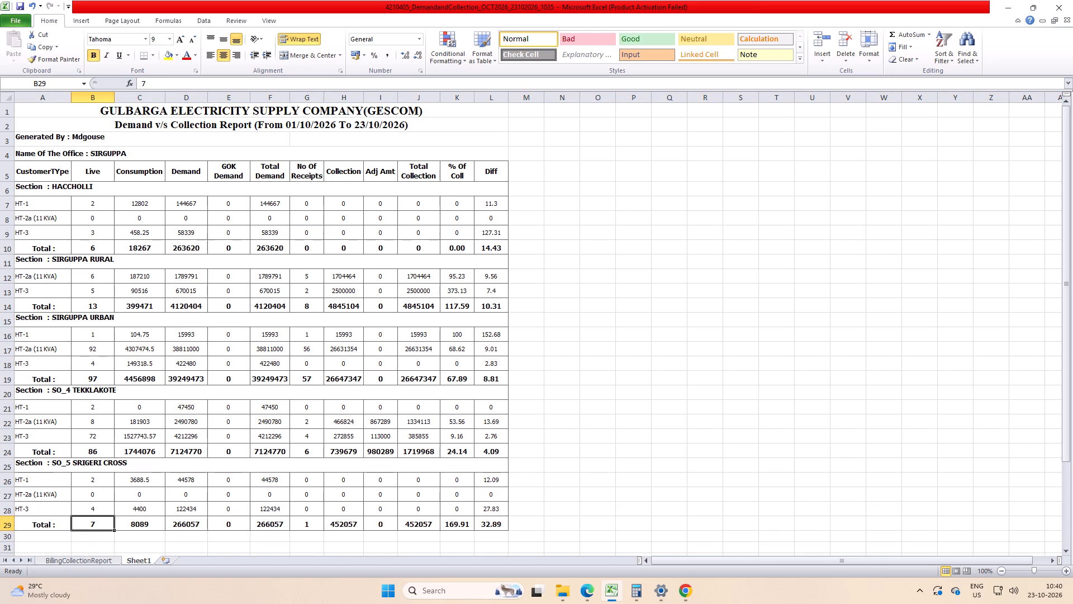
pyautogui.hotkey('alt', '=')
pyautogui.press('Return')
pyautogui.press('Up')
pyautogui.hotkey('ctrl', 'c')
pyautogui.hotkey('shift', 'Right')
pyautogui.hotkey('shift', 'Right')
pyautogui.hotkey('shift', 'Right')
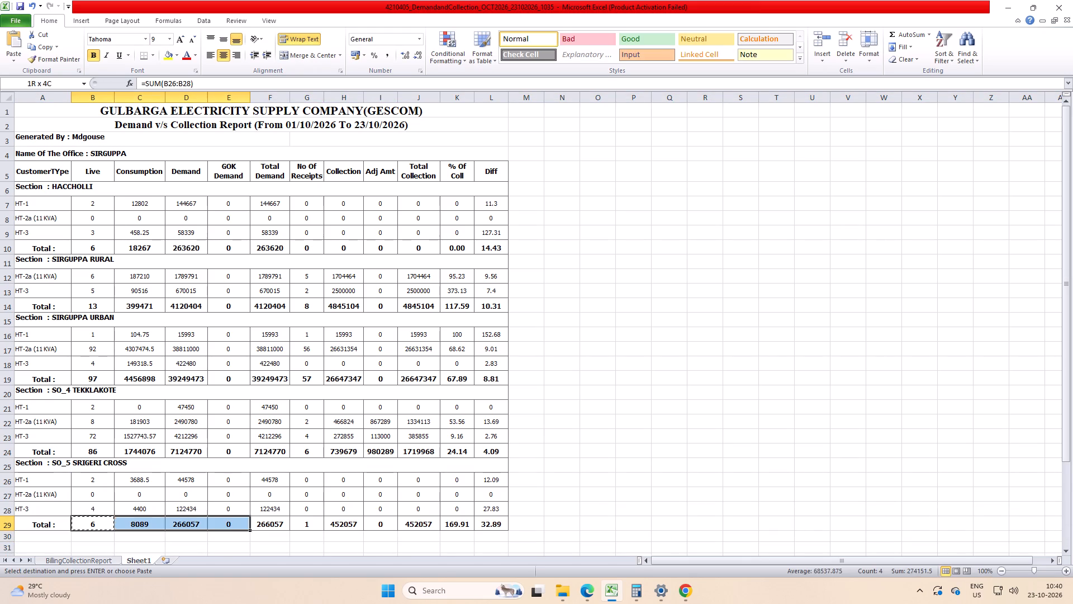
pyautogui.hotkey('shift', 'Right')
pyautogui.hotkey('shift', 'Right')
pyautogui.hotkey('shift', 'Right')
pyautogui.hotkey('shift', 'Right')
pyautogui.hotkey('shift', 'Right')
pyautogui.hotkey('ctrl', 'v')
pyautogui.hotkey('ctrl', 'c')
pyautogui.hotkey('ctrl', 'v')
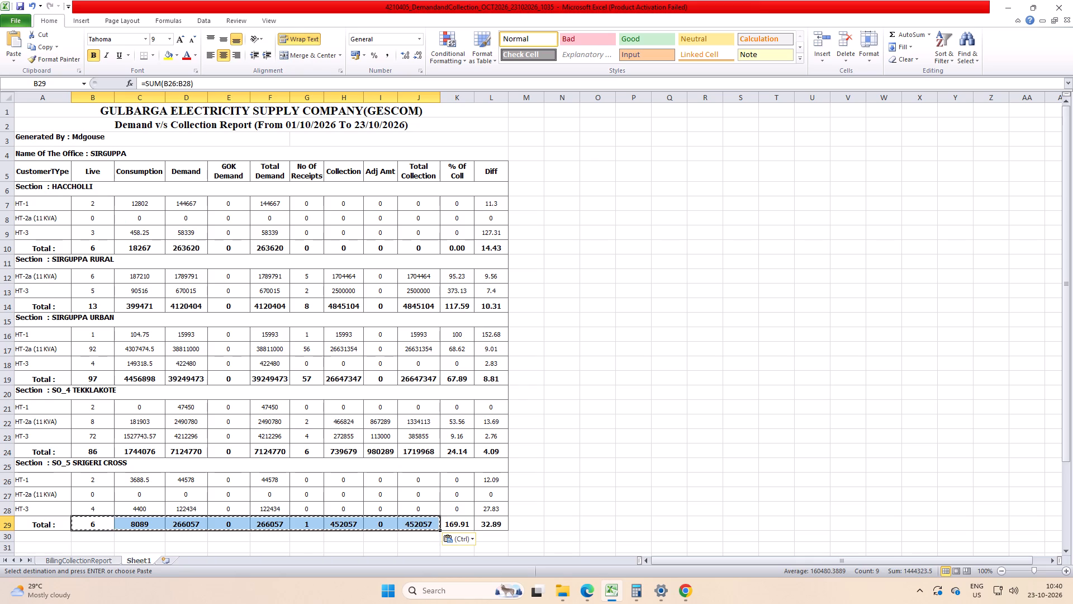
# Sum B26:B28 in the SRIGERI CROSS Total row, copy the formula across through Total Collection, and save.
pyautogui.press('Left')
pyautogui.press('Right')
pyautogui.hotkey('alt', '=')
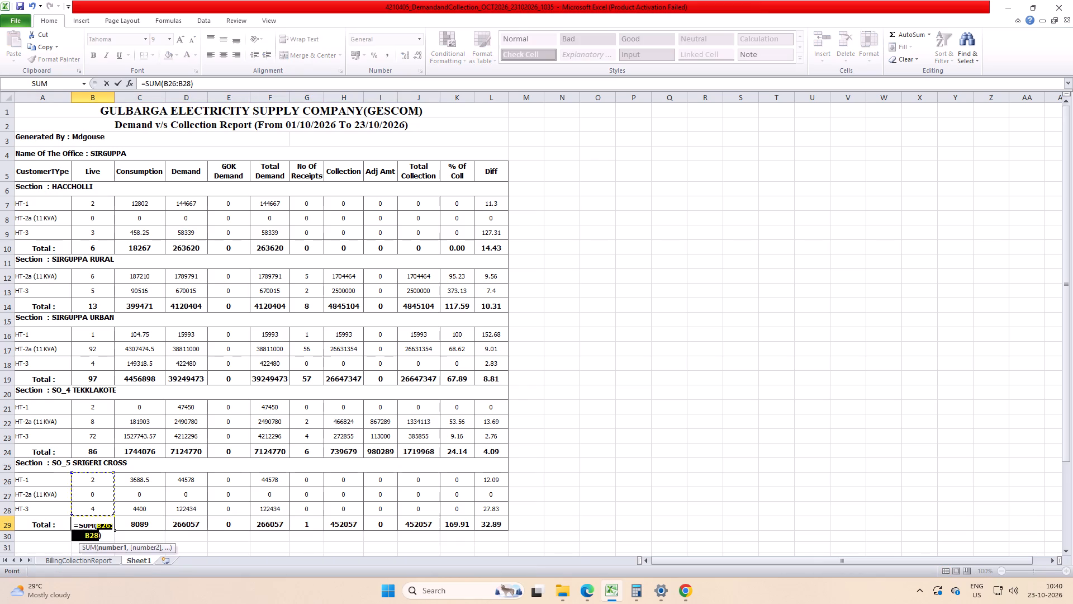
pyautogui.press('Return')
pyautogui.press('Up')
pyautogui.hotkey('ctrl', 'c')
pyautogui.hotkey('shift', 'Right')
pyautogui.hotkey('shift', 'Right')
pyautogui.hotkey('shift', 'Right')
pyautogui.hotkey('shift', 'Right')
pyautogui.hotkey('shift', 'Right')
pyautogui.hotkey('shift', 'Right')
pyautogui.hotkey('shift', 'Right')
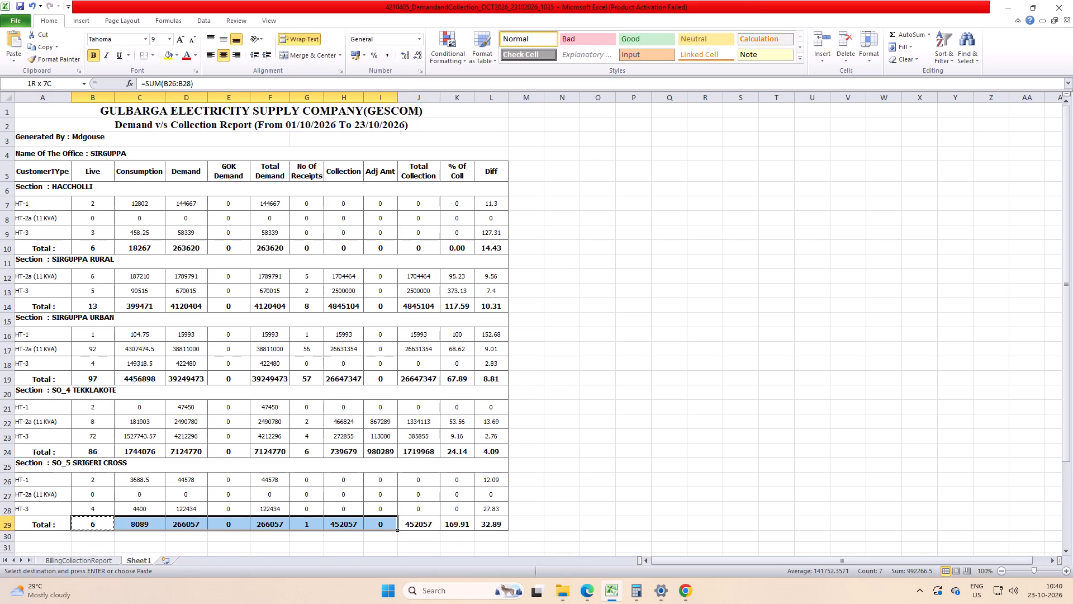
pyautogui.hotkey('shift', 'Right')
pyautogui.hotkey('ctrl', 'v')
pyautogui.hotkey('ctrl', 's')
# Sum B21:B23 in the TEKKLAKOTE Total row, copy the formula across through Total Collection, and save.
pyautogui.press('Up')
pyautogui.press('Up')
pyautogui.press('Up')
pyautogui.press('Up')
pyautogui.press('Up')
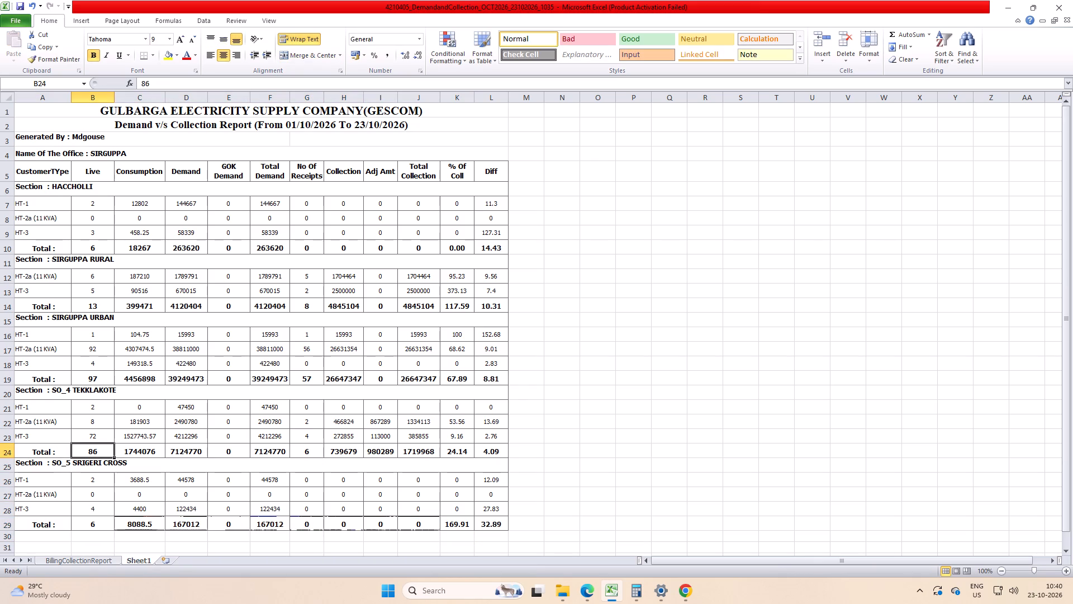
pyautogui.hotkey('alt', '=')
pyautogui.press('Return')
pyautogui.press('Up')
pyautogui.hotkey('ctrl', 'c')
pyautogui.hotkey('shift', 'Right')
pyautogui.hotkey('shift', 'Right')
pyautogui.hotkey('shift', 'Right')
pyautogui.hotkey('shift', 'Right')
pyautogui.hotkey('shift', 'Right')
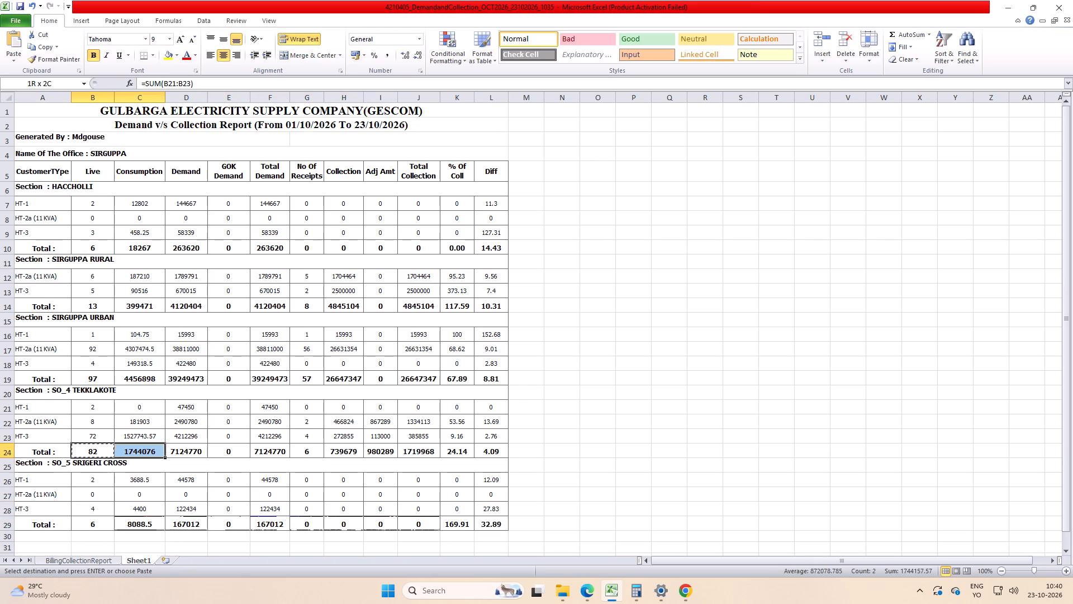
pyautogui.hotkey('shift', 'Right')
pyautogui.hotkey('shift', 'Right')
pyautogui.hotkey('shift', 'Right')
pyautogui.hotkey('ctrl', 'v')
pyautogui.hotkey('ctrl', 's')
# Sum B16:B18 in the SIRGUPPA URBAN Total row, copy the formula across through Total Collection, and save.
pyautogui.press('Up')
pyautogui.press('Up')
pyautogui.press('Up')
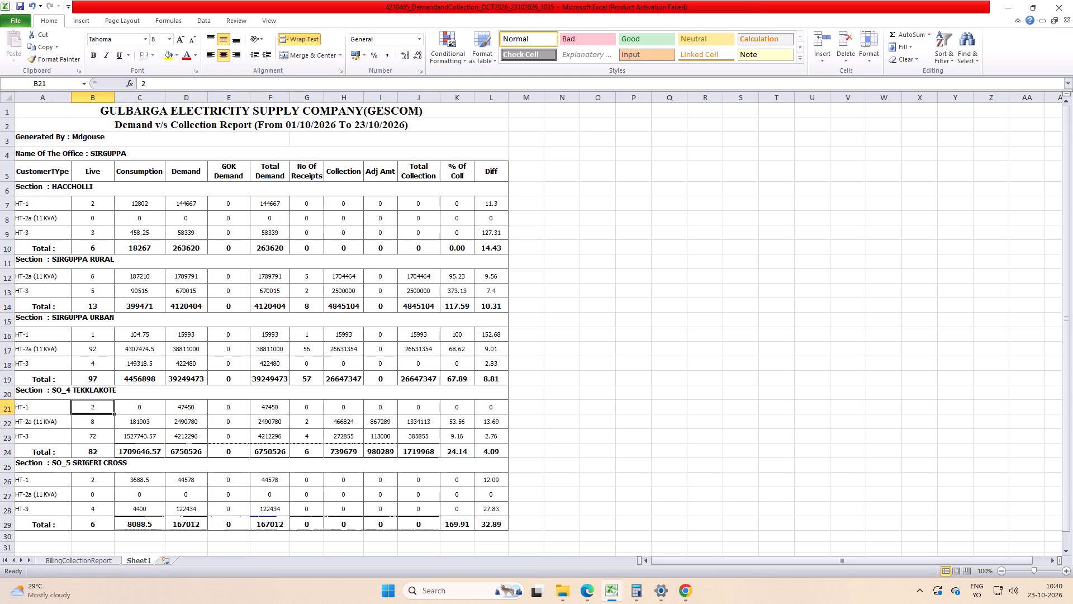
pyautogui.press('Up')
pyautogui.press('Up')
pyautogui.hotkey('alt', '=')
pyautogui.press('Return')
pyautogui.press('Up')
pyautogui.hotkey('ctrl', 'c')
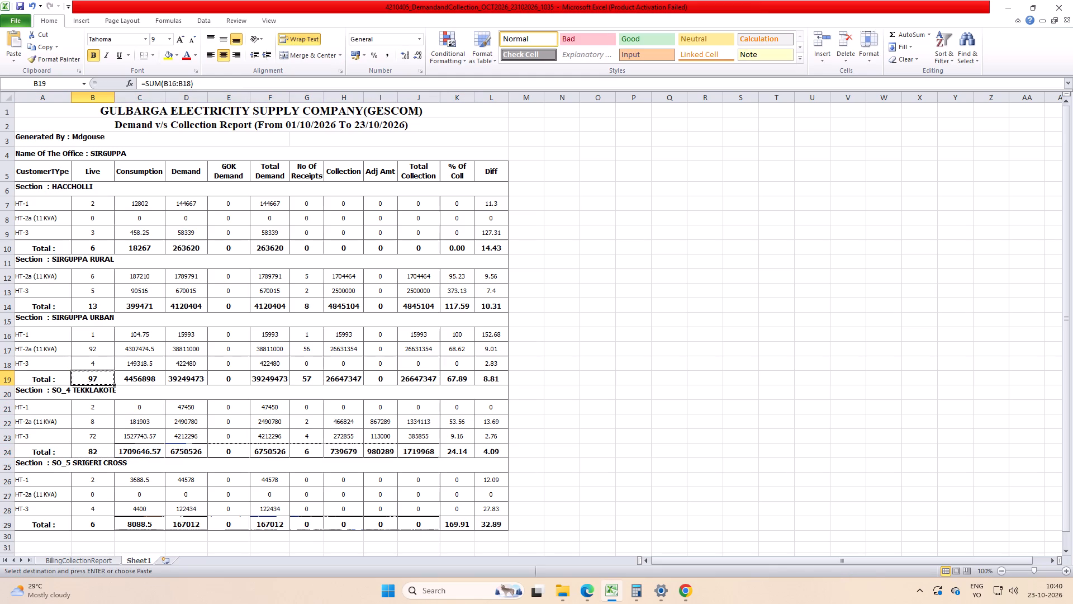
pyautogui.hotkey('shift', 'Right')
pyautogui.hotkey('shift', 'Right')
pyautogui.hotkey('shift', 'Right')
pyautogui.hotkey('shift', 'Right')
pyautogui.hotkey('shift', 'Right')
pyautogui.hotkey('shift', 'Right')
pyautogui.hotkey('shift', 'Right')
pyautogui.hotkey('shift', 'Right')
pyautogui.hotkey('ctrl', 'v')
pyautogui.hotkey('ctrl', 's')
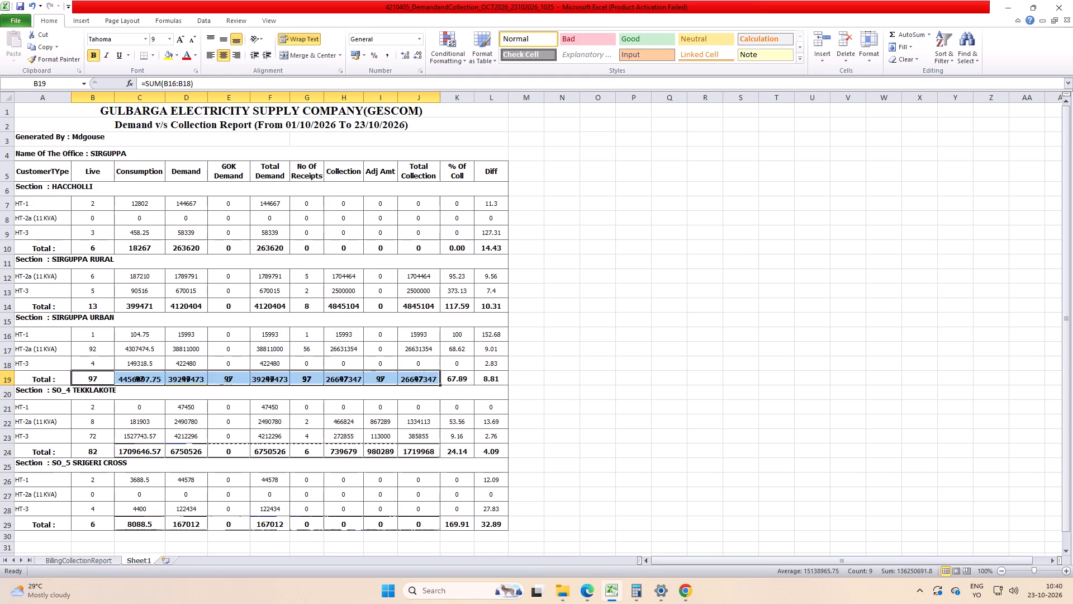
# Sum B12:B13 in the SIRGUPPA RURAL Total row, copy the formula across through Total Collection, and save.
pyautogui.press('Up')
pyautogui.press('Up')
pyautogui.press('Up')
pyautogui.press('Up')
pyautogui.press('Up')
pyautogui.hotkey('alt', '=')
pyautogui.press('Return')
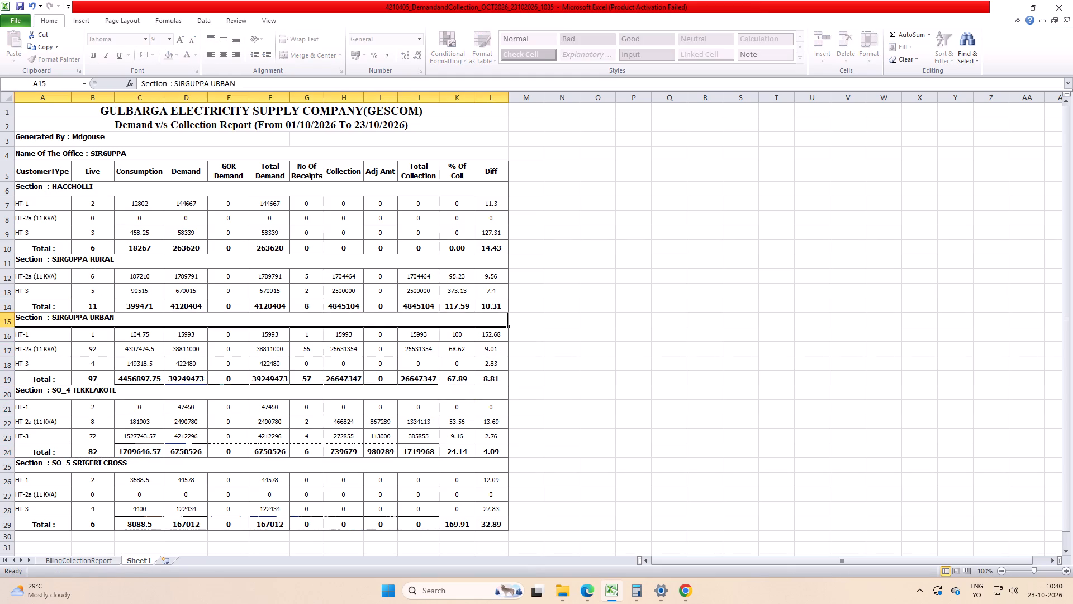
pyautogui.press('Up')
pyautogui.hotkey('ctrl', 'c')
pyautogui.hotkey('shift', 'Right')
pyautogui.hotkey('shift', 'Right')
pyautogui.hotkey('shift', 'Right')
pyautogui.hotkey('shift', 'Right')
pyautogui.hotkey('shift', 'Right')
pyautogui.hotkey('shift', 'Right')
pyautogui.hotkey('shift', 'Right')
pyautogui.hotkey('shift', 'Right')
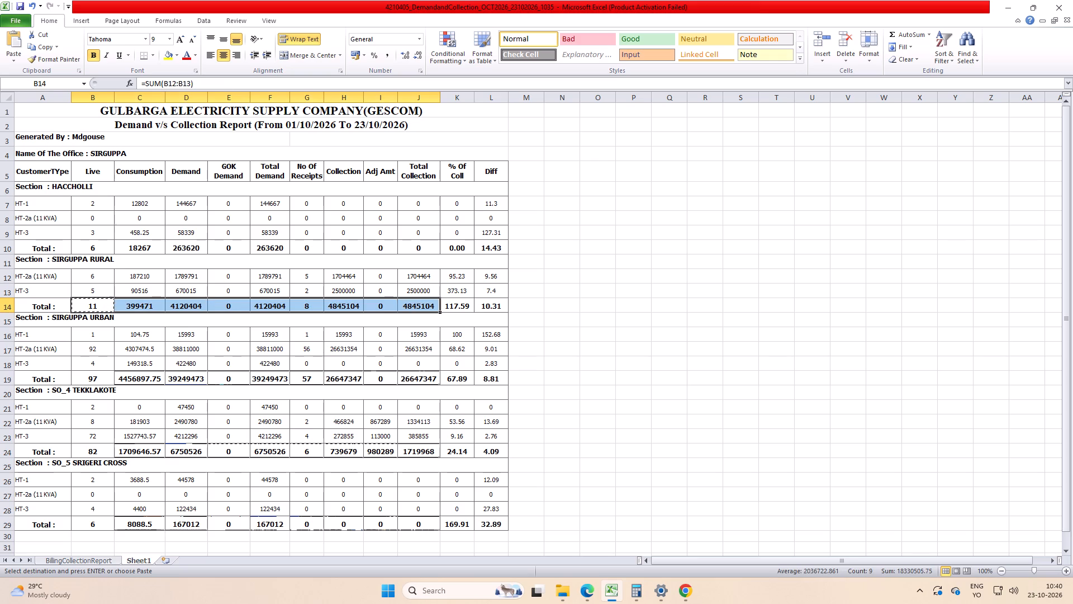
pyautogui.hotkey('ctrl', 'v')
pyautogui.hotkey('ctrl', 's')
# Sum B7:B9 in the HACCHOLLI Total row, copy the formula across through Total Collection, and save.
pyautogui.press('Up')
pyautogui.press('Up')
pyautogui.press('Up')
pyautogui.press('Up')
pyautogui.hotkey('alt', '=')
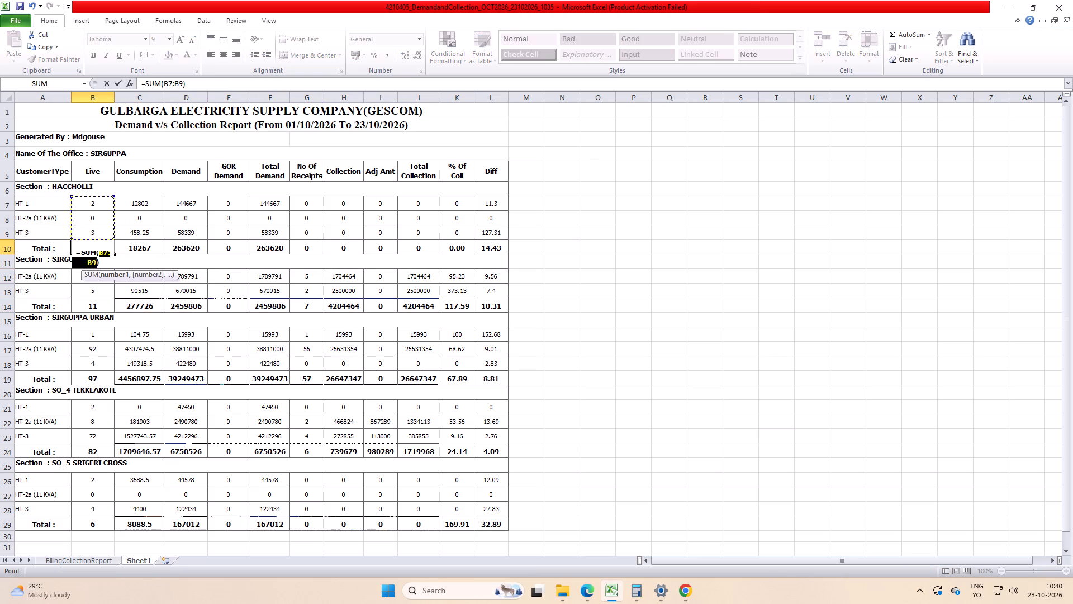
pyautogui.press('Return')
pyautogui.press('Up')
pyautogui.hotkey('ctrl', 'c')
pyautogui.hotkey('shift', 'Right')
pyautogui.hotkey('shift', 'Right')
pyautogui.hotkey('shift', 'Right')
pyautogui.hotkey('shift', 'Right')
pyautogui.hotkey('shift', 'Right')
pyautogui.hotkey('shift', 'Right')
pyautogui.hotkey('shift', 'Right')
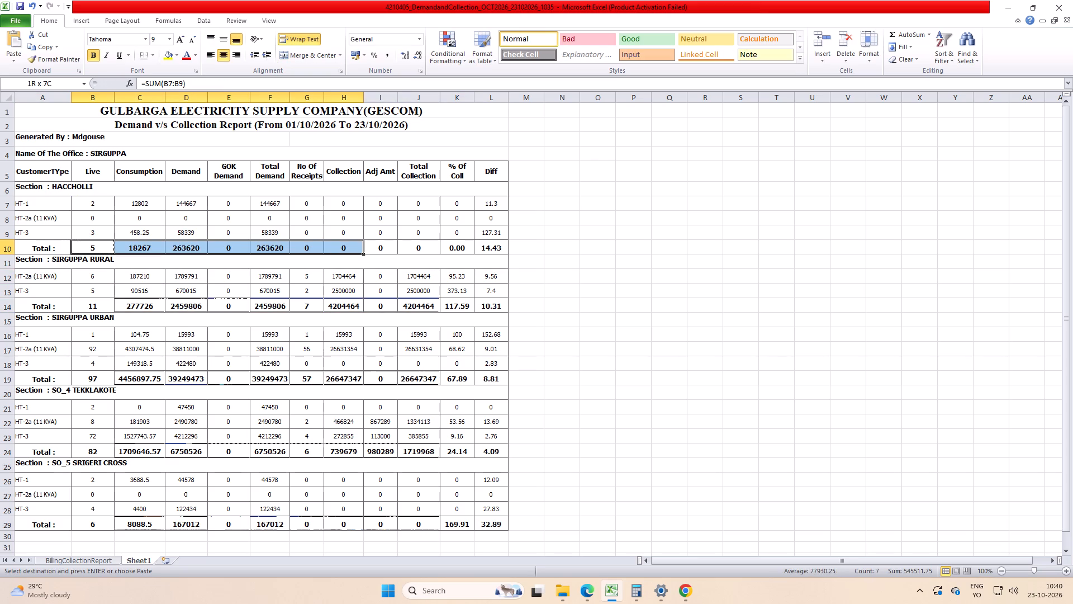
pyautogui.hotkey('shift', 'Right')
pyautogui.hotkey('ctrl', 'v')
pyautogui.hotkey('ctrl', 's')
pyautogui.hotkey('ctrl', 's')
# Enter the formula =J7*100/F7 as the % Of Coll for HACCHOLLI HT-1 in K7.
pyautogui.click(564, 356)
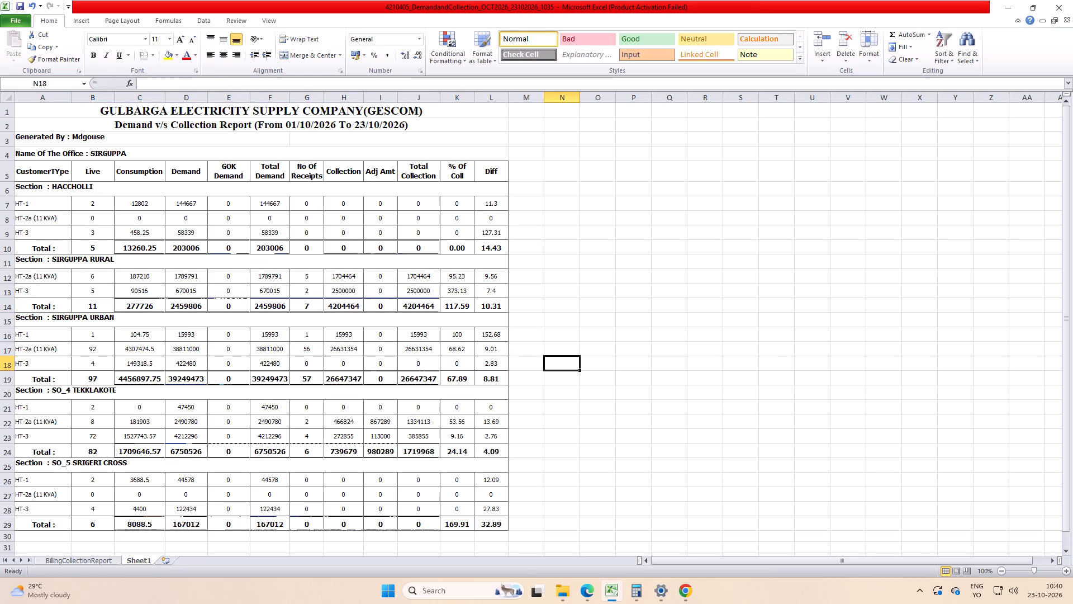
pyautogui.click(563, 214)
pyautogui.click(453, 201)
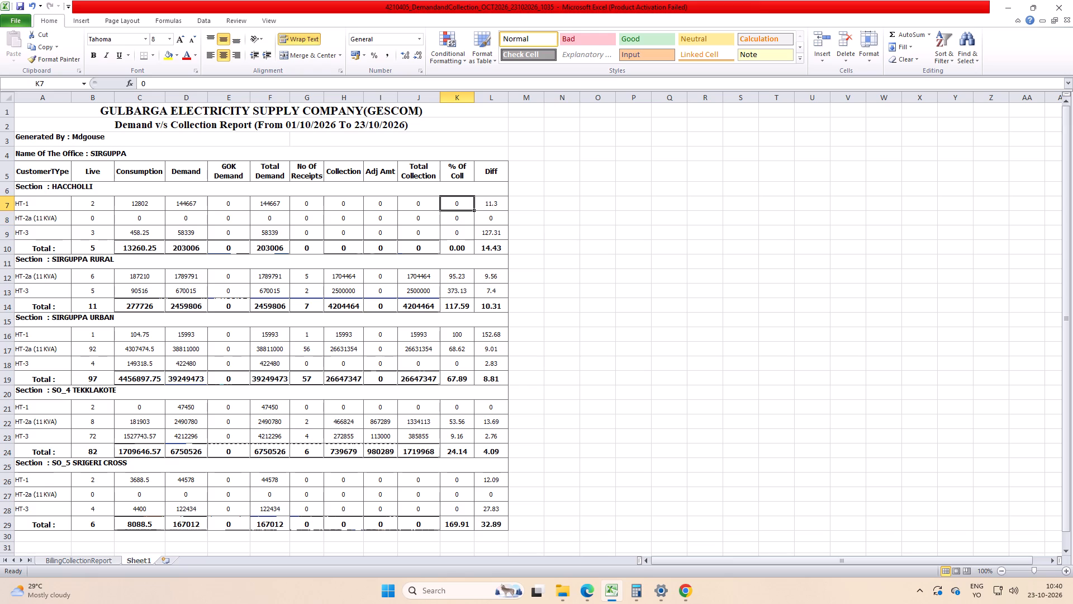
pyautogui.press('=')
pyautogui.press('Left')
pyautogui.write('*100/')
pyautogui.press('Left')
pyautogui.press('Left')
pyautogui.press('Left')
pyautogui.press('Left')
pyautogui.press('Left')
pyautogui.press('Return')
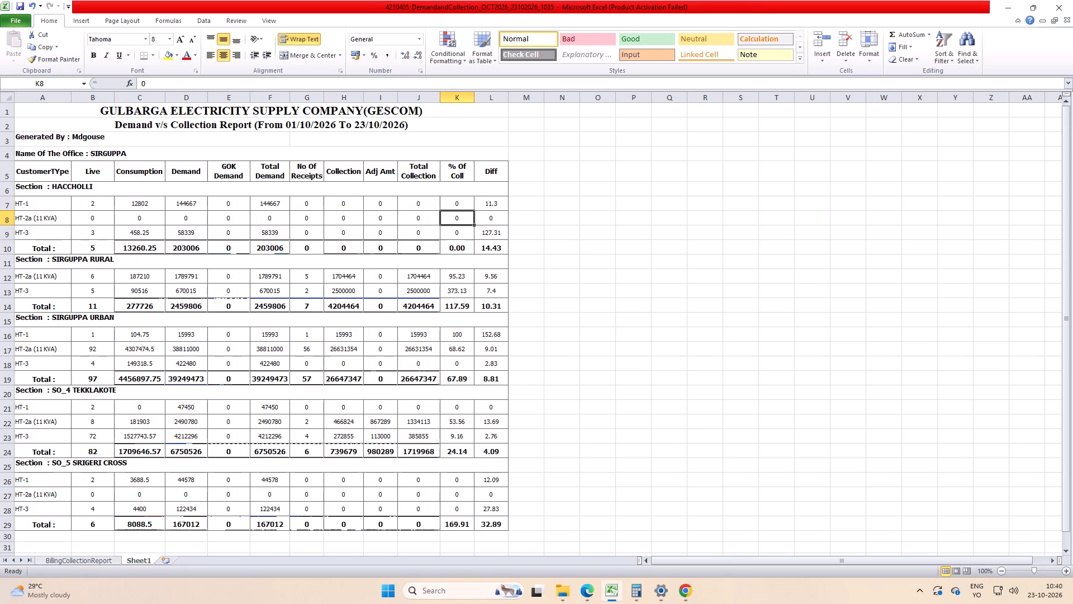
# Enter the formula =F7-J7 as the Diff for HACCHOLLI HT-1 in L7.
pyautogui.press('Up')
pyautogui.press('Right')
pyautogui.press('=')
pyautogui.press('Left')
pyautogui.press('Left')
pyautogui.press('Left')
pyautogui.press('Left')
pyautogui.press('Left')
pyautogui.press('Left')
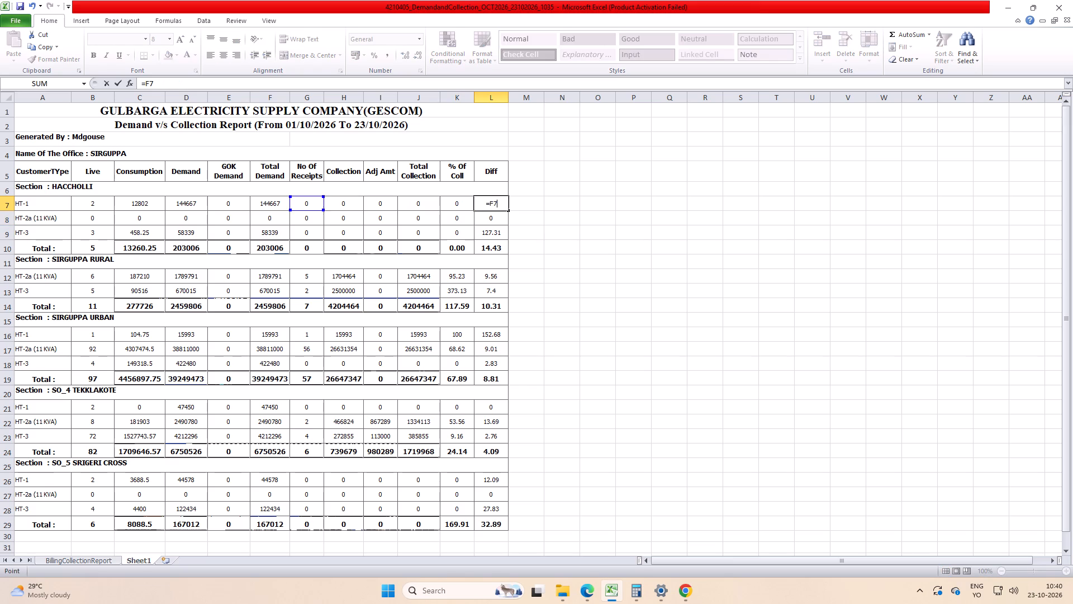
pyautogui.press('-')
pyautogui.press('Left')
pyautogui.press('Left')
pyautogui.press('Return')
# Copy the K7:L7 formulas down through the HACCHOLLI Total row and save.
pyautogui.press('Up')
pyautogui.hotkey('shift', 'Left')
pyautogui.hotkey('ctrl', 'c')
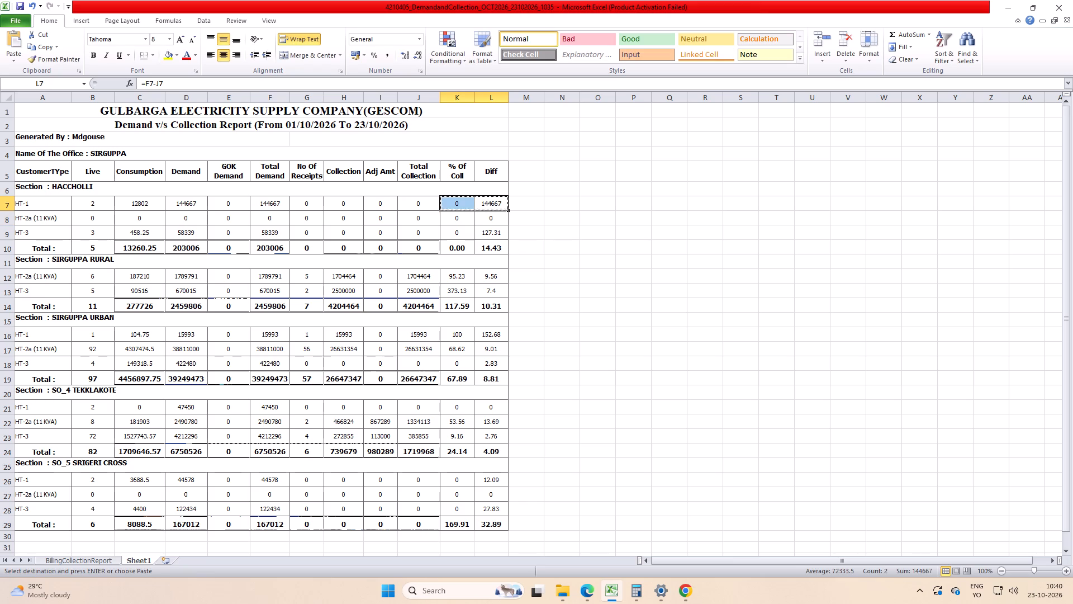
pyautogui.hotkey('shift', 'Down')
pyautogui.hotkey('shift', 'Down')
pyautogui.hotkey('shift', 'Down')
pyautogui.hotkey('ctrl', 'v')
pyautogui.hotkey('ctrl', 's')
pyautogui.hotkey('ctrl', 's')
# Copy the bold total formatting from J10 onto K10:L10 in the HACCHOLLI Total row.
pyautogui.click(632, 321)
pyautogui.click(413, 254)
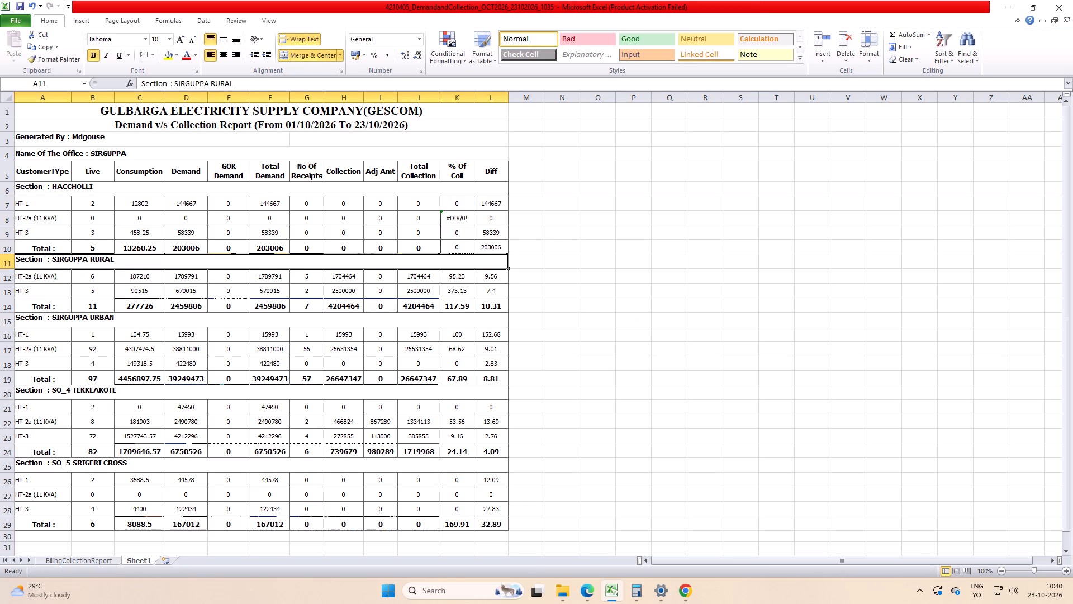
pyautogui.click(414, 250)
pyautogui.click(48, 60)
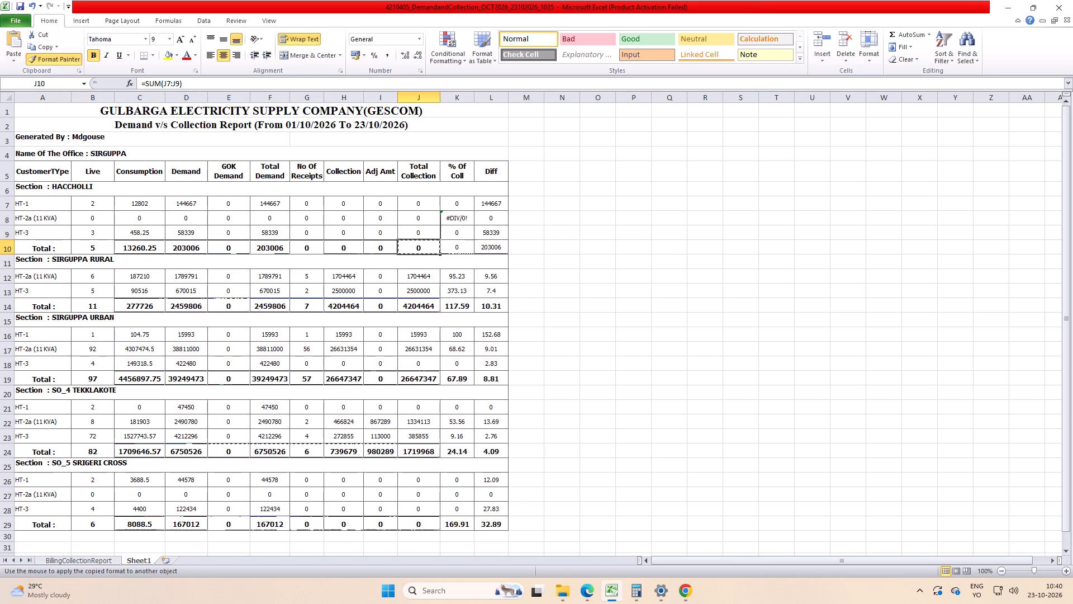
pyautogui.moveTo(455, 249); pyautogui.dragTo(476, 248)
pyautogui.click(556, 259)
# Show the HACCHOLLI % Of Coll values in K7:K10 with two decimal places and save.
pyautogui.moveTo(454, 202); pyautogui.dragTo(463, 244)
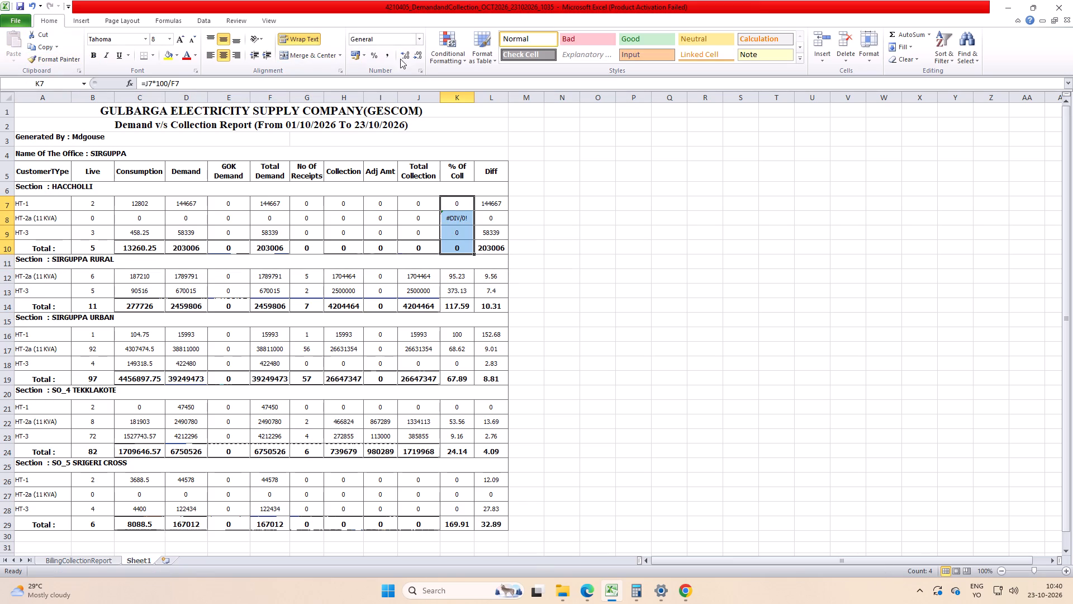
pyautogui.doubleClick(420, 59)
pyautogui.click(396, 54)
pyautogui.doubleClick(403, 55)
pyautogui.click(631, 286)
pyautogui.hotkey('ctrl', 's')
# Copy the K7:L10 formulas to the SIRGUPPA URBAN, TEKKLAKOTE and SRIGERI CROSS sections, starting at K16, K21 and K26, and save.
pyautogui.moveTo(463, 195); pyautogui.dragTo(488, 235)
pyautogui.click(466, 207)
pyautogui.moveTo(464, 205); pyautogui.dragTo(494, 251)
pyautogui.hotkey('ctrl', 'c')
pyautogui.click(470, 331)
pyautogui.hotkey('ctrl', 'v')
pyautogui.click(462, 410)
pyautogui.hotkey('ctrl', 'v')
pyautogui.click(460, 479)
pyautogui.hotkey('ctrl', 'v')
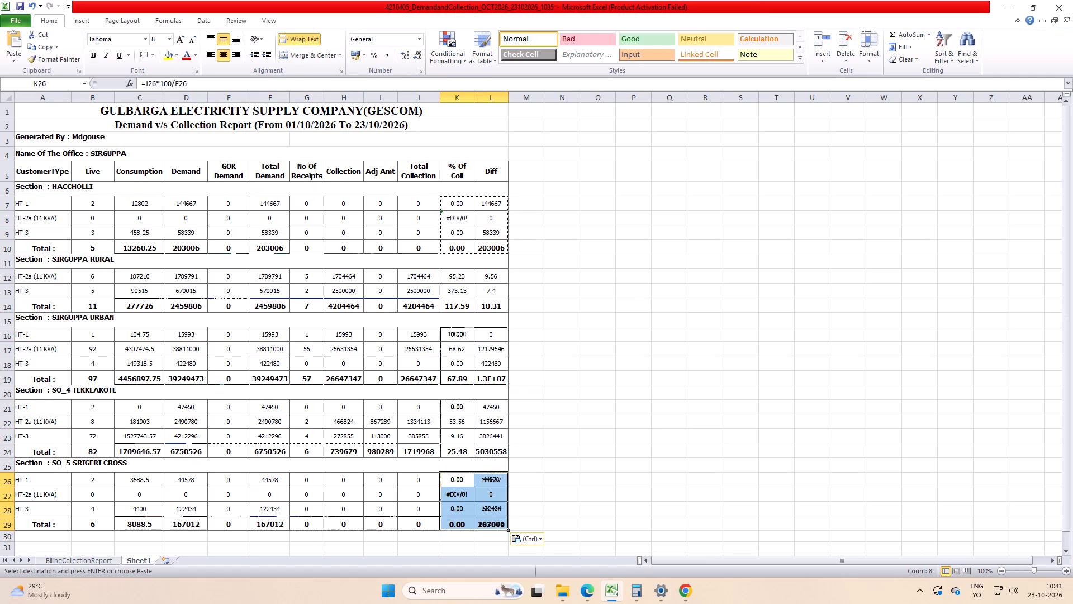
pyautogui.click(583, 438)
pyautogui.hotkey('ctrl', 's')
# Copy the K7:L7 formulas into K12:L14 of the SIRGUPPA RURAL section and save.
pyautogui.moveTo(459, 205); pyautogui.dragTo(477, 205)
pyautogui.hotkey('ctrl', 'c')
pyautogui.moveTo(470, 275); pyautogui.dragTo(483, 299)
pyautogui.hotkey('ctrl', 'v')
pyautogui.click(548, 283)
pyautogui.hotkey('ctrl', 's')
# Copy the formatting of K10:L10 onto K14:L14 in the SIRGUPPA RURAL Total row and save.
pyautogui.moveTo(474, 253); pyautogui.dragTo(502, 252)
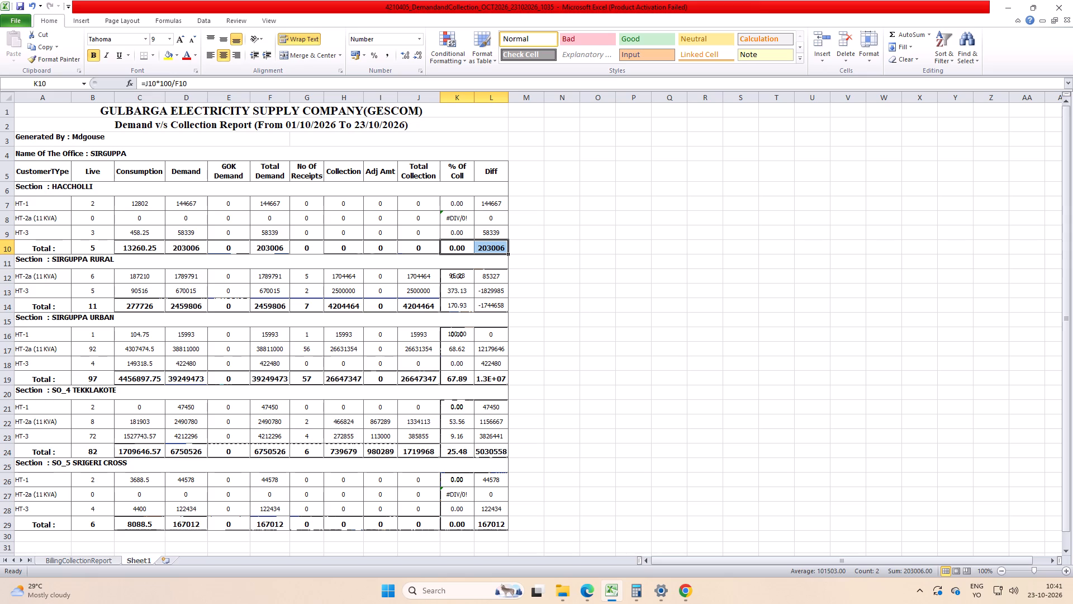
pyautogui.click(99, 62)
pyautogui.click(56, 53)
pyautogui.click(3, 69)
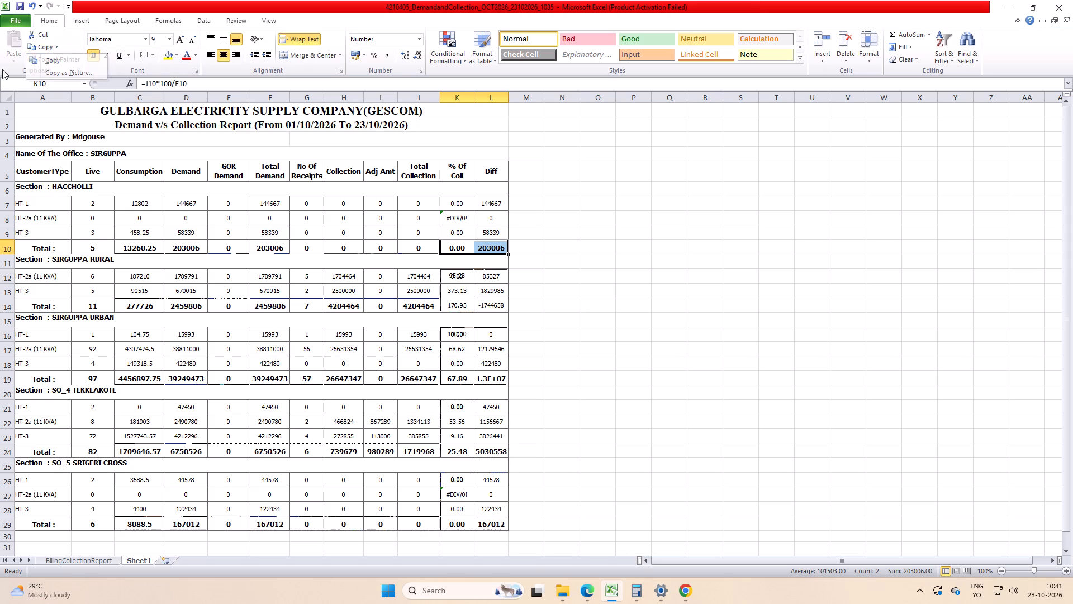
pyautogui.click(54, 59)
pyautogui.click(467, 303)
pyautogui.click(586, 321)
pyautogui.hotkey('ctrl', 's')
pyautogui.hotkey('ctrl', 's')
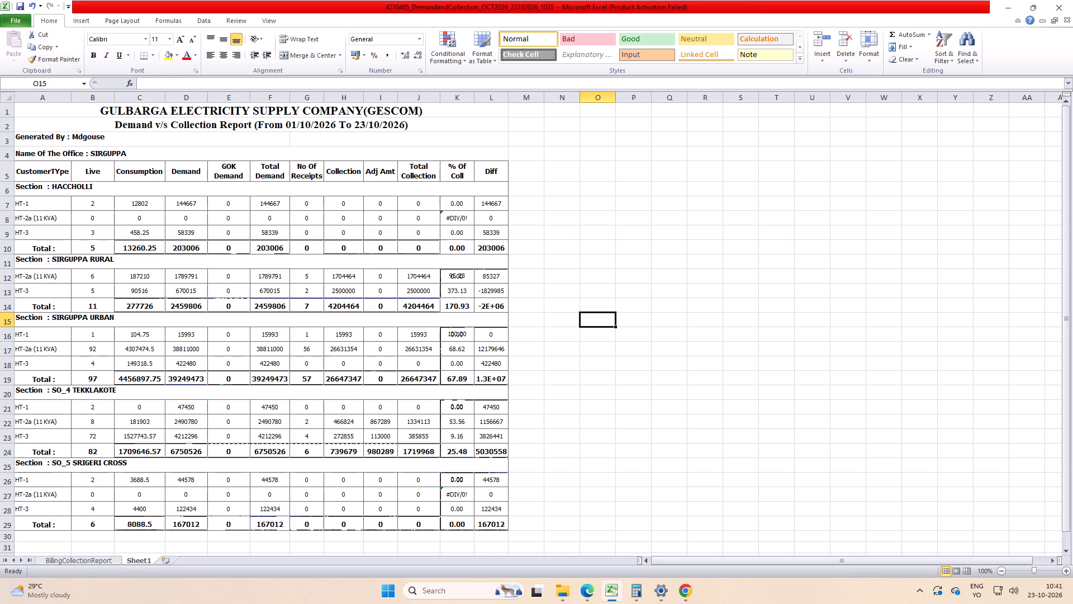
# Autofit the width of the Diff column L to its contents.
pyautogui.doubleClick(509, 97)
pyautogui.click(588, 211)
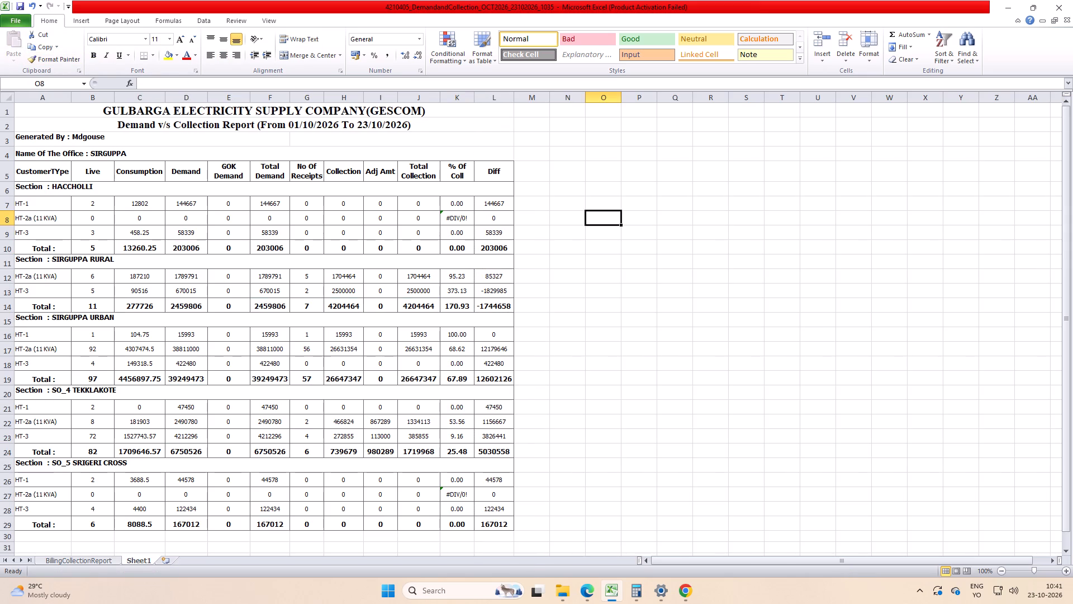
pyautogui.click(597, 386)
# Copy the HT-1, HT-2a (11 KVA), HT-3 and Total labels from A26:A29 to A31 below the report, and save.
pyautogui.scroll(-3, 103, 443)
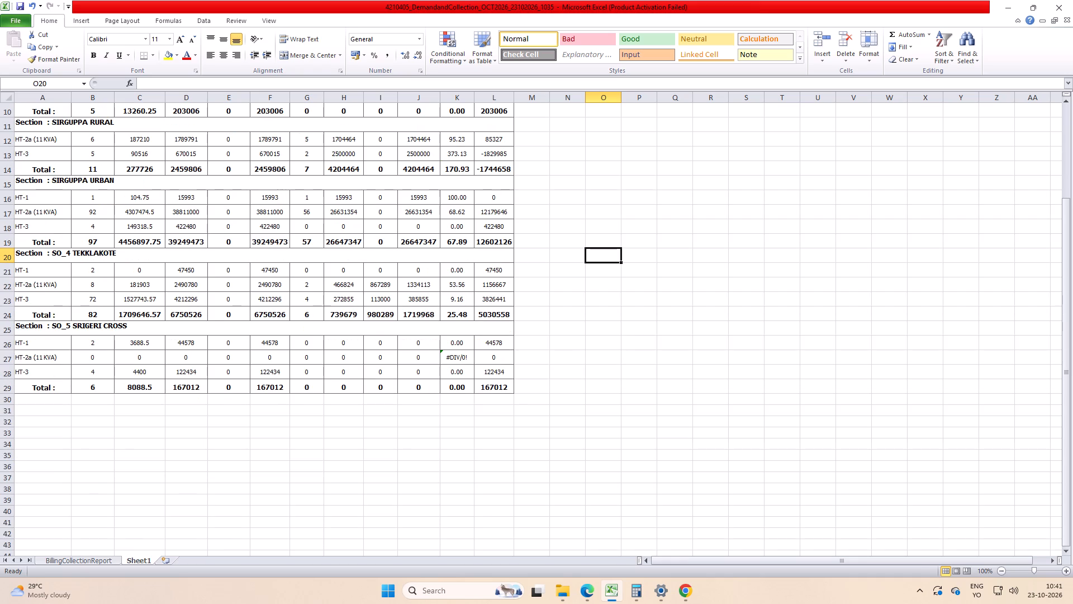
pyautogui.moveTo(48, 339); pyautogui.dragTo(60, 389)
pyautogui.hotkey('ctrl', 'c')
pyautogui.click(44, 422)
pyautogui.hotkey('ctrl', 'v')
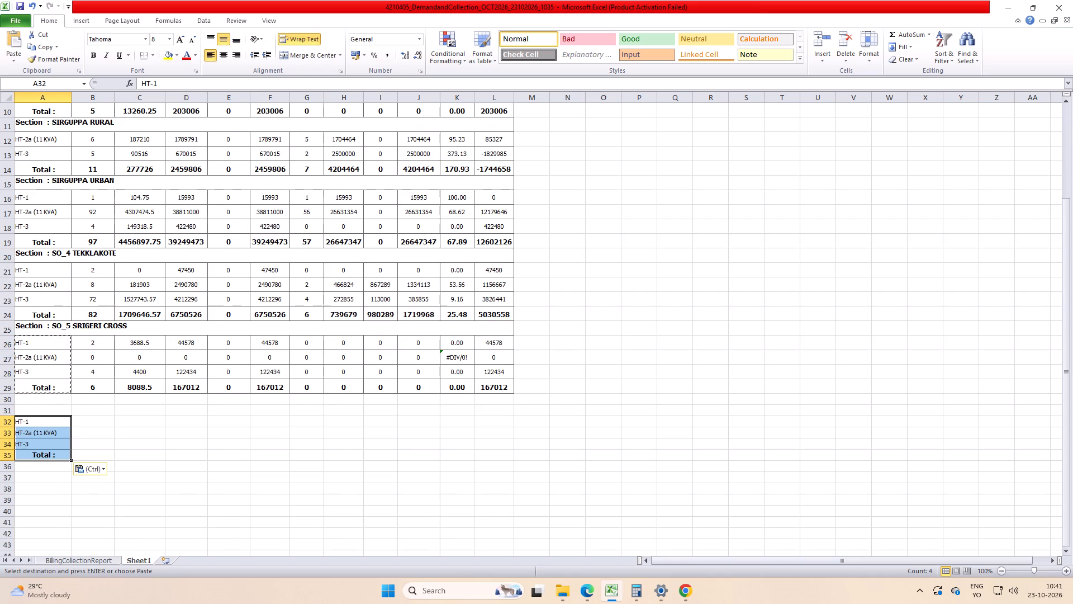
pyautogui.hotkey('ctrl', 'z')
pyautogui.click(48, 407)
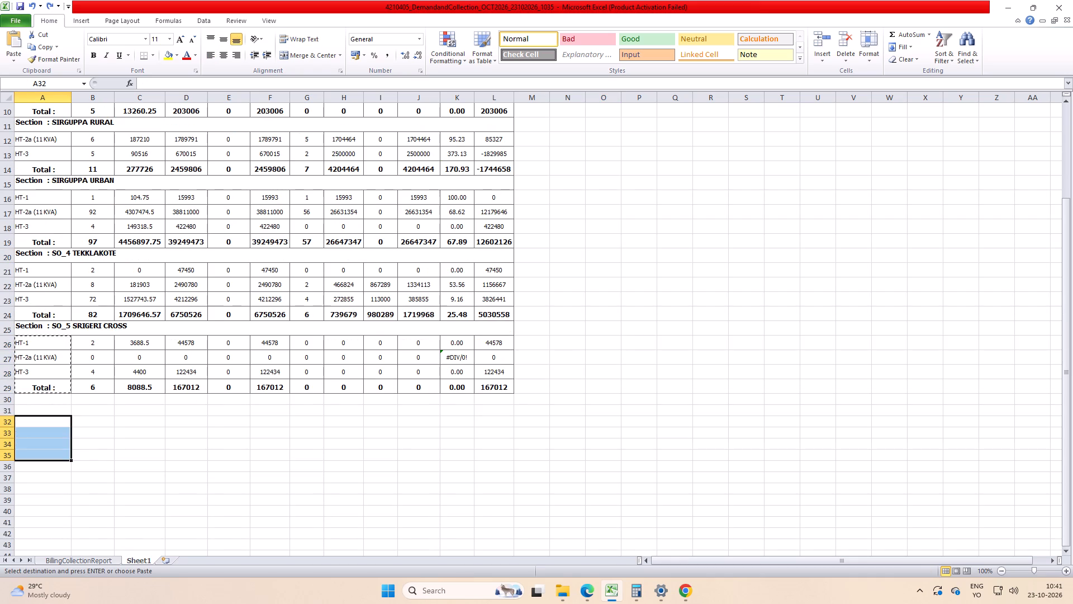
pyautogui.hotkey('ctrl', 'v')
pyautogui.hotkey('ctrl', 's')
# Enter the HT-1 Live total in B31 by summing the sections' HT-1 cells, =B7+B16+B21+B26.
pyautogui.click(85, 421)
pyautogui.click(84, 412)
pyautogui.press('=')
pyautogui.scroll(4, 104, 461)
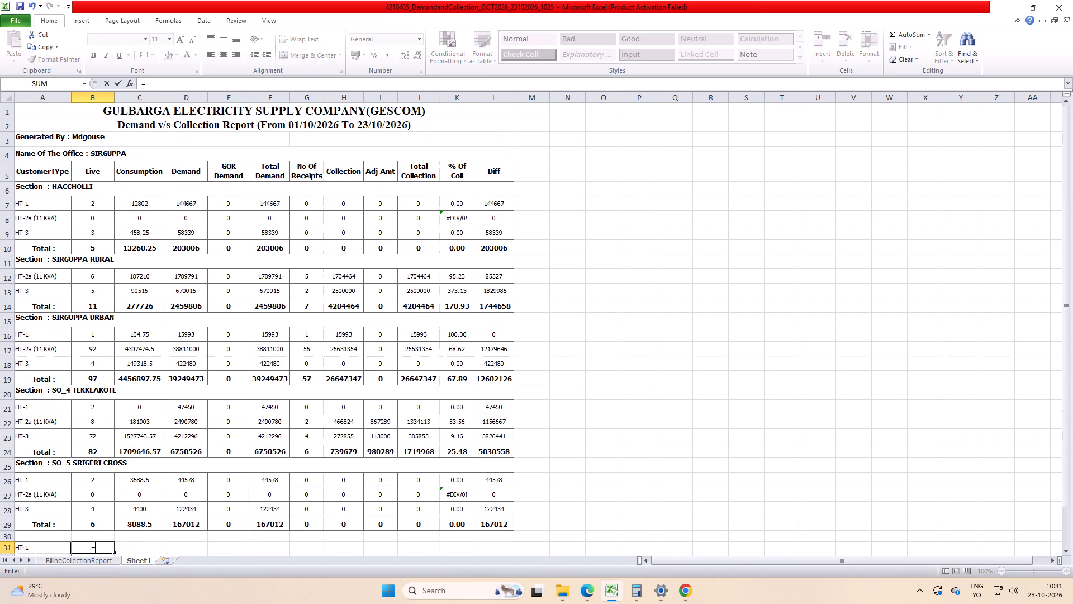
pyautogui.scroll(6, 104, 461)
pyautogui.click(106, 205)
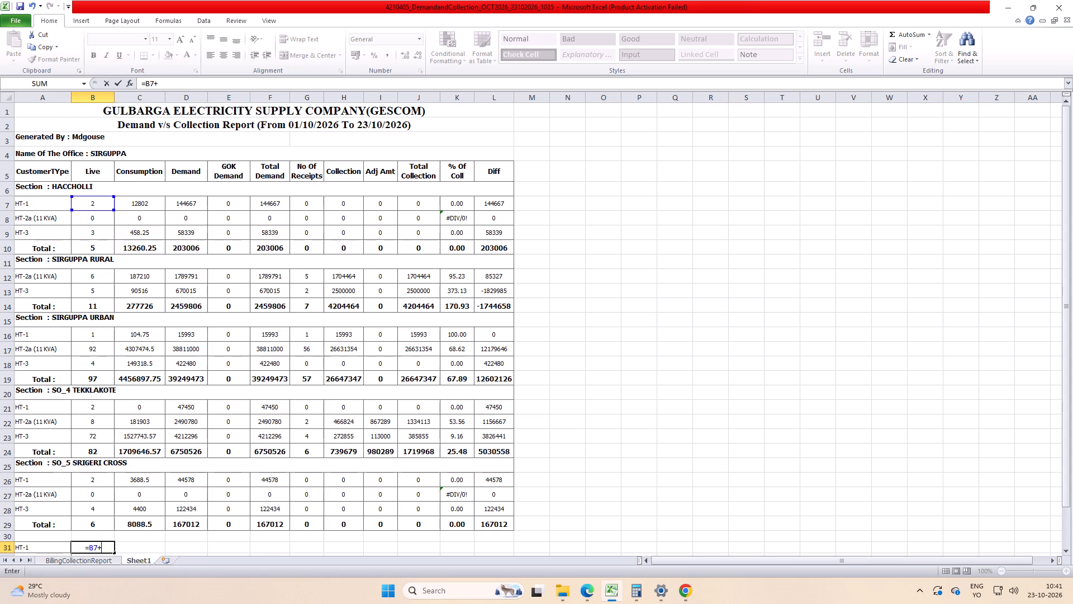
pyautogui.press('+')
pyautogui.click(100, 277)
pyautogui.press('+')
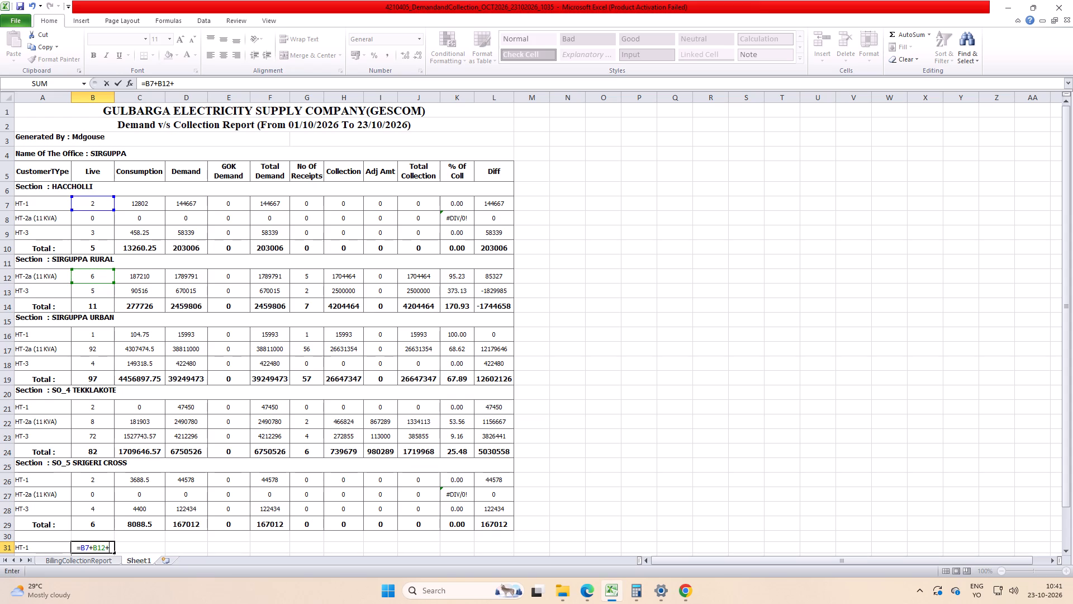
pyautogui.press('BackSpace')
pyautogui.press('BackSpace')
pyautogui.press('BackSpace')
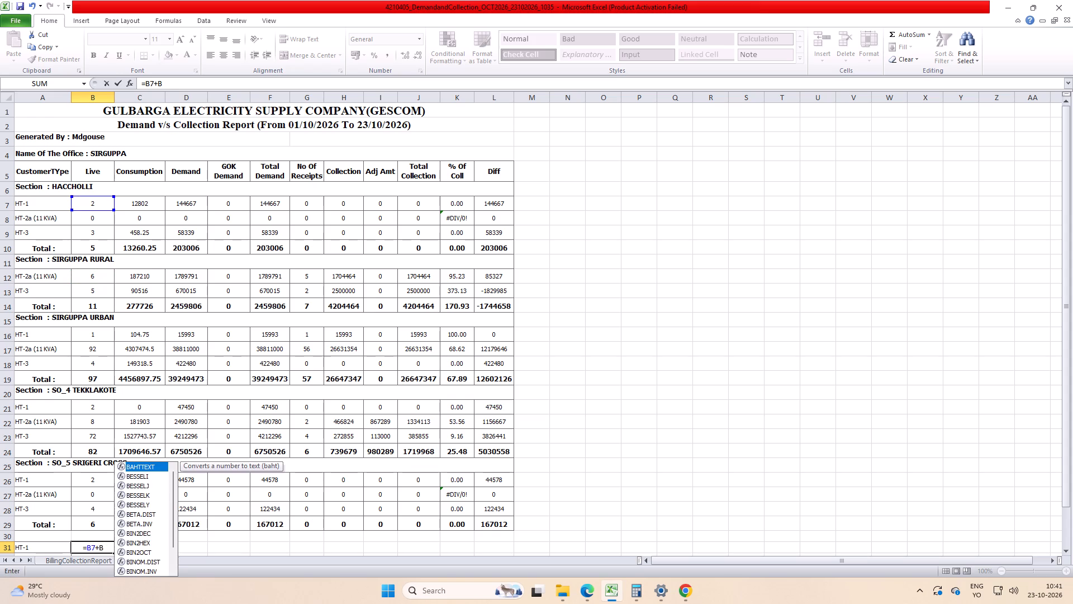
pyautogui.press('BackSpace')
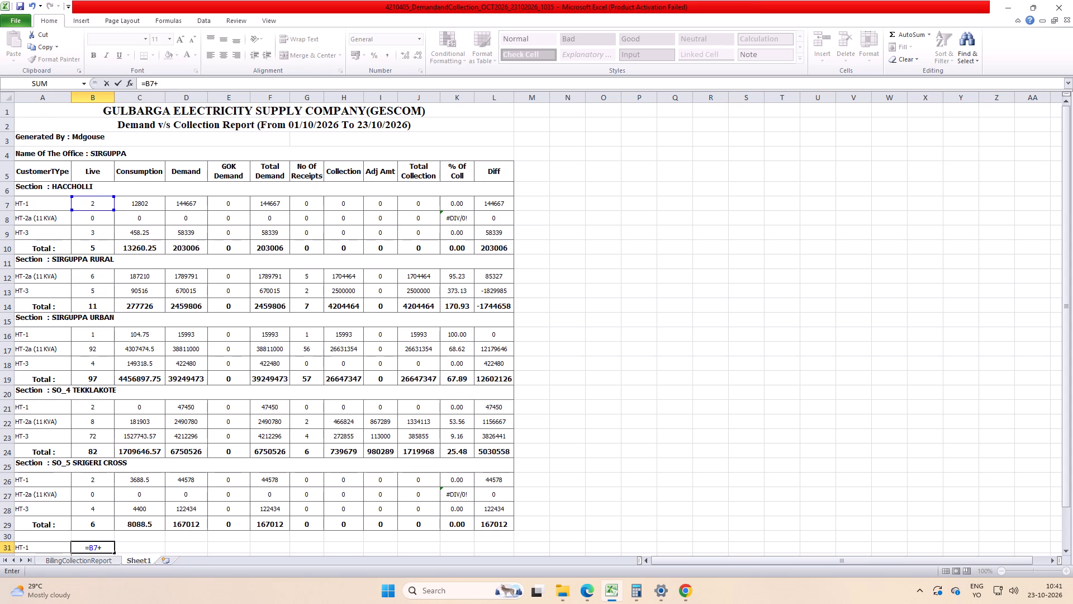
pyautogui.click(102, 333)
pyautogui.press('+')
pyautogui.click(97, 412)
pyautogui.press('+')
pyautogui.click(101, 478)
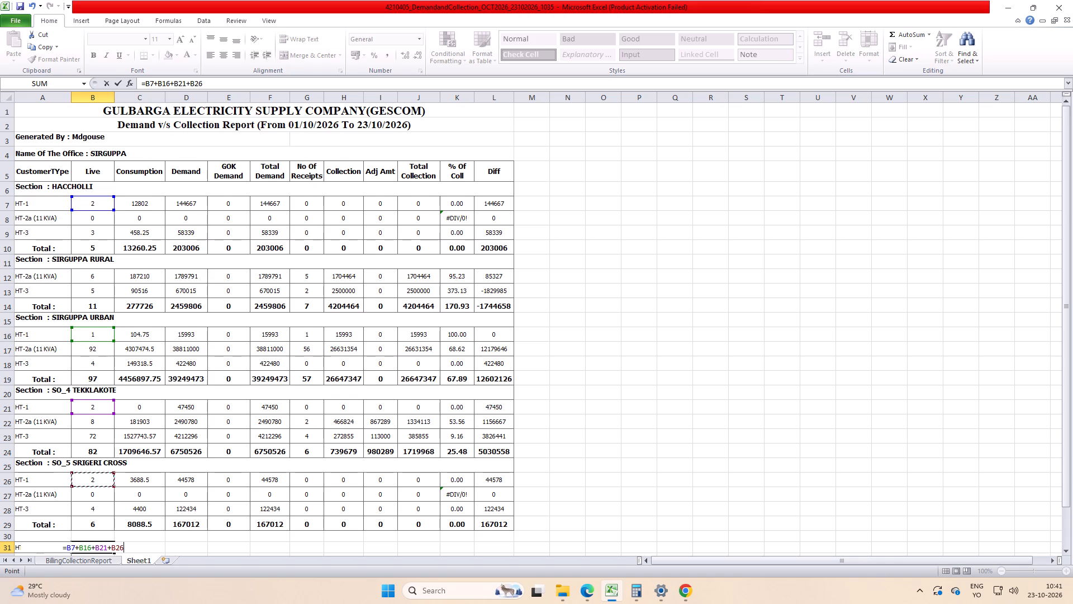
pyautogui.press('Return')
# Enter the HT-2a (11 KVA) Live total in B32 as =B8+B12+B17+B22+B27.
pyautogui.press('=')
pyautogui.scroll(8, 99, 477)
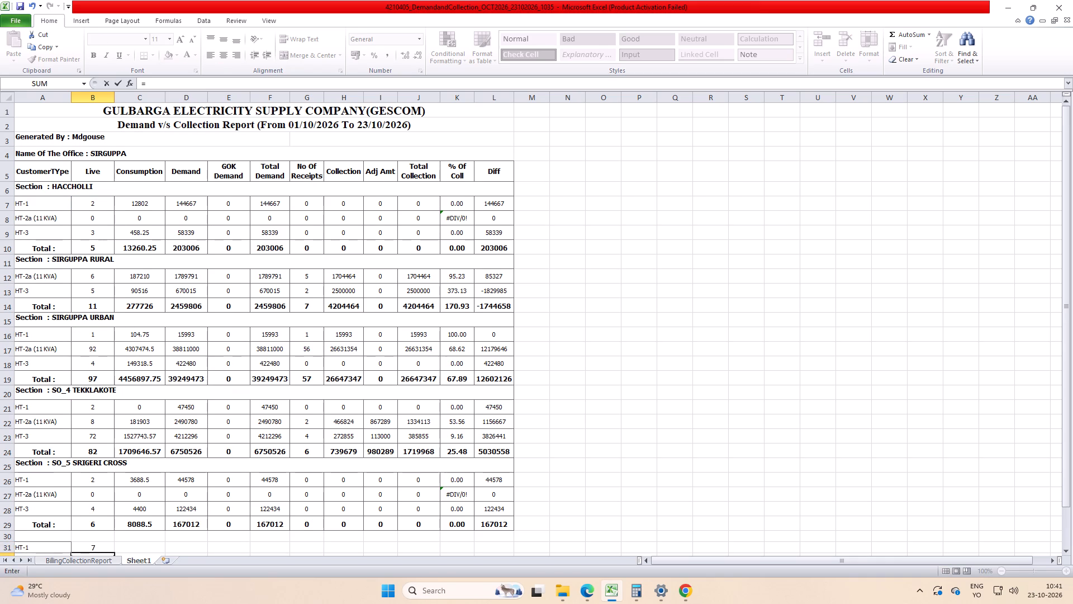
pyautogui.click(87, 224)
pyautogui.press('+')
pyautogui.click(96, 280)
pyautogui.press('+')
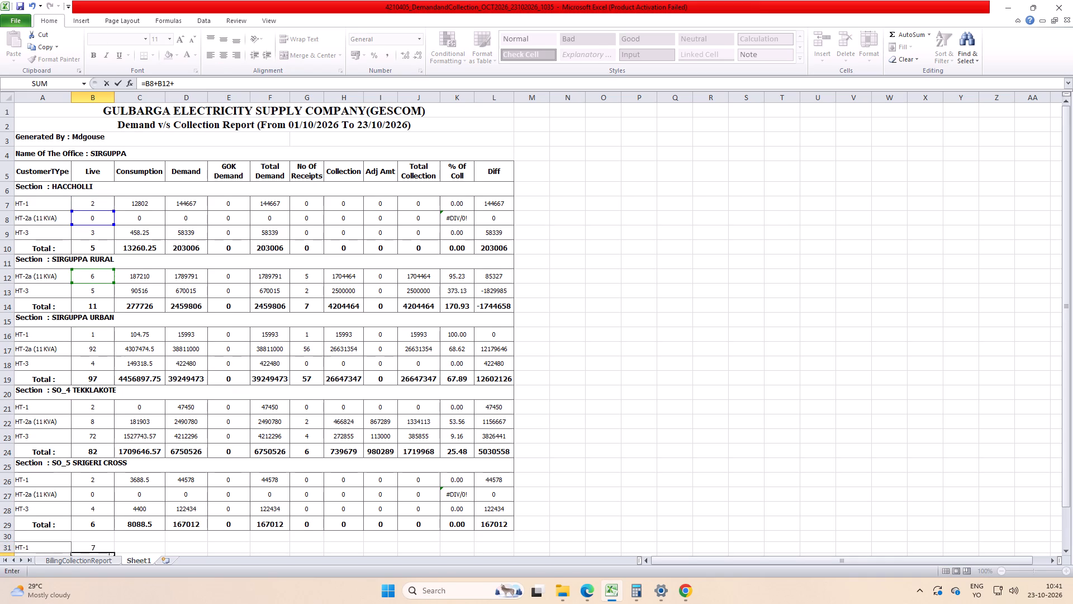
pyautogui.click(103, 357)
pyautogui.click(101, 349)
pyautogui.press('+')
pyautogui.click(107, 419)
pyautogui.press('+')
pyautogui.scroll(-1, 97, 435)
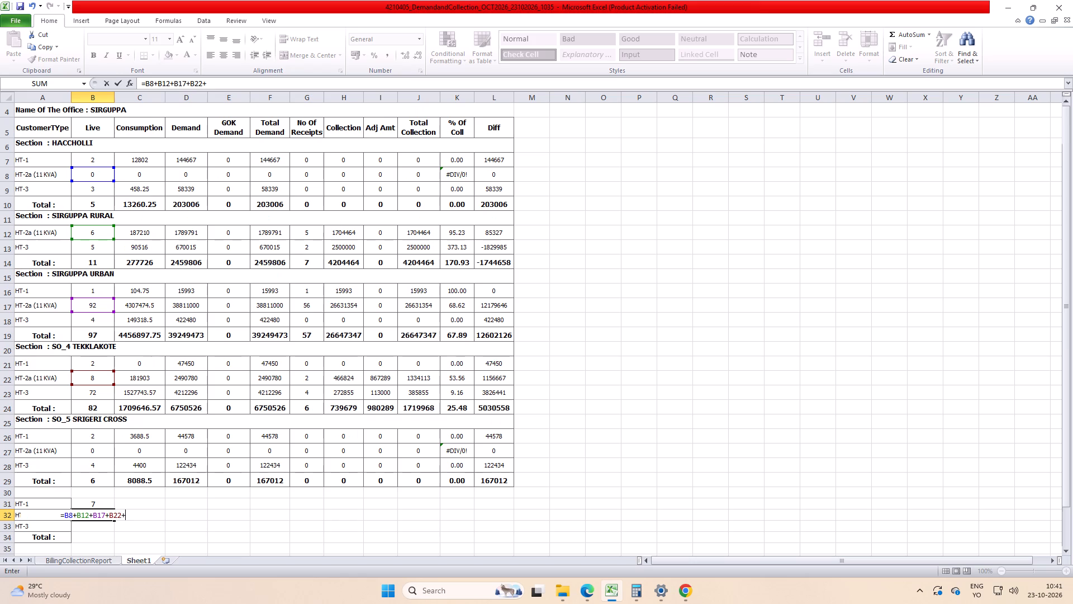
pyautogui.click(97, 447)
pyautogui.press('Return')
# Enter the HT-3 Live total in B33 by adding the sections' HT-3 cells B9, B13, B18, B23 and B28.
pyautogui.press('=')
pyautogui.scroll(3, 86, 446)
pyautogui.click(79, 236)
pyautogui.press('+')
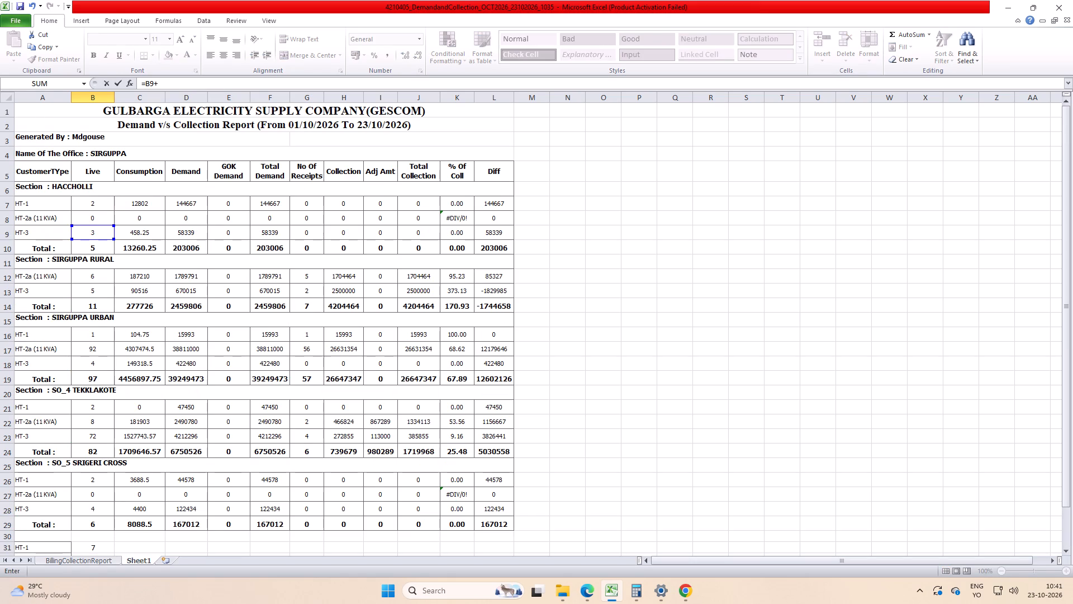
pyautogui.click(91, 292)
pyautogui.press('+')
pyautogui.click(105, 362)
pyautogui.press('+')
pyautogui.click(98, 438)
pyautogui.press('+')
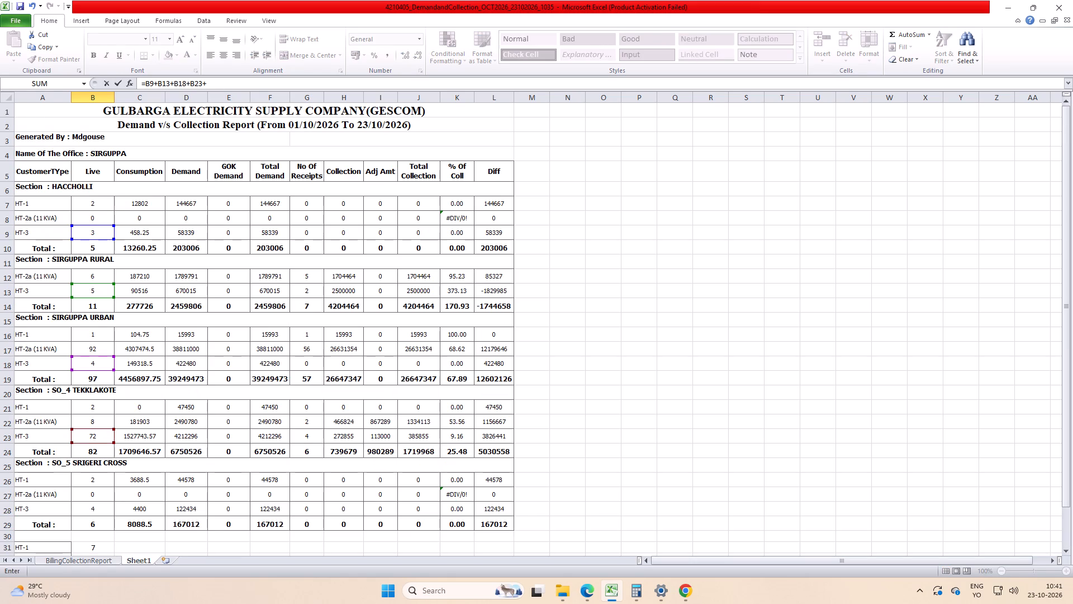
pyautogui.click(99, 517)
pyautogui.click(95, 506)
pyautogui.press('Return')
# AutoSum B31:B33 into the Total row cell B34.
pyautogui.scroll(-1, 115, 500)
pyautogui.click(112, 494)
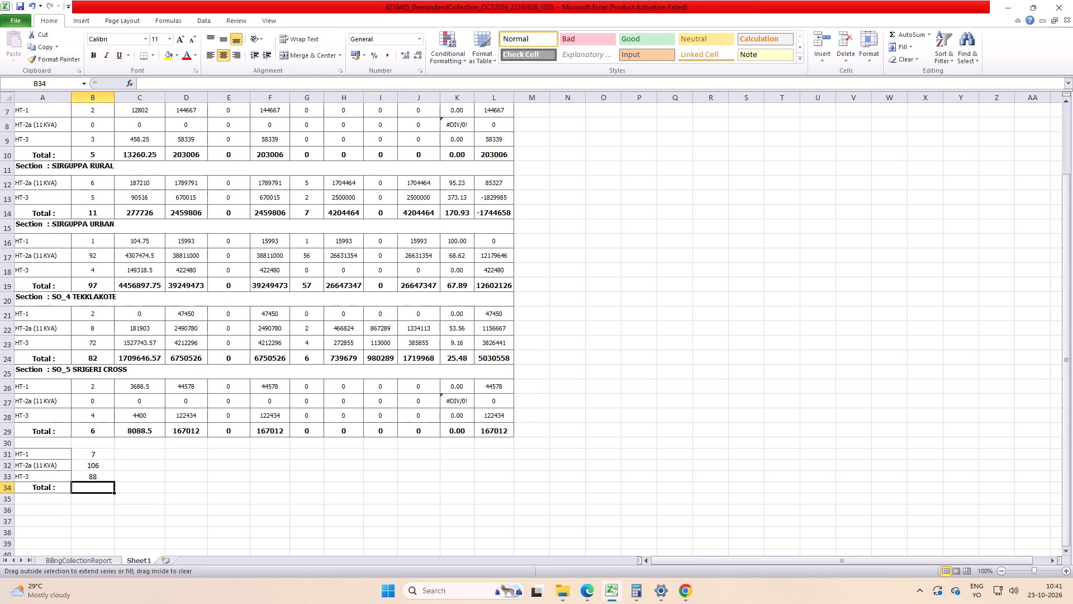
pyautogui.hotkey('alt', '=')
pyautogui.press('Return')
# Copy the summary formulas in B31:B34 across through column J and save the workbook.
pyautogui.press('Up')
pyautogui.press('Up')
pyautogui.press('Up')
pyautogui.hotkey('shift', 'Down')
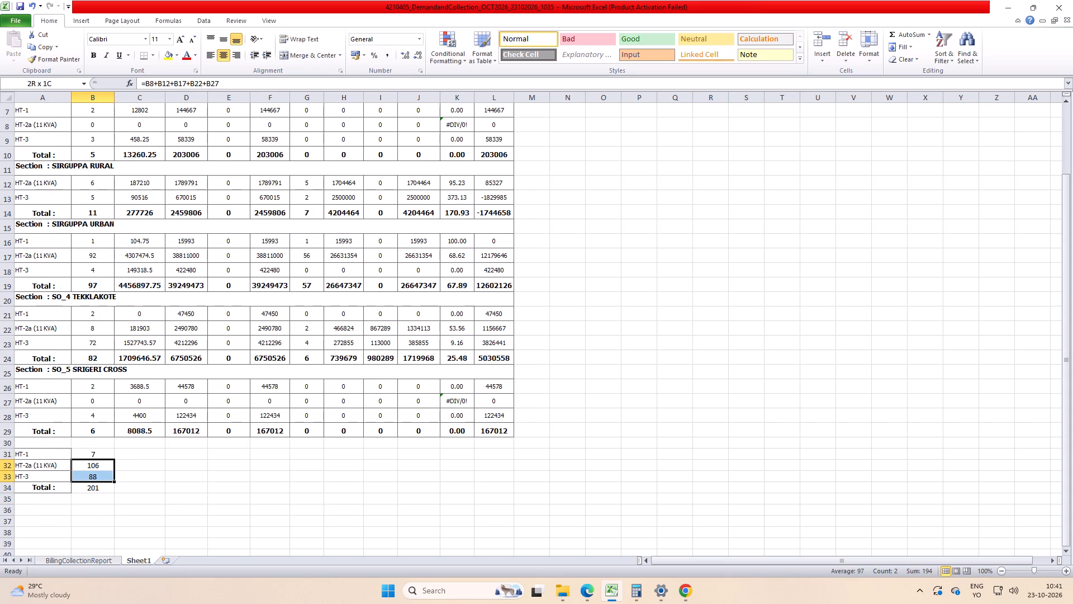
pyautogui.press('Up')
pyautogui.hotkey('shift', 'Down')
pyautogui.hotkey('shift', 'Down')
pyautogui.hotkey('ctrl', 'c')
pyautogui.hotkey('shift', 'Down')
pyautogui.hotkey('ctrl', 'c')
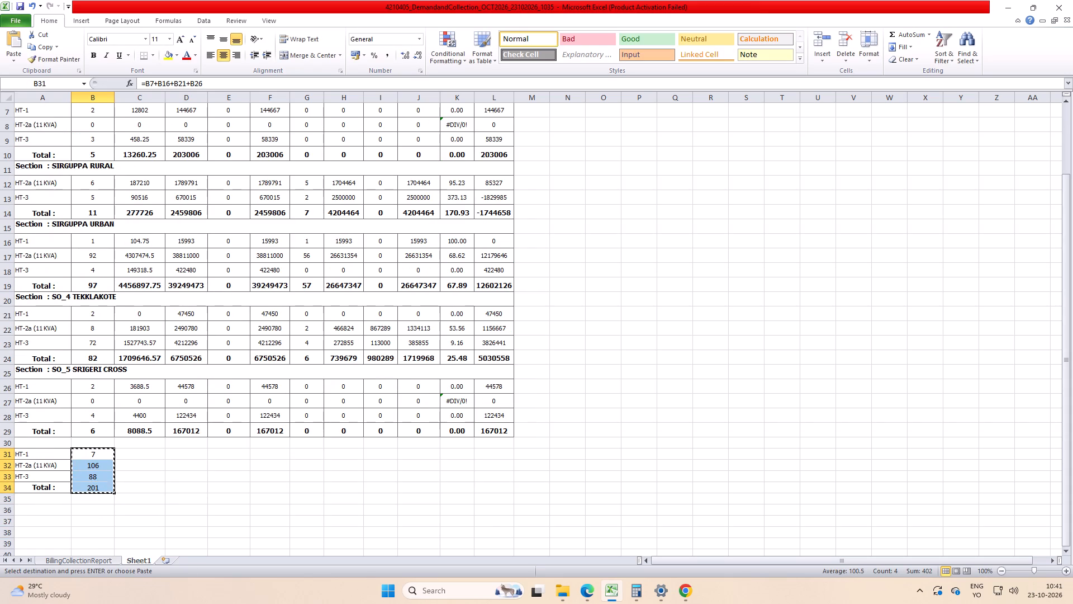
pyautogui.hotkey('shift', 'Right')
pyautogui.hotkey('shift', 'Right')
pyautogui.hotkey('shift', 'Right')
pyautogui.hotkey('shift', 'Right')
pyautogui.hotkey('shift', 'Right')
pyautogui.hotkey('shift', 'Right')
pyautogui.hotkey('shift', 'Right')
pyautogui.hotkey('shift', 'Right')
pyautogui.hotkey('ctrl', 'v')
pyautogui.hotkey('ctrl', 's')
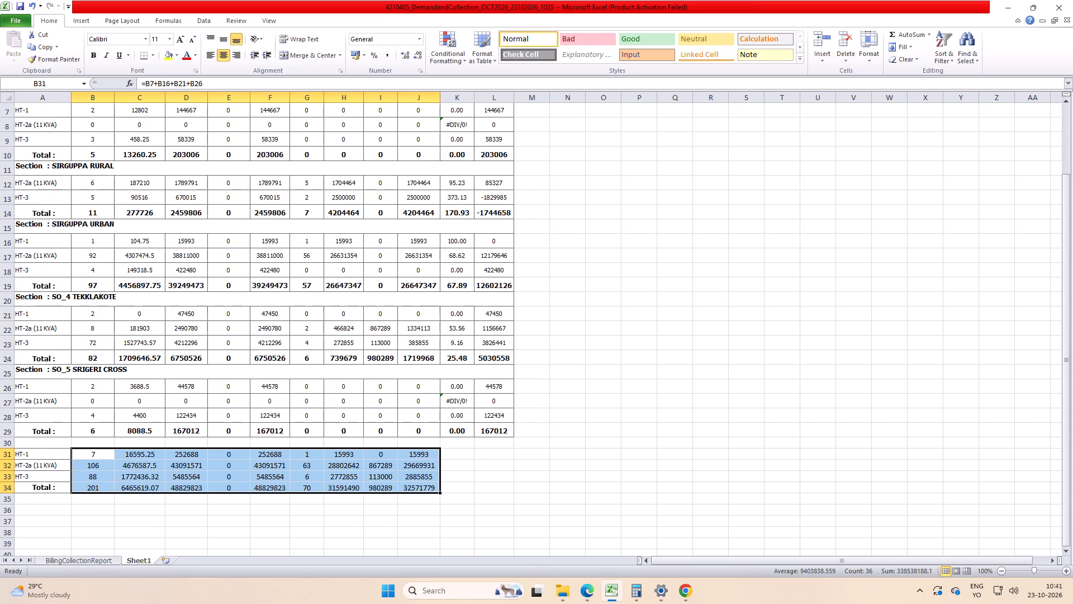
# Copy the % Of Coll and Diff formulas from K26:L29 to K31:L34 of the summary block and save.
pyautogui.click(516, 461)
pyautogui.moveTo(461, 389); pyautogui.dragTo(482, 432)
pyautogui.hotkey('ctrl', 'c')
pyautogui.click(464, 452)
pyautogui.hotkey('ctrl', 'v')
pyautogui.hotkey('ctrl', 's')
pyautogui.click(597, 500)
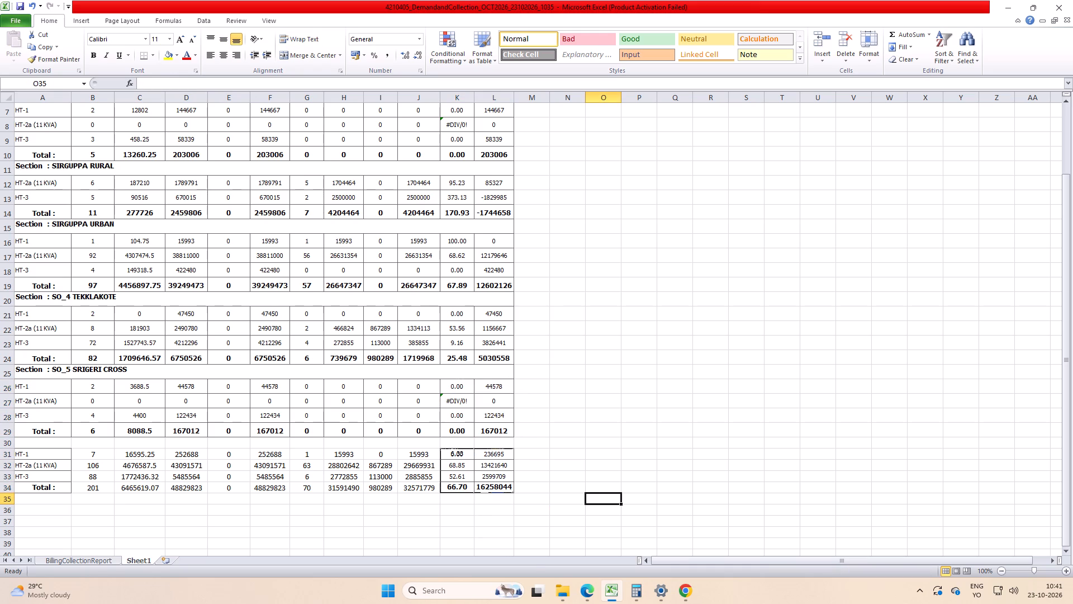
# Copy the formatting of the SO_5 SRIGERI CROSS section heading in row 25 onto row 30 above the summary.
pyautogui.click(225, 374)
pyautogui.click(56, 64)
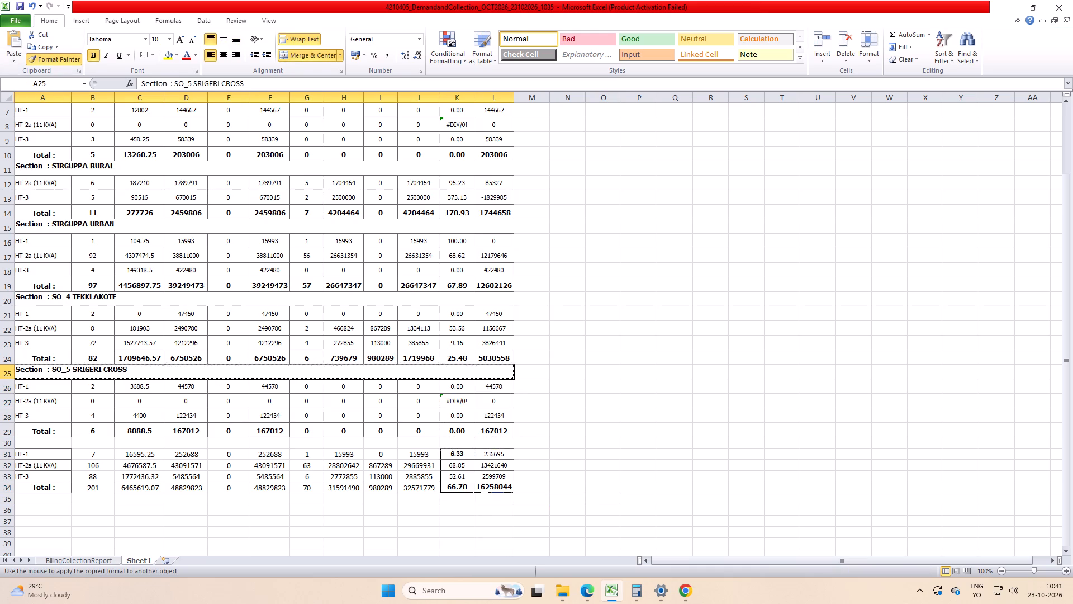
pyautogui.click(40, 443)
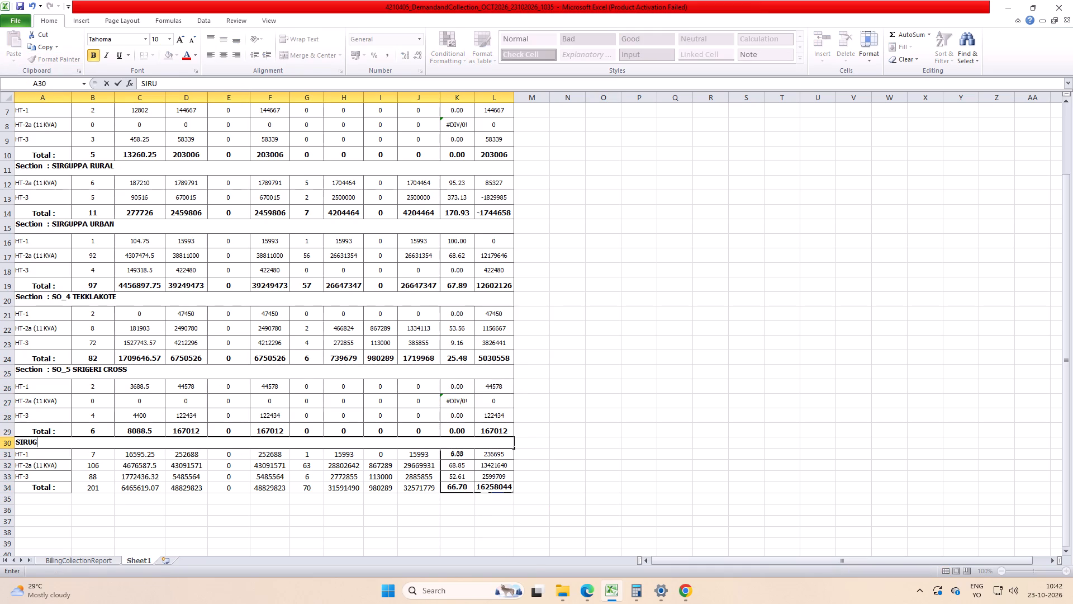
# Enter the heading SIRUGUPPA SUB DIVISION TOTAL in row 30 and save the workbook.
pyautogui.write('BD I')
pyautogui.press('BackSpace')
pyautogui.press('BackSpace')
pyautogui.press('BackSpace')
pyautogui.press('space')
pyautogui.write('DUI')
pyautogui.press('BackSpace')
pyautogui.press('BackSpace')
pyautogui.write('IVIUSIO')
pyautogui.press('BackSpace')
pyautogui.press('BackSpace')
pyautogui.press('BackSpace')
pyautogui.press('BackSpace')
pyautogui.press('BackSpace')
pyautogui.write('ISION TIT')
pyautogui.press('BackSpace')
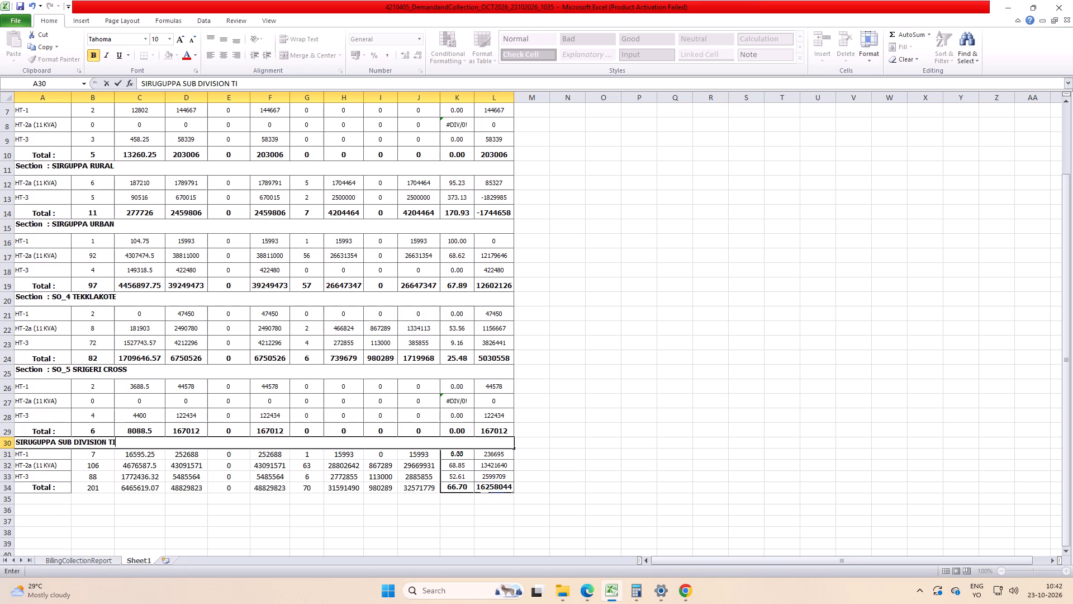
pyautogui.press('BackSpace')
pyautogui.write('OTAL')
pyautogui.press('space')
pyautogui.press('Return')
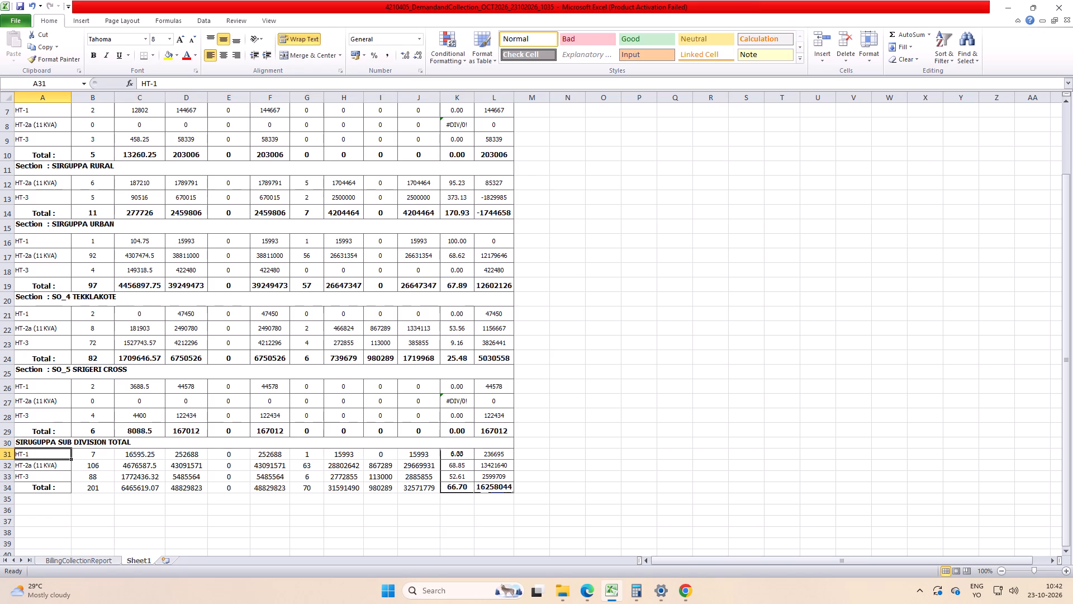
pyautogui.hotkey('ctrl', 's')
# Copy the bold Total formatting of F29 onto the summary's Total row cells B34:J34.
pyautogui.click(257, 432)
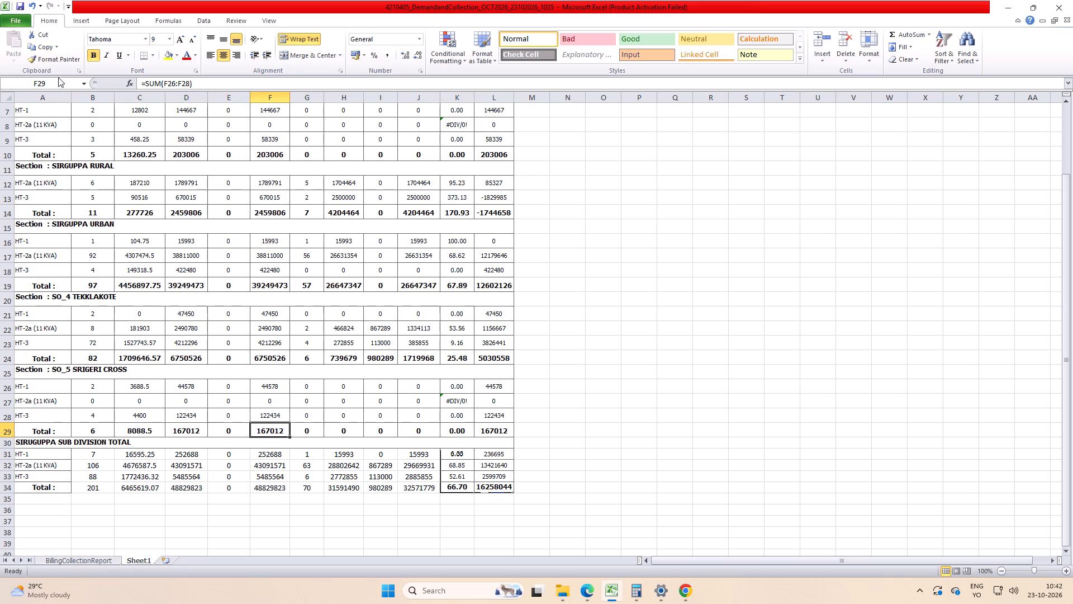
pyautogui.click(65, 58)
pyautogui.moveTo(97, 493); pyautogui.dragTo(347, 496)
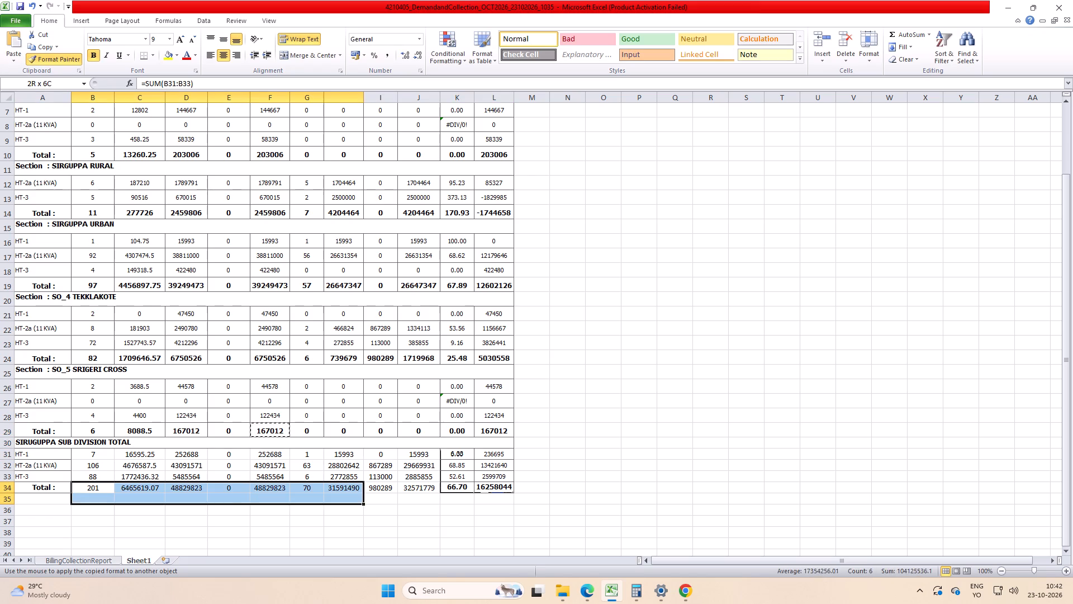
pyautogui.moveTo(347, 496); pyautogui.dragTo(425, 484)
pyautogui.click(407, 522)
# Apply All Borders to the sub division summary block A30:L34.
pyautogui.click(330, 449)
pyautogui.moveTo(327, 444); pyautogui.dragTo(330, 457)
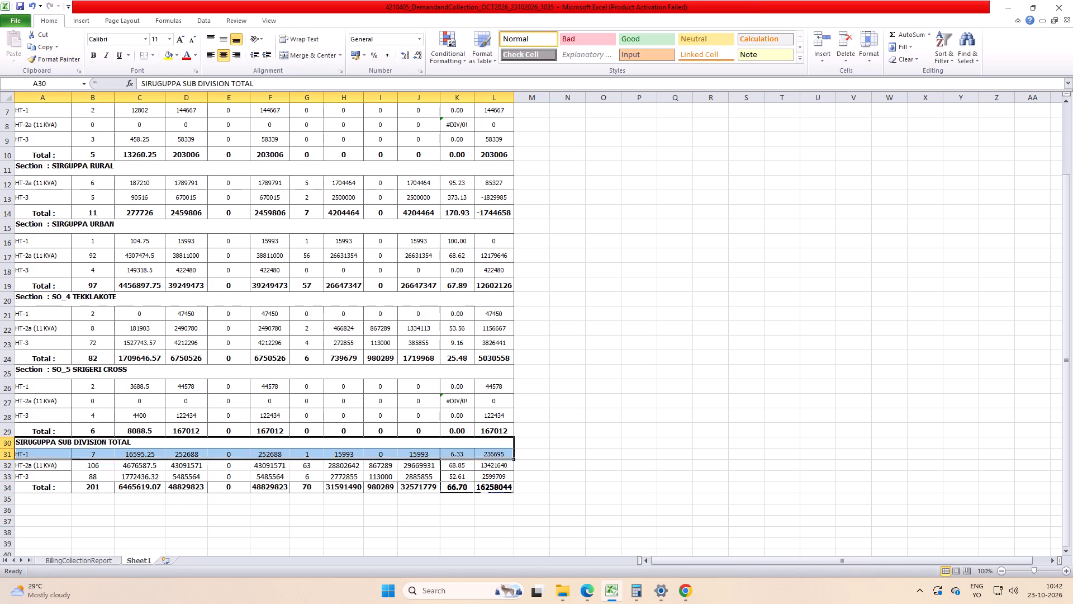
pyautogui.moveTo(330, 457); pyautogui.dragTo(333, 487)
pyautogui.click(152, 55)
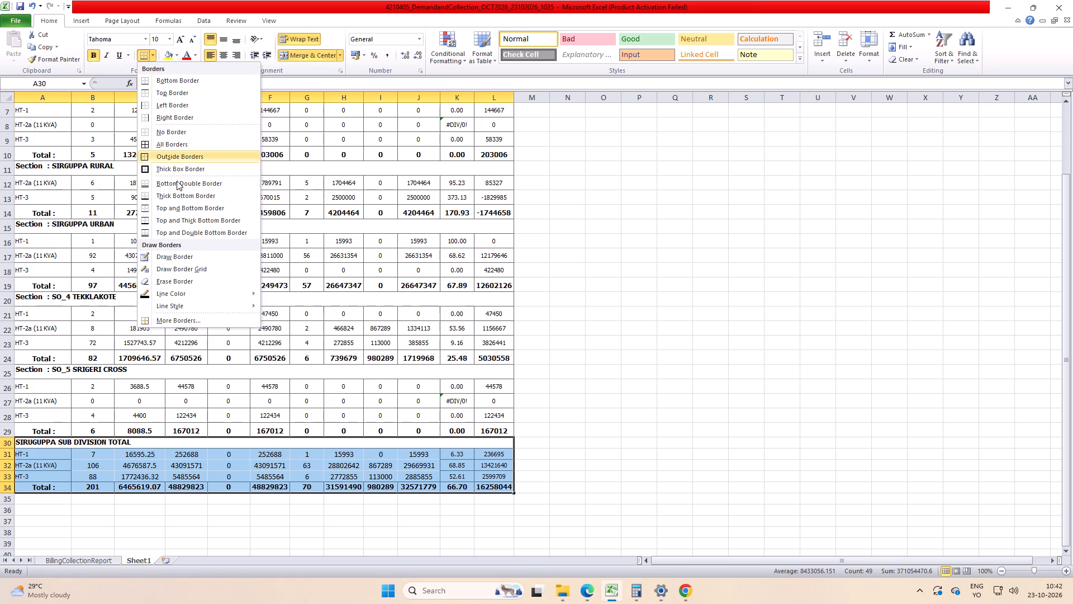
pyautogui.click(173, 145)
pyautogui.click(232, 399)
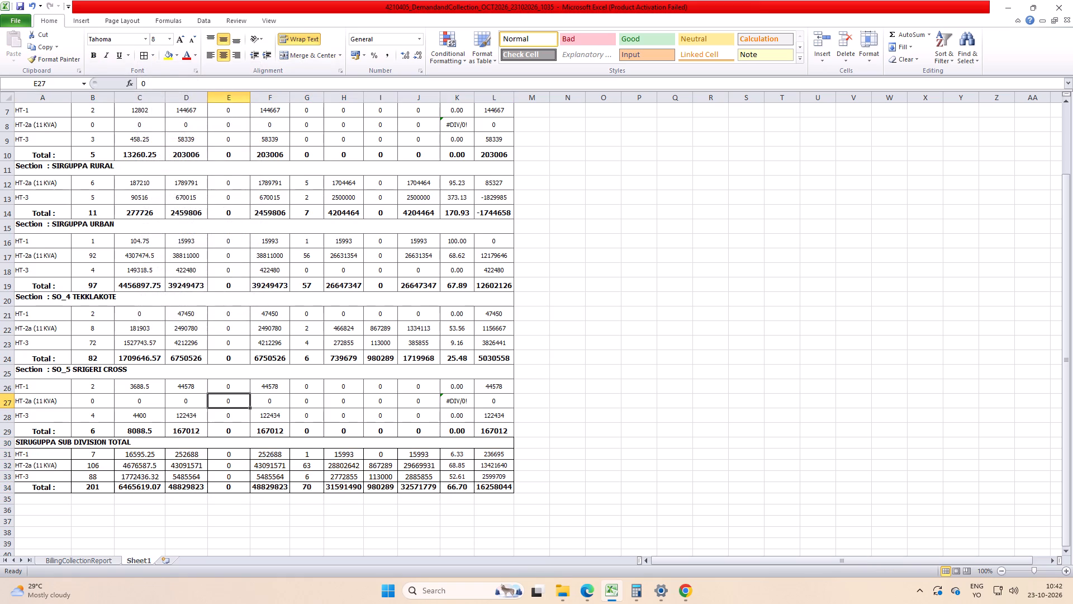
# Set the row height of the entire sheet to 20 and save the workbook.
pyautogui.click(4, 96)
pyautogui.rightClick(242, 282)
pyautogui.click(292, 410)
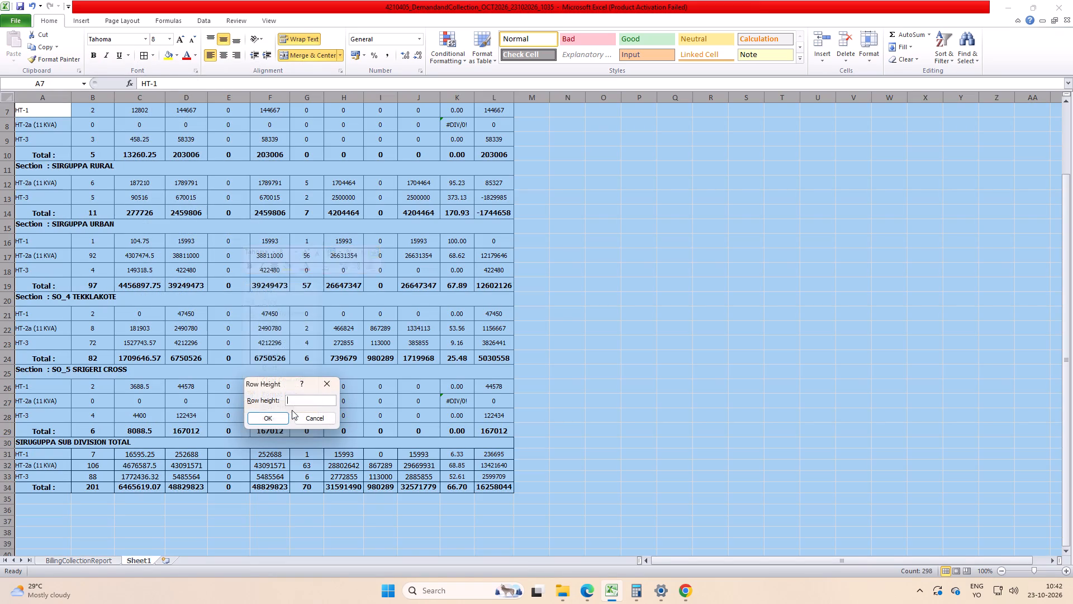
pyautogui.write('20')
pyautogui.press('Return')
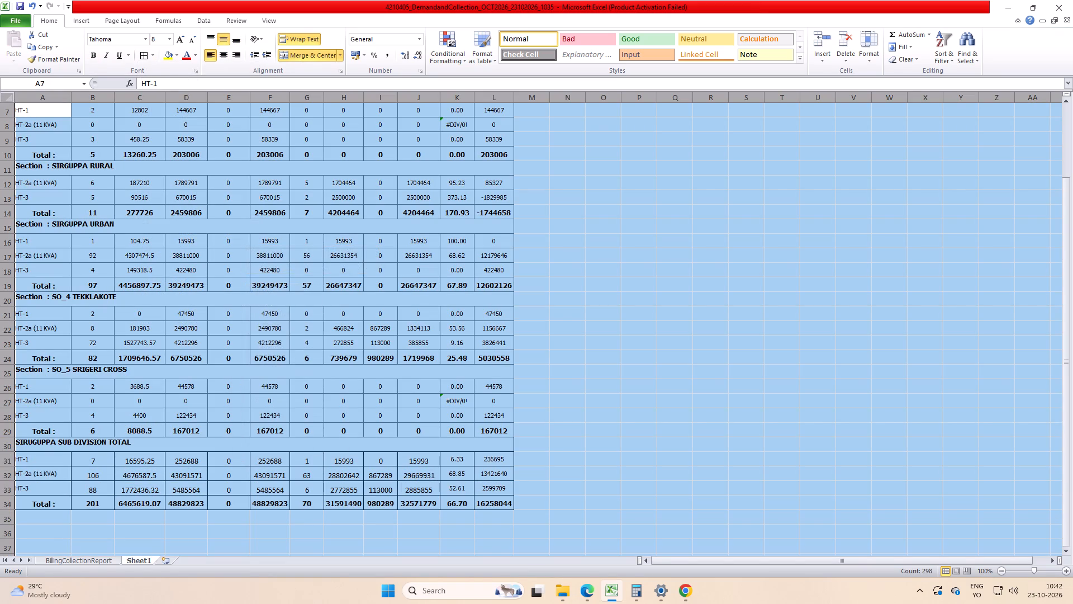
pyautogui.click(539, 496)
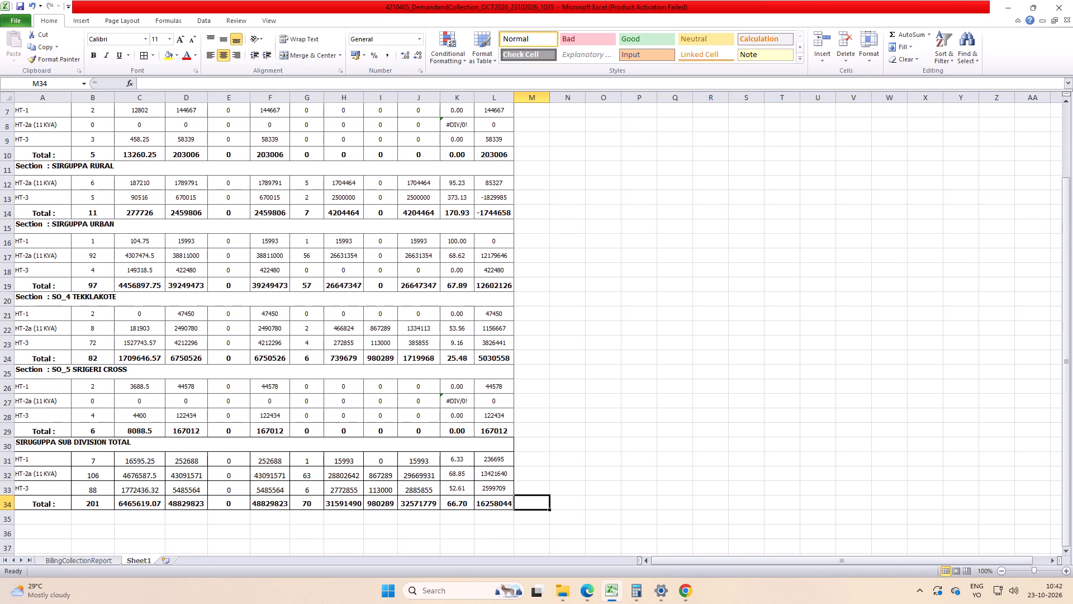
pyautogui.scroll(15, 427, 468)
pyautogui.click(555, 313)
pyautogui.hotkey('ctrl', 's')
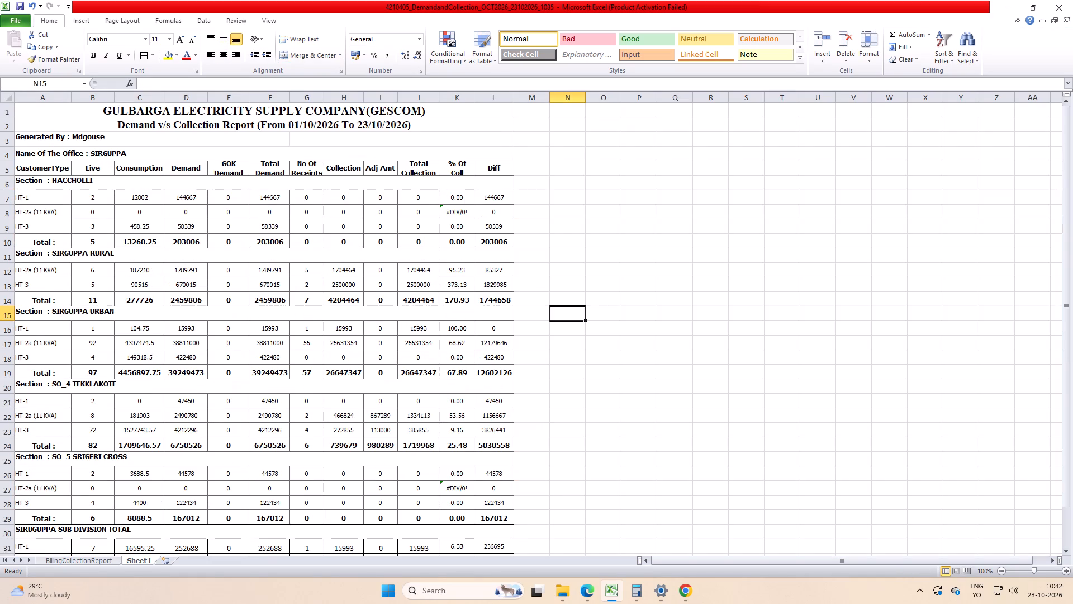
# Increase the height of column-heading row 5 to about 24.75 so its two-line headings fit, and save the workbook.
pyautogui.click(9, 176)
pyautogui.click(10, 177)
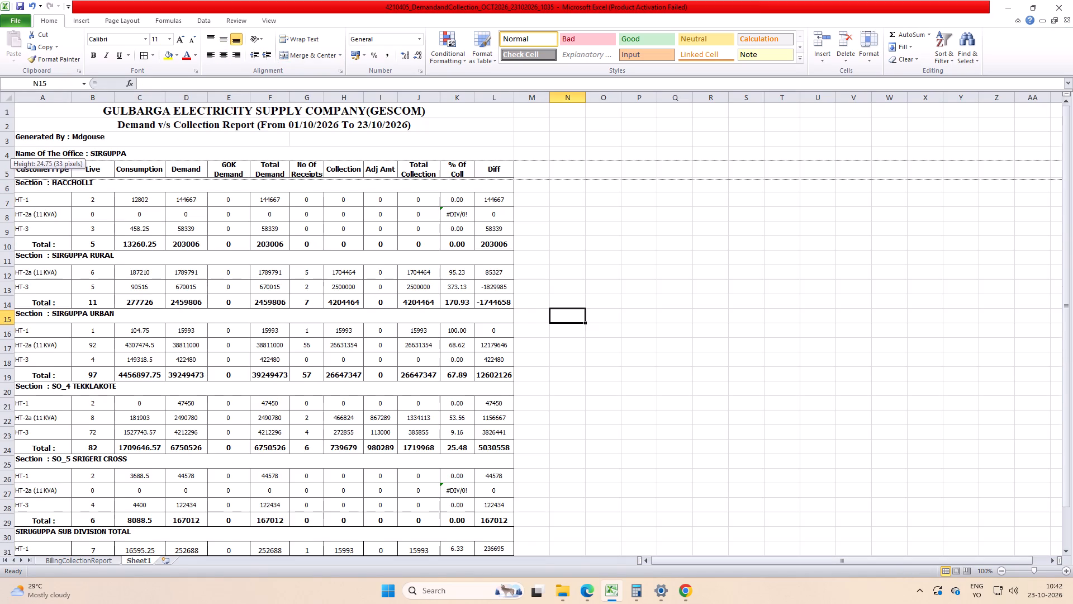
pyautogui.click(556, 352)
pyautogui.hotkey('ctrl', 's')
pyautogui.hotkey('ctrl', 's')
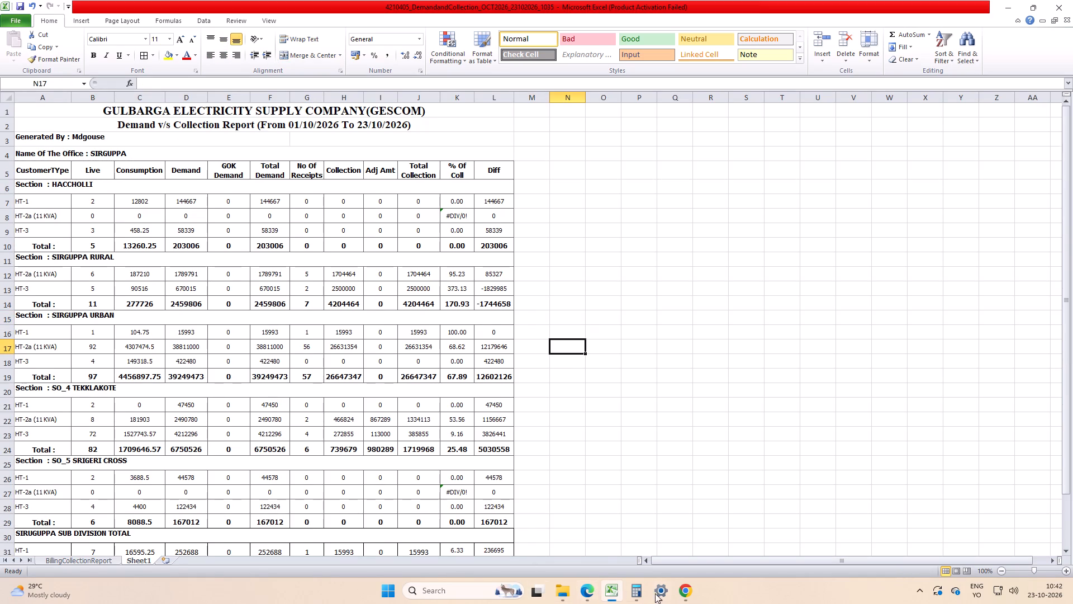
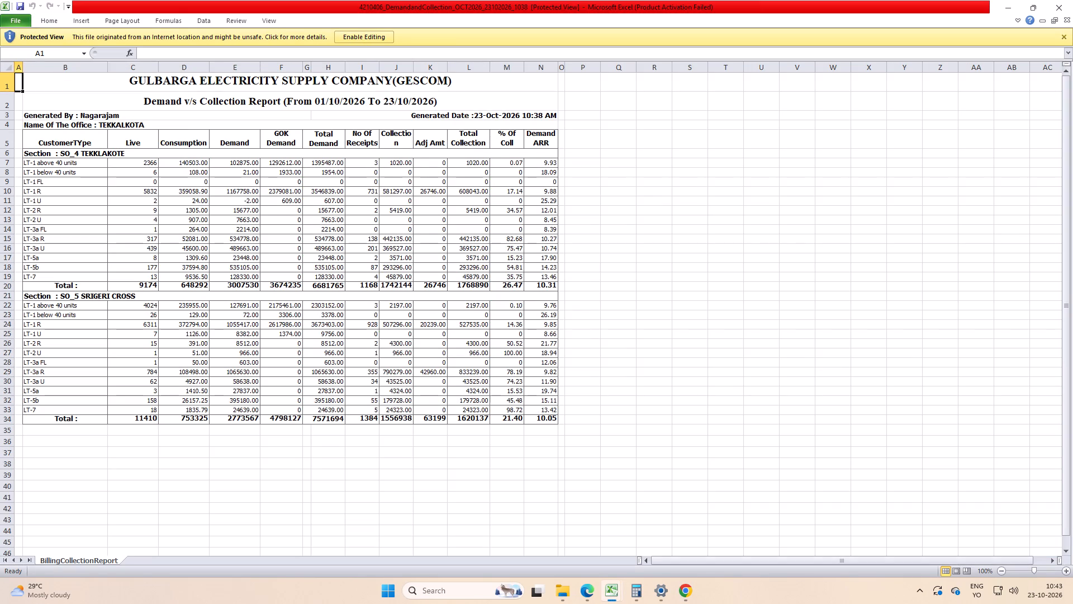
# Enable editing in the TEKKALKOTA report, copy both section blocks in B6:N34, and go to the SIRGUPPA demand and collection workbook.
pyautogui.click(376, 32)
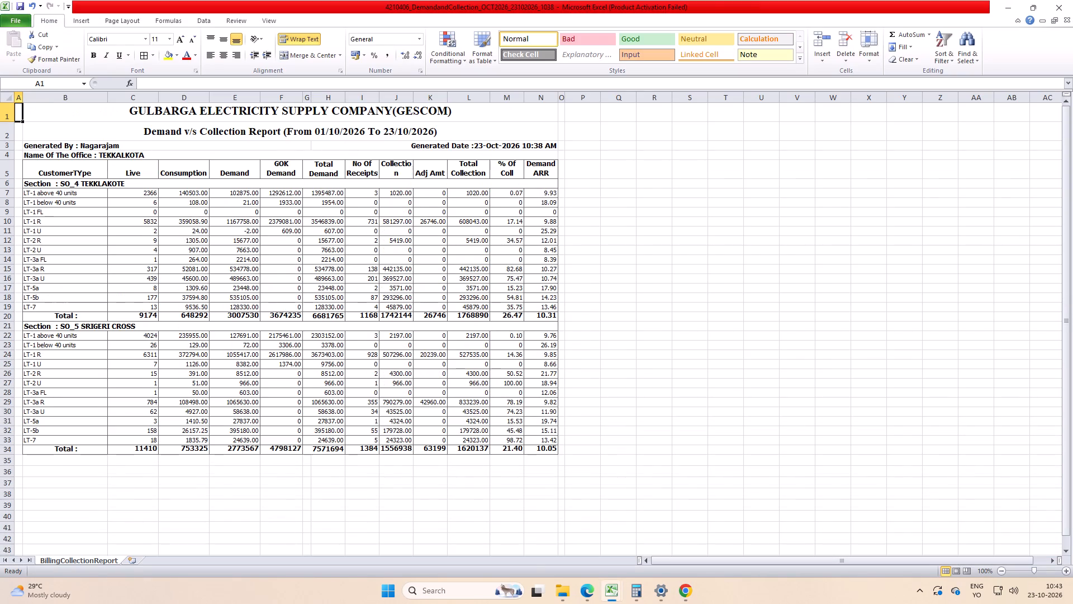
pyautogui.moveTo(285, 187); pyautogui.dragTo(315, 449)
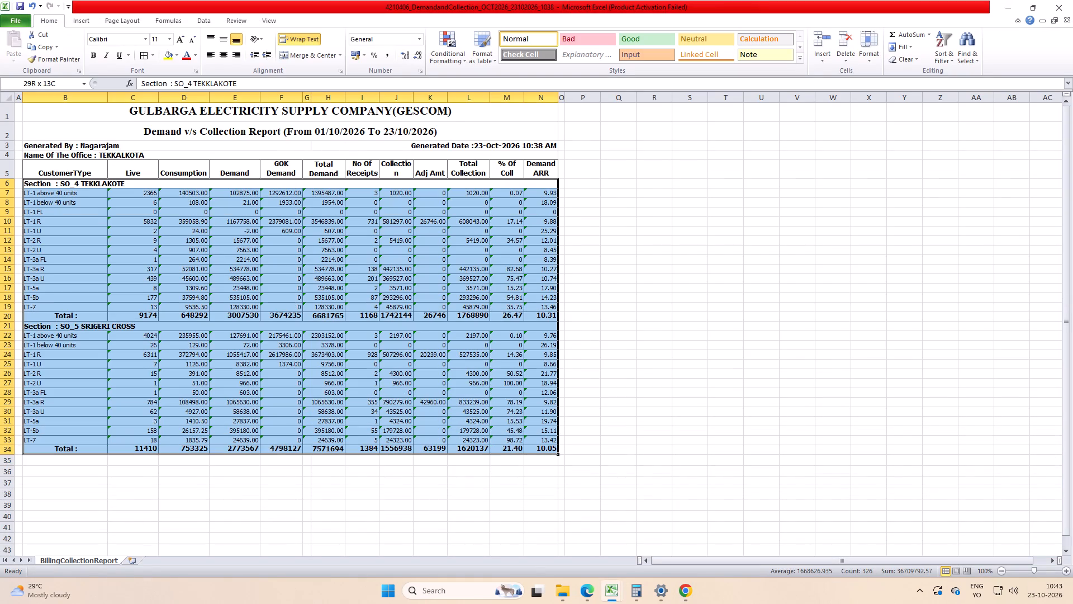
pyautogui.moveTo(315, 449); pyautogui.dragTo(315, 449)
pyautogui.hotkey('ctrl', 'c')
pyautogui.click(616, 589)
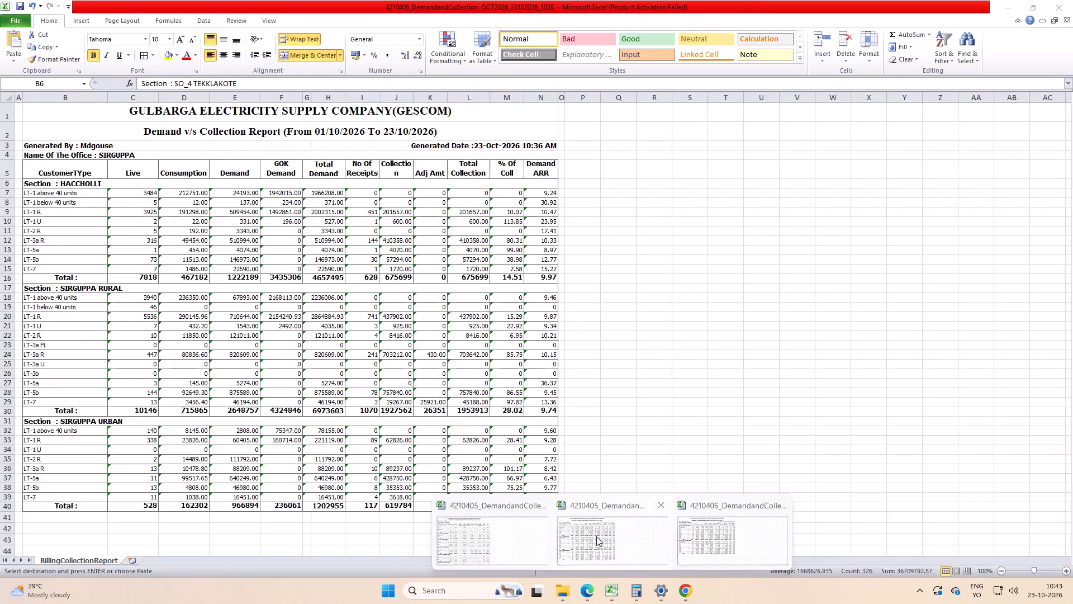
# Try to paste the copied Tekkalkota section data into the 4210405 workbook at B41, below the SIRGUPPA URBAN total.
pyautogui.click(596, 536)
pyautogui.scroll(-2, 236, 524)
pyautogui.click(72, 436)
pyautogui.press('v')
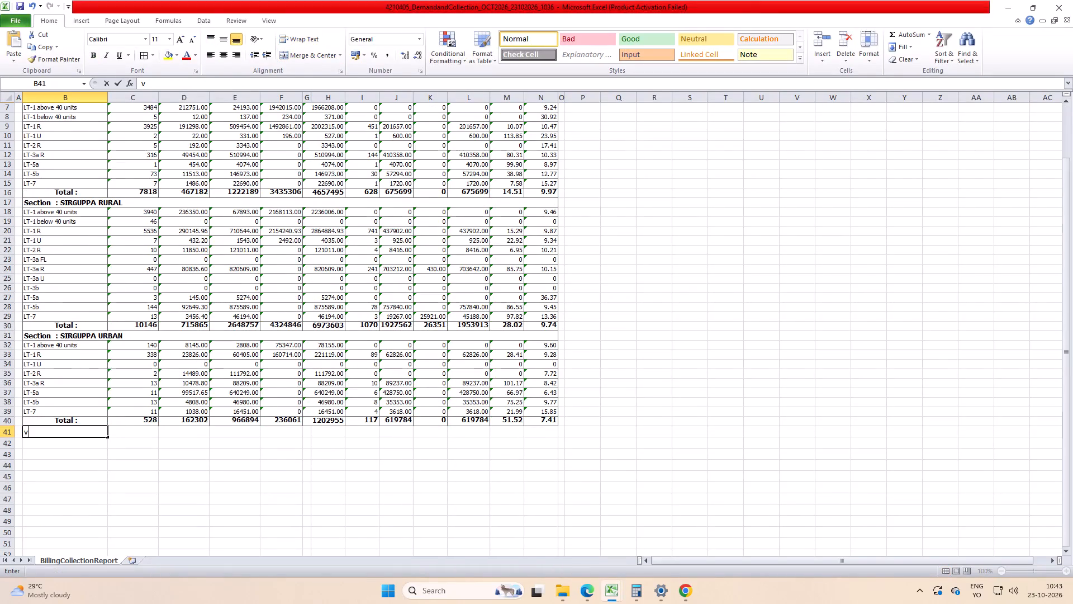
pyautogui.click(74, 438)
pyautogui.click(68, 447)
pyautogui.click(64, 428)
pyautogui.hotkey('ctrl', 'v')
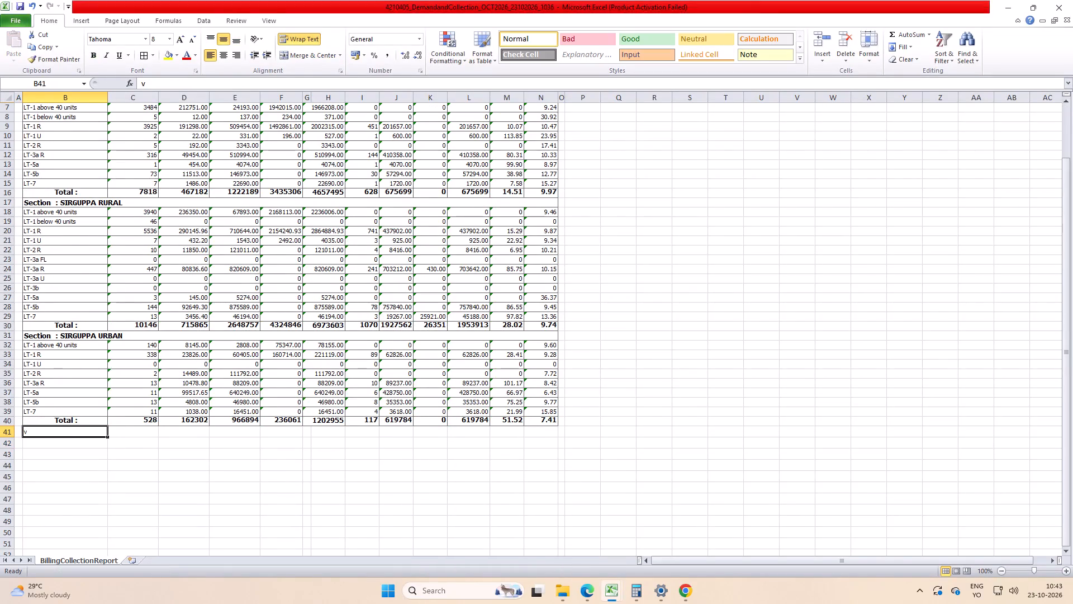
# Return to the 4210406 workbook and copy the SO_4 TEKKLAKOTE and SO_5 SRIGERI CROSS sections in rows 6 to 34 again.
pyautogui.hotkey('alt', 'Tab')
pyautogui.hotkey('ctrl', 'c')
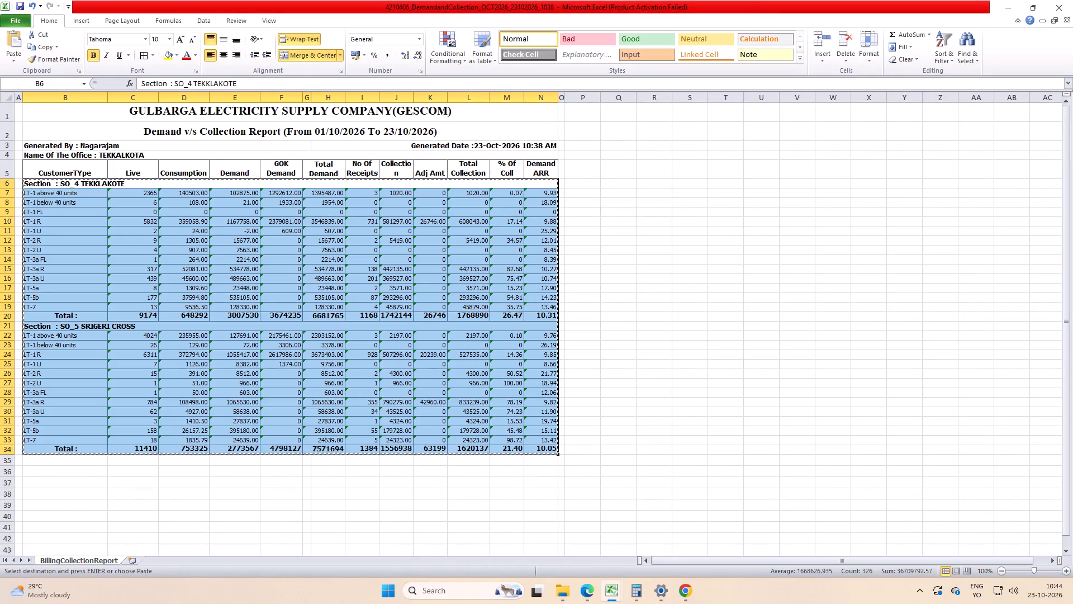
# Paste the copied SO_4 TEKKLAKOTE and SO_5 SRIGERI CROSS sections into the 4210405 workbook at B41, below the SIRGUPPA URBAN total.
pyautogui.hotkey('alt', 'Tab')
pyautogui.click(75, 463)
pyautogui.hotkey('alt', 'Tab')
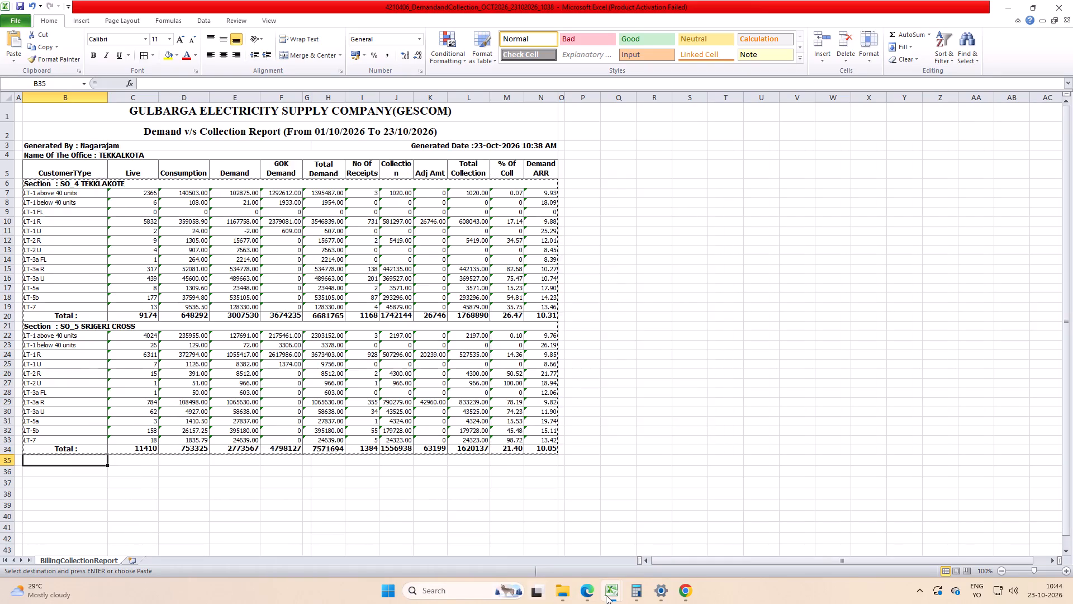
pyautogui.click(581, 532)
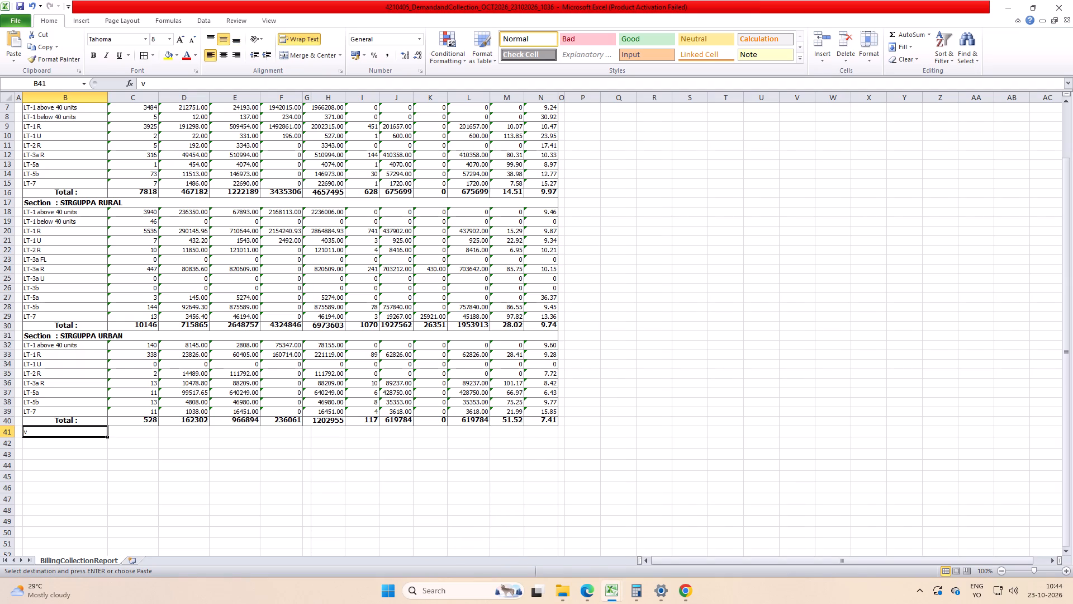
pyautogui.hotkey('ctrl', 'v')
pyautogui.click(209, 468)
pyautogui.scroll(-6, 268, 485)
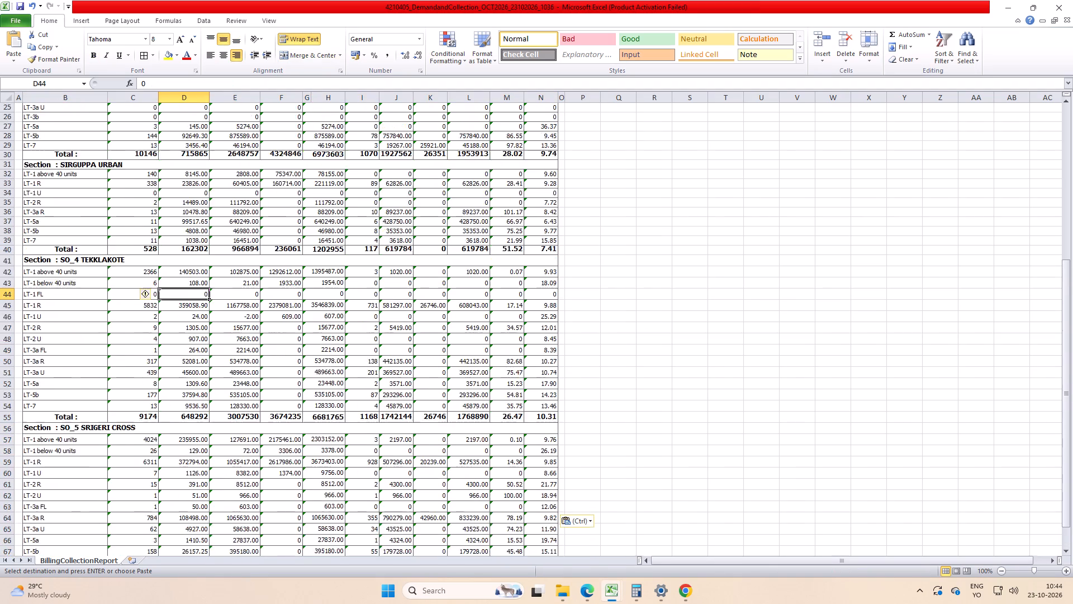
pyautogui.scroll(-2, 268, 485)
# Return to the 4210406 Tekkalkota workbook and close it.
pyautogui.hotkey('alt', 'Tab')
pyautogui.click(1067, 3)
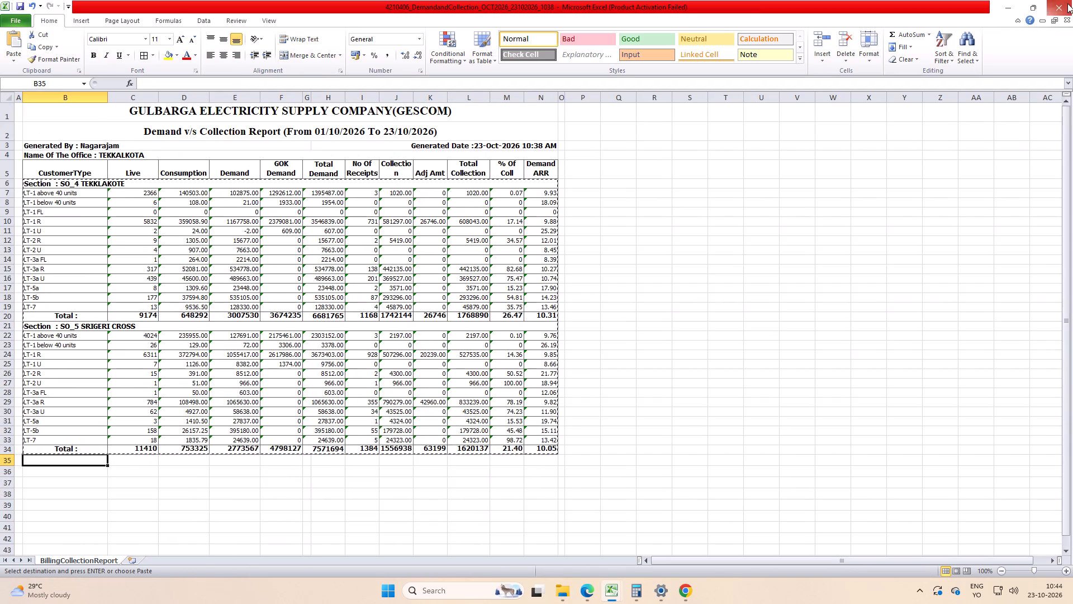
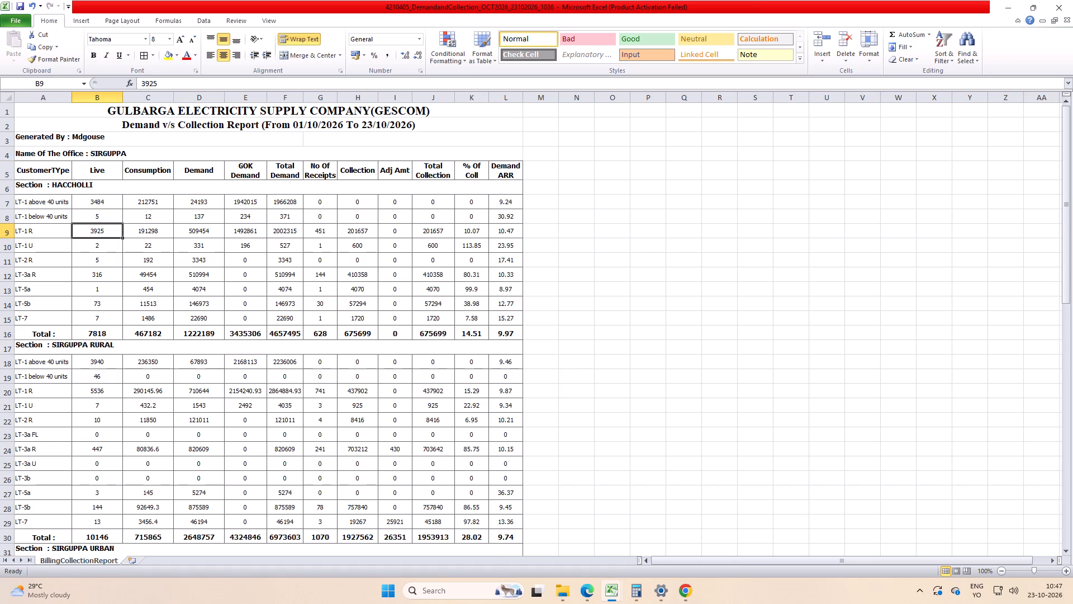
# Copy the entire BillingCollectionReport sheet into a new worksheet, return to BillingCollectionReport, and save the workbook.
pyautogui.click(13, 97)
pyautogui.hotkey('ctrl', 'c')
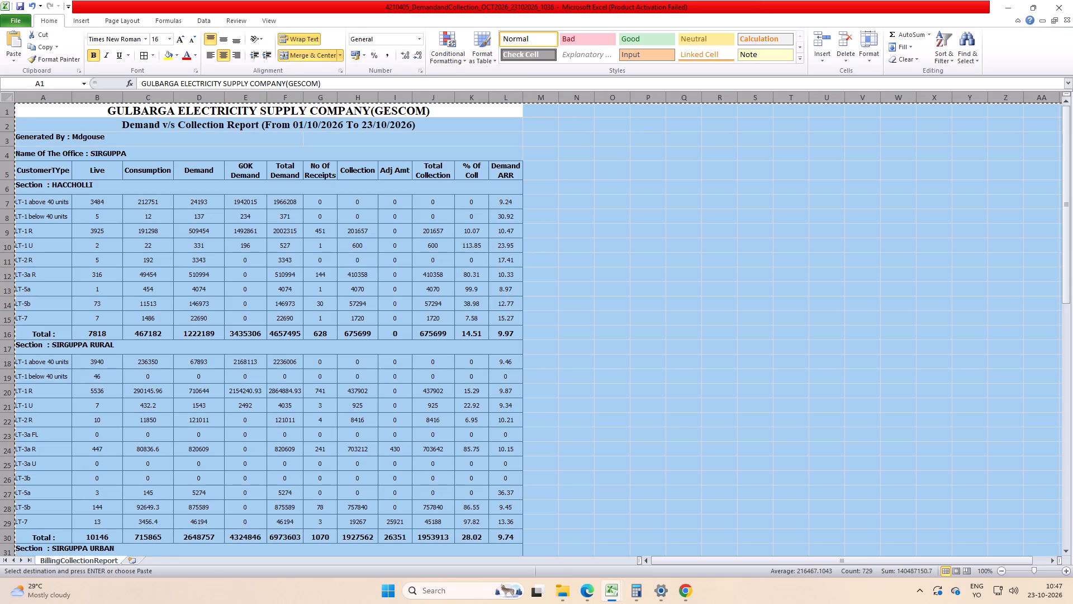
pyautogui.click(135, 560)
pyautogui.hotkey('ctrl', 'v')
pyautogui.click(96, 562)
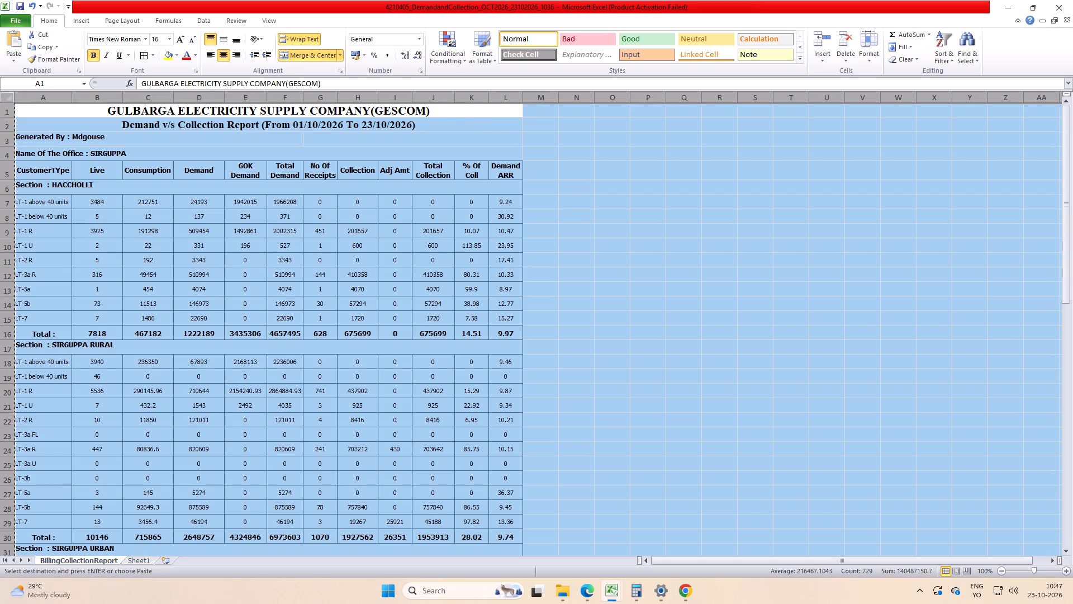
pyautogui.click(146, 358)
pyautogui.hotkey('ctrl', 's')
# Delete the LT-1 above 40 units and LT-1 below 40 units rows from the HACCHOLLI section.
pyautogui.click(114, 202)
pyautogui.press('Left')
pyautogui.hotkey('shift', 'space')
pyautogui.hotkey('shift', 'Down')
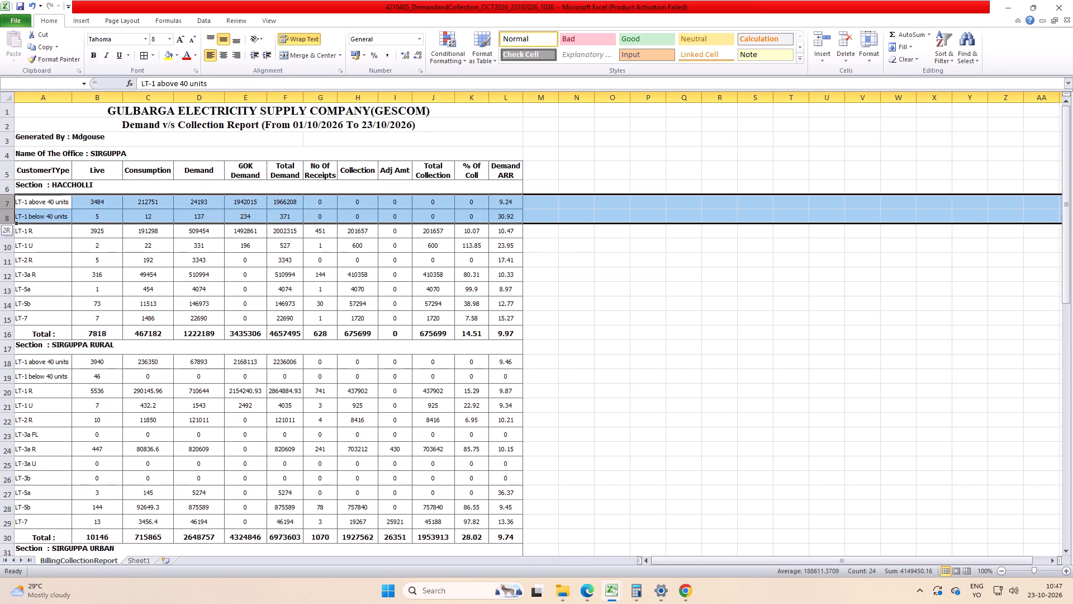
pyautogui.hotkey('ctrl', '-')
# Insert a row below LT-1 U in the HACCHOLLI section and fill the LT-1 U label down into it.
pyautogui.press('Down')
pyautogui.press('Down')
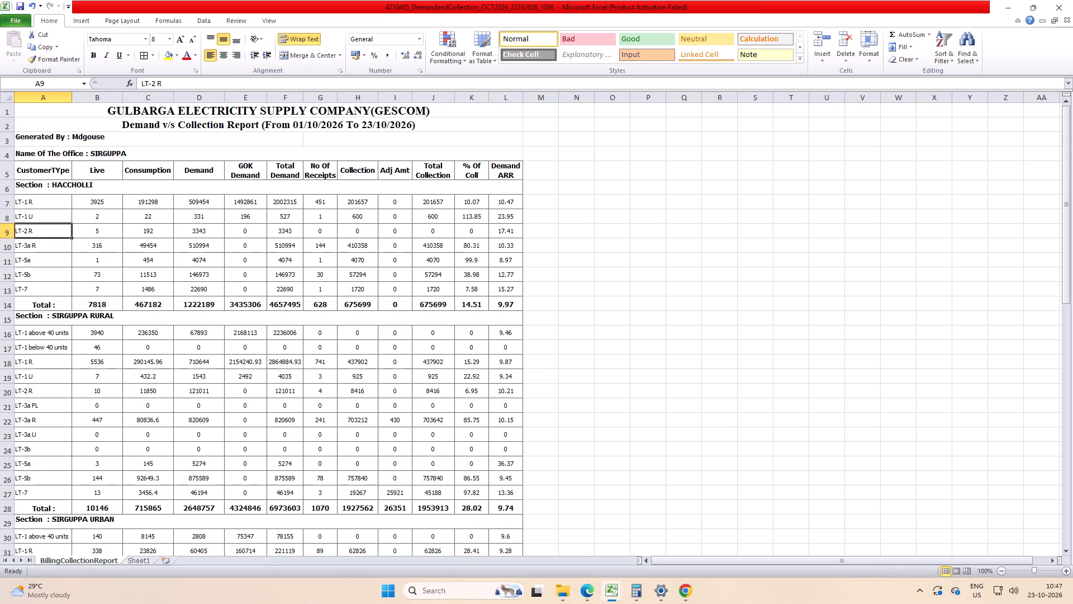
pyautogui.hotkey('shift', 'space')
pyautogui.hotkey('ctrl', '+')
pyautogui.press('Up')
pyautogui.press('Down')
pyautogui.hotkey('ctrl', 'd')
pyautogui.press('Right')
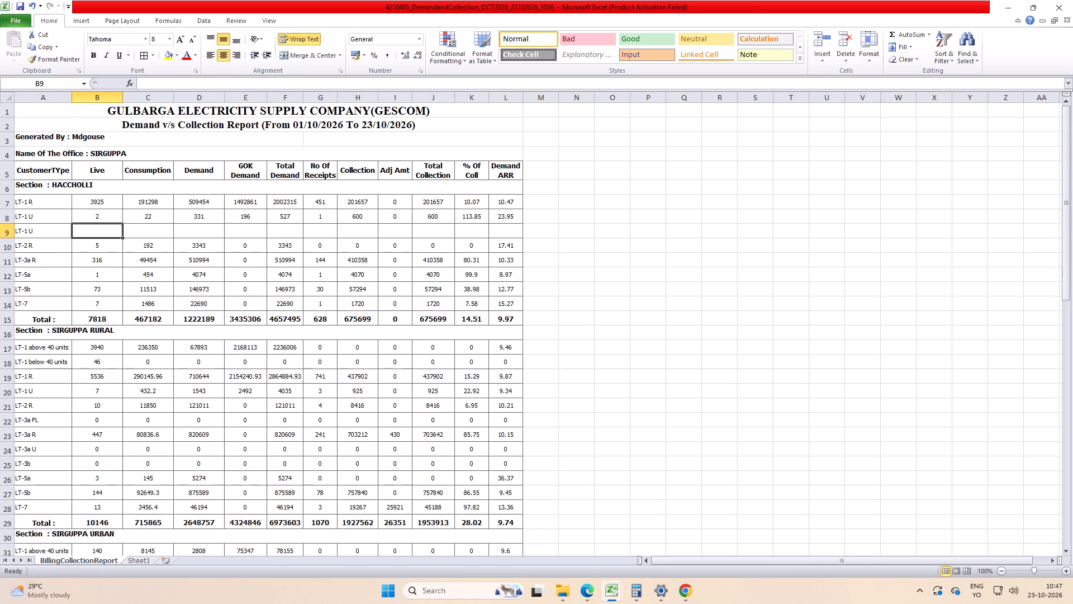
# Add the HACCHOLLI LT-1 R and LT-1 U rows with =B7+B8 in B9 and copy the formula across to J9.
pyautogui.press('=')
pyautogui.press('Up')
pyautogui.press('Up')
pyautogui.press('+')
pyautogui.press('Up')
pyautogui.press('Return')
pyautogui.press('Up')
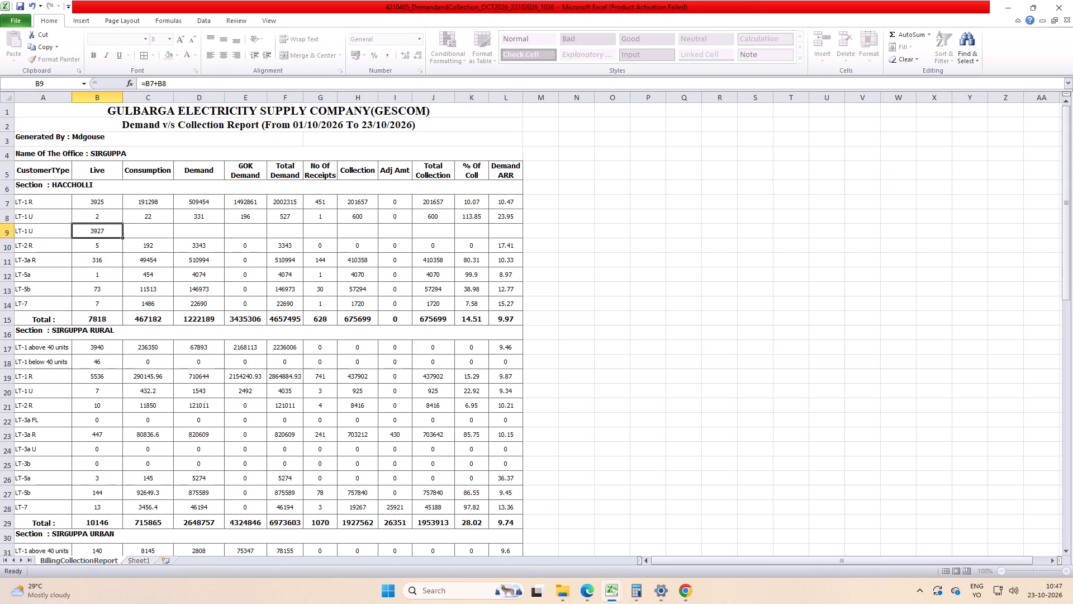
pyautogui.hotkey('ctrl', 'c')
pyautogui.hotkey('shift', 'Right')
pyautogui.hotkey('shift', 'Right')
pyautogui.hotkey('shift', 'Right')
pyautogui.hotkey('shift', 'Right')
pyautogui.hotkey('shift', 'Right')
pyautogui.hotkey('shift', 'Right')
pyautogui.hotkey('shift', 'Right')
pyautogui.hotkey('shift', 'Right')
pyautogui.hotkey('ctrl', 'v')
# Convert the combined LT-1 formulas in B9:J9 to plain values.
pyautogui.hotkey('ctrl', 'c')
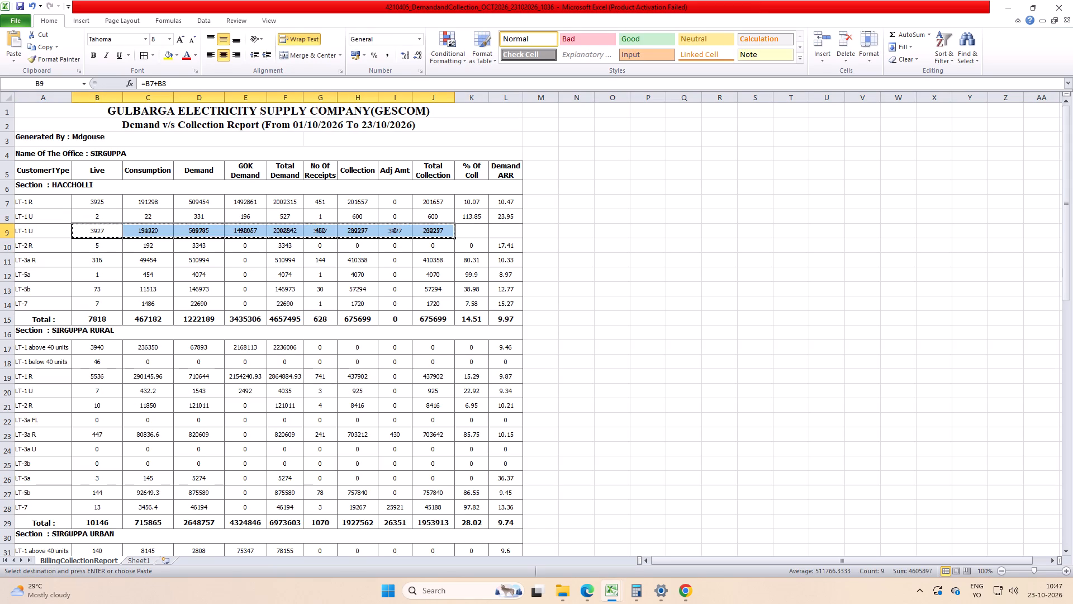
pyautogui.press('Menu')
pyautogui.press('Down')
pyautogui.press('Down')
pyautogui.press('Right')
pyautogui.press('Return')
# Delete the original HACCHOLLI LT-1 R and LT-1 U rows, rows 7 and 8, leaving the combined row.
pyautogui.press('Up')
pyautogui.press('Up')
pyautogui.hotkey('shift', 'Down')
pyautogui.hotkey('shift', 'space')
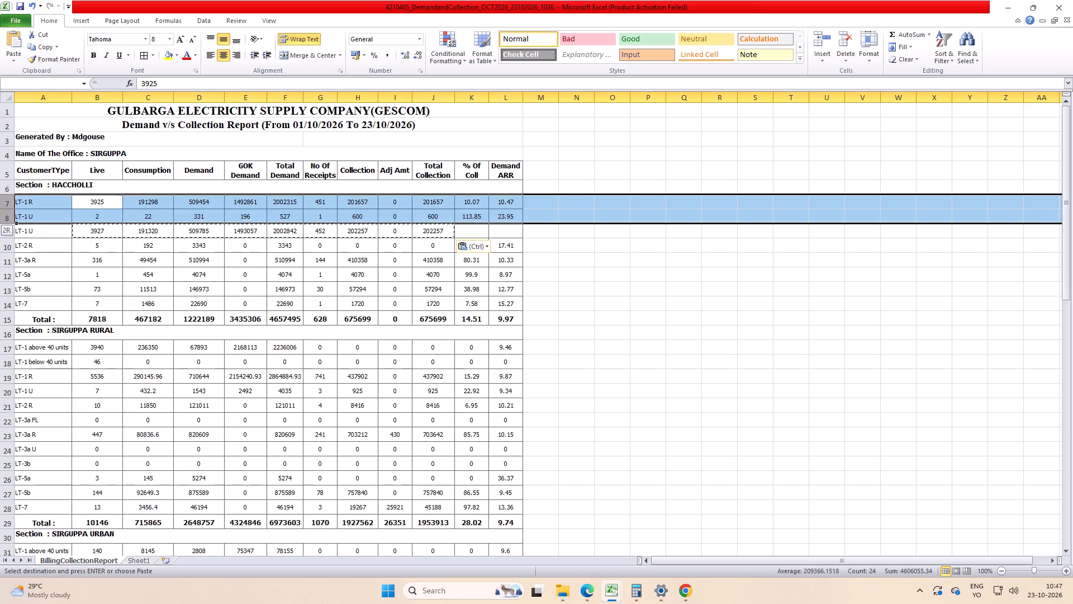
pyautogui.hotkey('ctrl', '-')
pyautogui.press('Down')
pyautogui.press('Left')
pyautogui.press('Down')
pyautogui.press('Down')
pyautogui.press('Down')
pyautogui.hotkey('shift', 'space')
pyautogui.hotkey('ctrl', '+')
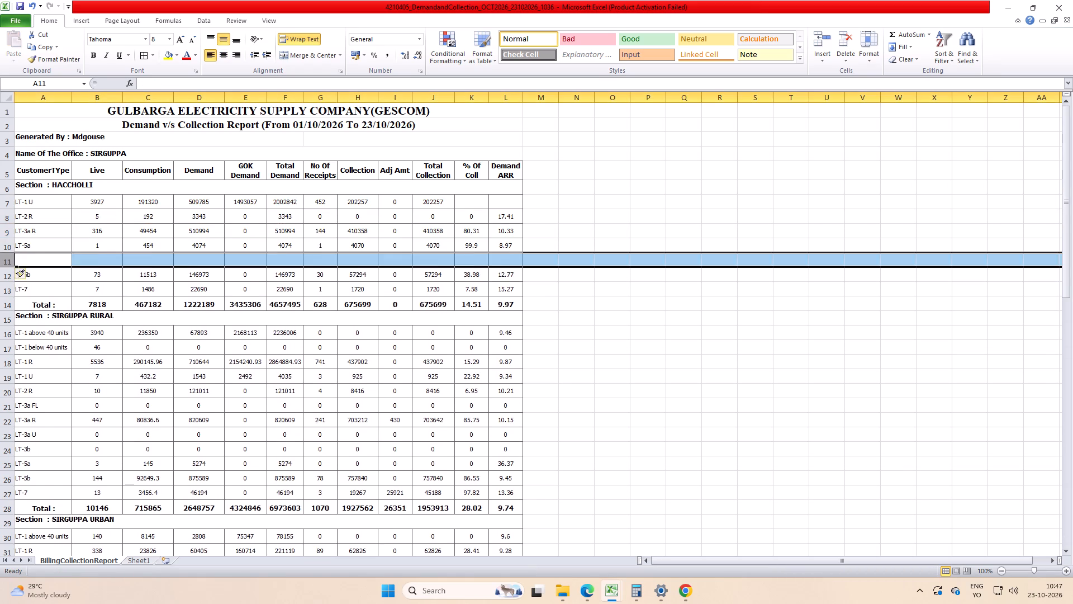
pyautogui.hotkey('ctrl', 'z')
# Insert a row below LT-5b in the HACCHOLLI section and fill the LT-5b label down into it.
pyautogui.press('Down')
pyautogui.hotkey('shift', 'space')
pyautogui.hotkey('ctrl', '+')
pyautogui.press('Up')
pyautogui.press('Down')
pyautogui.hotkey('ctrl', 'd')
pyautogui.press('Right')
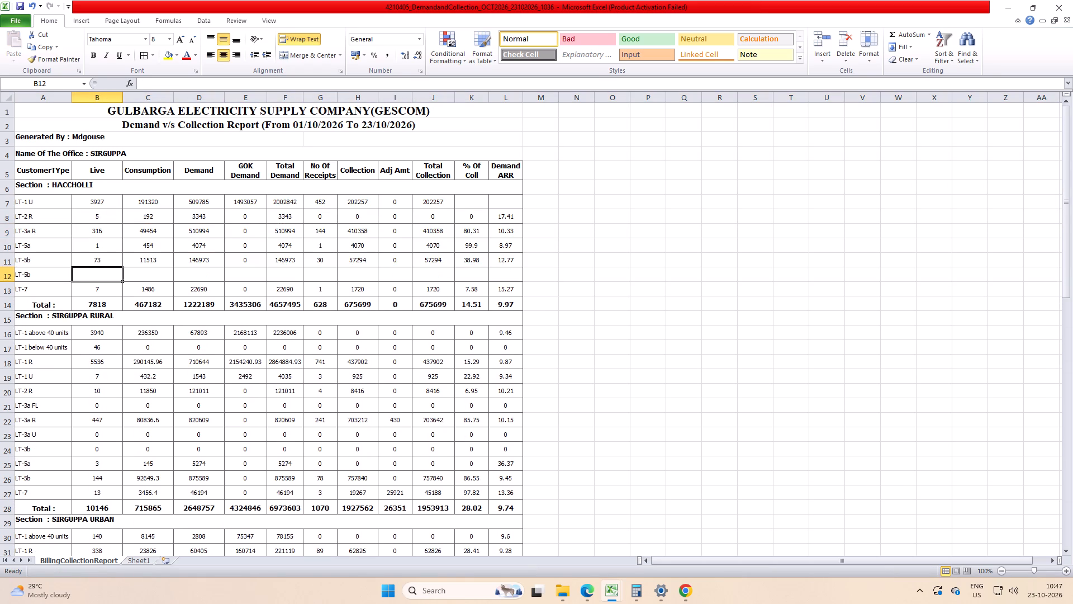
# Add the HACCHOLLI LT-5a and LT-5b rows with =B10+B11 in B12 and copy the formula across to J12.
pyautogui.press('=')
pyautogui.press('Up')
pyautogui.press('Up')
pyautogui.press('+')
pyautogui.press('Up')
pyautogui.press('Return')
pyautogui.press('Up')
pyautogui.hotkey('ctrl', 'c')
pyautogui.hotkey('shift', 'Right')
pyautogui.hotkey('shift', 'Right')
pyautogui.hotkey('shift', 'Right')
pyautogui.hotkey('shift', 'Right')
pyautogui.hotkey('shift', 'Right')
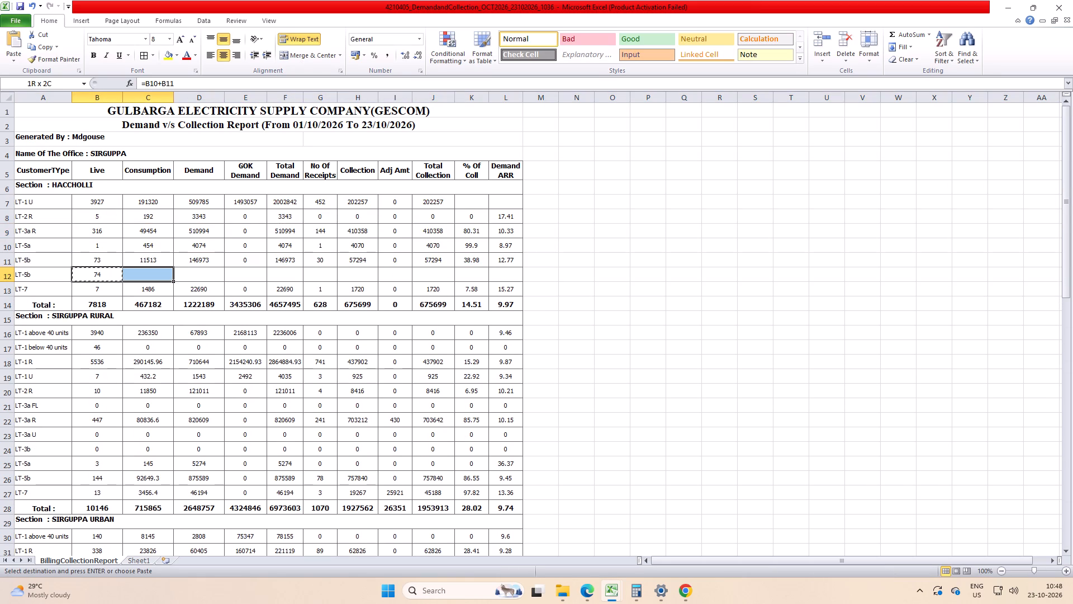
pyautogui.hotkey('shift', 'Right')
pyautogui.hotkey('shift', 'Right')
pyautogui.hotkey('shift', 'Right')
pyautogui.hotkey('ctrl', 'v')
# Convert the combined LT-5 formulas in B12:J12 to plain values.
pyautogui.hotkey('ctrl', 'c')
pyautogui.press('Menu')
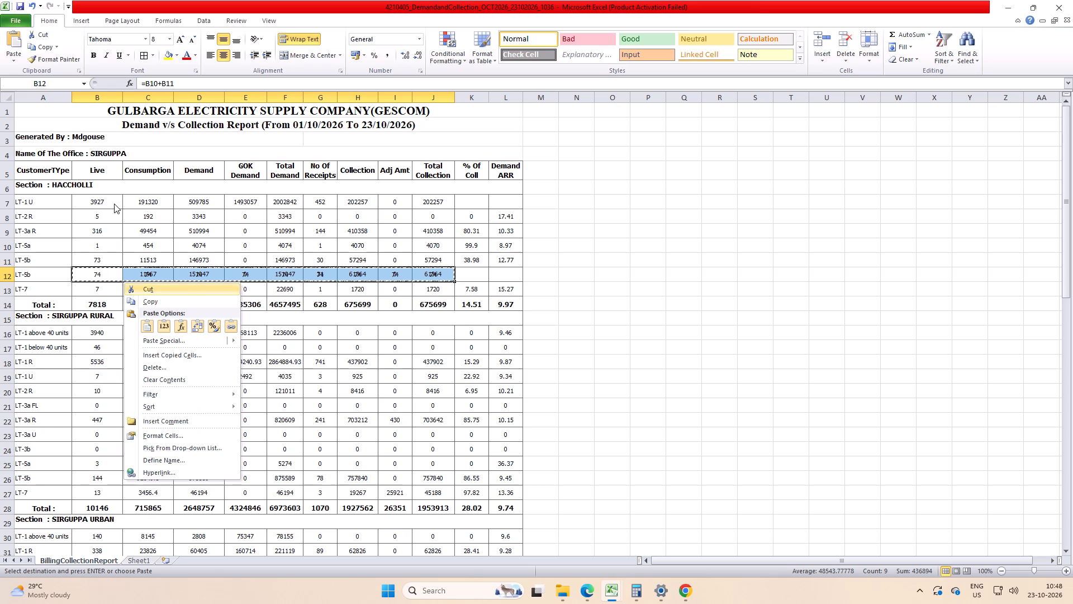
pyautogui.press('Down')
pyautogui.press('Down')
pyautogui.press('Right')
pyautogui.press('Return')
# Delete the original HACCHOLLI LT-5a and LT-5b rows, rows 10 and 11, leaving the combined row.
pyautogui.press('Up')
pyautogui.press('Up')
pyautogui.hotkey('shift', 'Down')
pyautogui.hotkey('shift', 'space')
pyautogui.hotkey('ctrl', '-')
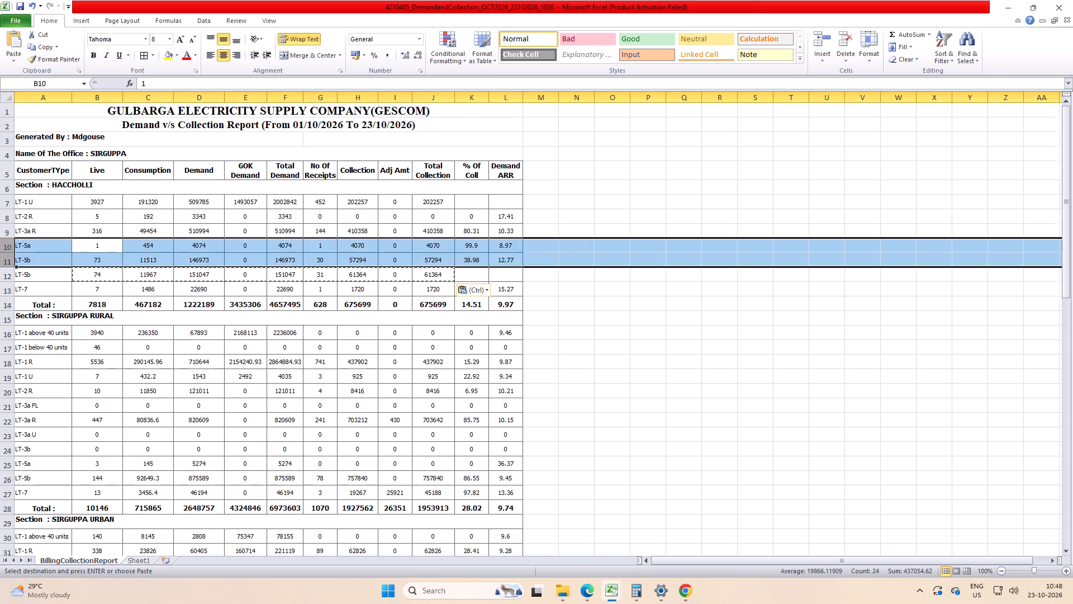
# Recalculate the HACCHOLLI Total row with =SUM(B7:B11) in B12, copy it across to J12, and save the workbook.
pyautogui.press('Down')
pyautogui.press('Down')
pyautogui.hotkey('alt', '=')
pyautogui.press('Return')
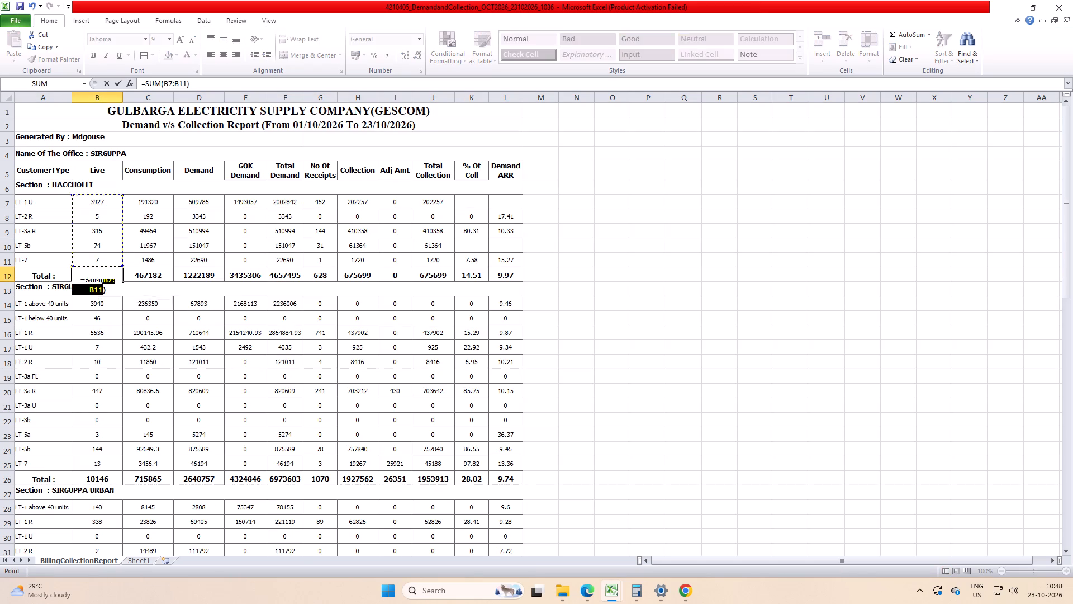
pyautogui.press('Up')
pyautogui.hotkey('ctrl', 'c')
pyautogui.hotkey('shift', 'Right')
pyautogui.hotkey('shift', 'Right')
pyautogui.hotkey('shift', 'Right')
pyautogui.hotkey('shift', 'Right')
pyautogui.hotkey('shift', 'Right')
pyautogui.hotkey('shift', 'Right')
pyautogui.hotkey('shift', 'Right')
pyautogui.hotkey('shift', 'Right')
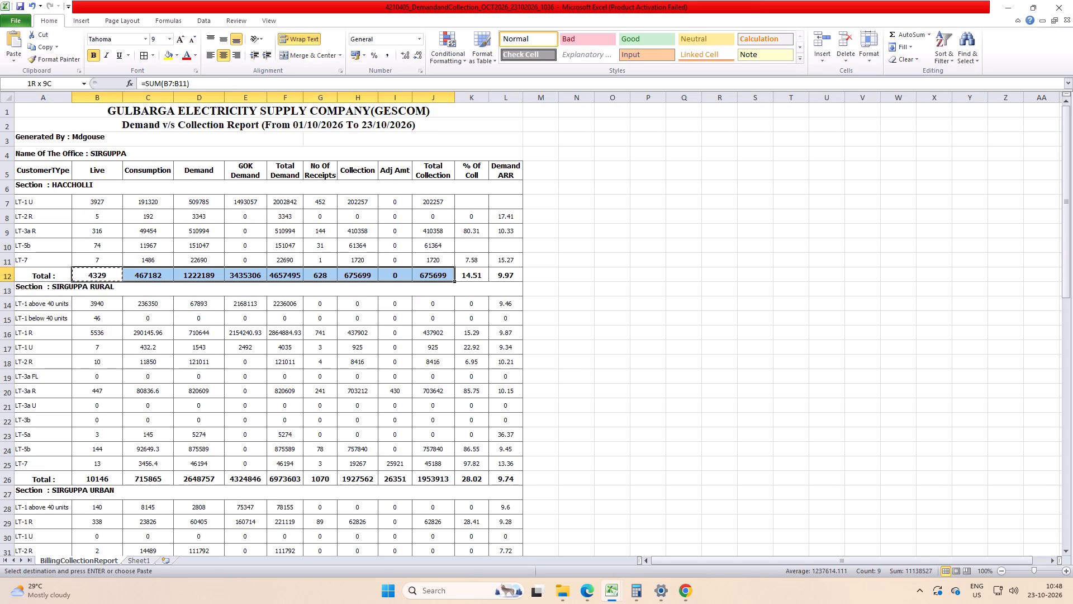
pyautogui.hotkey('ctrl', 'v')
pyautogui.hotkey('ctrl', 's')
# Delete the LT-1 above 40 units and LT-1 below 40 units rows from the SIRGUPPA RURAL section.
pyautogui.press('Down')
pyautogui.press('Down')
pyautogui.hotkey('shift', 'space')
pyautogui.hotkey('shift', 'Down')
pyautogui.hotkey('ctrl', '-')
# Insert a row below LT-1 U in the SIRGUPPA RURAL section and fill the LT-1 U label down into it.
pyautogui.press('Down')
pyautogui.press('Left')
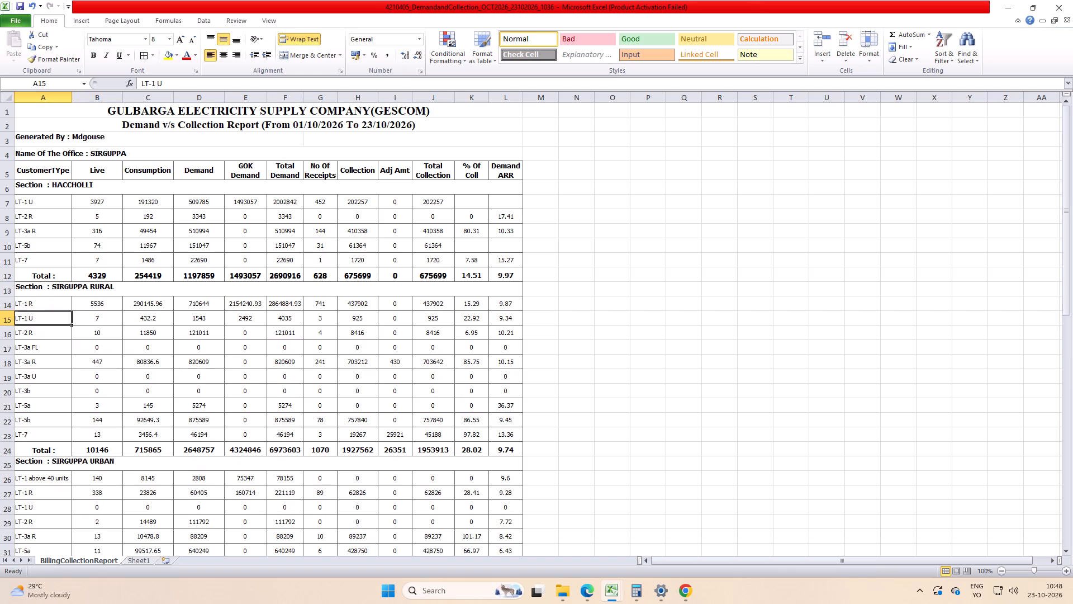
pyautogui.press('Down')
pyautogui.hotkey('shift', 'space')
pyautogui.hotkey('ctrl', '+')
pyautogui.press('Up')
pyautogui.press('Down')
pyautogui.hotkey('ctrl', 'd')
pyautogui.press('Right')
# Add the SIRGUPPA RURAL LT-1 R and LT-1 U rows with =B14+B15 in B16 and copy the formula across to J16.
pyautogui.press('=')
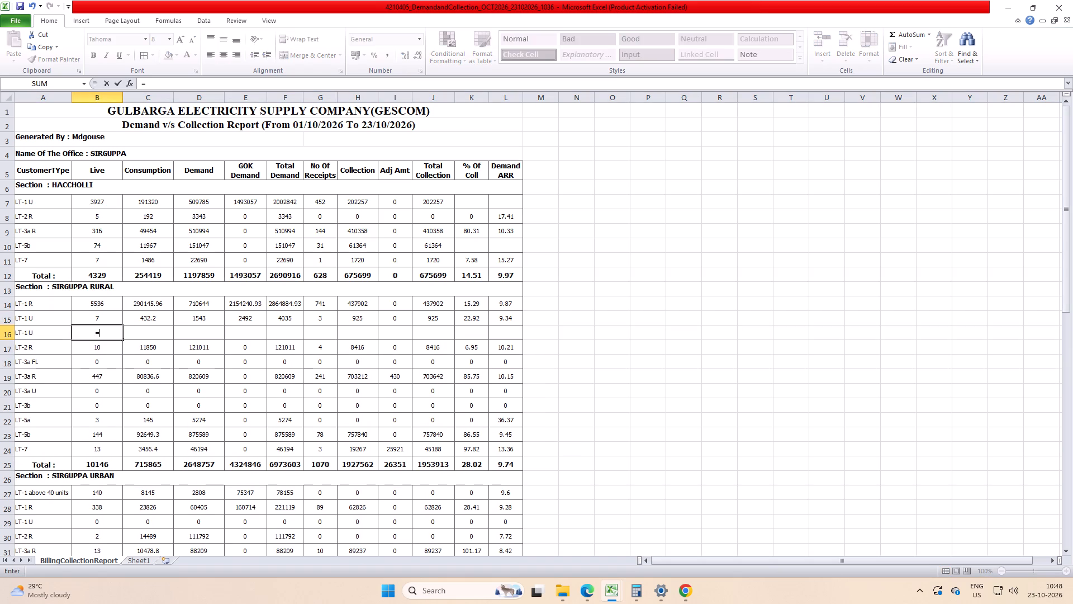
pyautogui.press('Up')
pyautogui.press('Up')
pyautogui.press('+')
pyautogui.press('Up')
pyautogui.press('Return')
pyautogui.press('Up')
pyautogui.hotkey('ctrl', 'c')
pyautogui.hotkey('shift', 'Right')
pyautogui.hotkey('shift', 'Right')
pyautogui.hotkey('shift', 'Right')
pyautogui.hotkey('shift', 'Right')
pyautogui.hotkey('shift', 'Right')
pyautogui.hotkey('shift', 'Right')
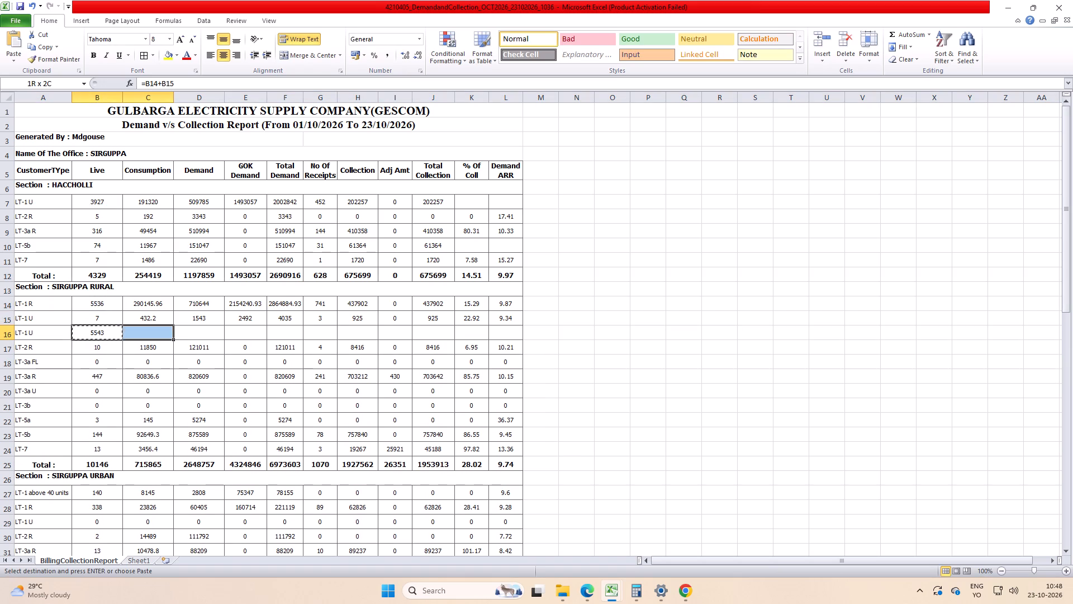
pyautogui.hotkey('shift', 'Right')
pyautogui.hotkey('shift', 'Right')
pyautogui.hotkey('ctrl', 'v')
# Convert the combined LT-1 formulas in B16:J16 to plain values.
pyautogui.hotkey('ctrl', 'c')
pyautogui.press('Menu')
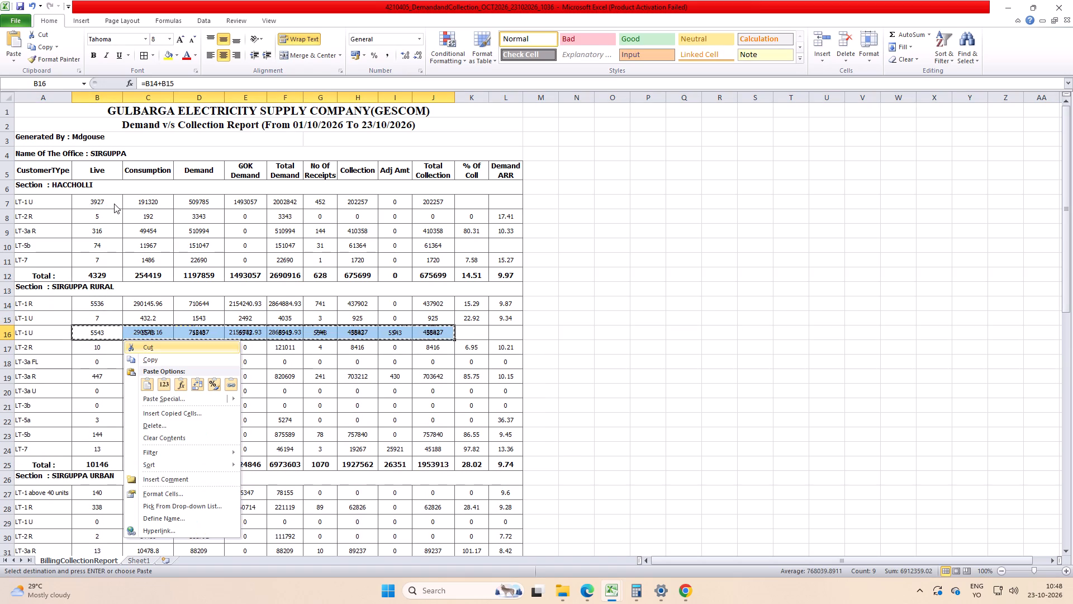
pyautogui.press('Down')
pyautogui.press('Down')
pyautogui.press('Right')
pyautogui.press('Return')
# Delete the original SIRGUPPA RURAL LT-1 R and LT-1 U rows, rows 14 and 15, leaving the combined row.
pyautogui.press('Up')
pyautogui.press('Up')
pyautogui.hotkey('shift', 'Down')
pyautogui.hotkey('shift', 'space')
pyautogui.hotkey('ctrl', '-')
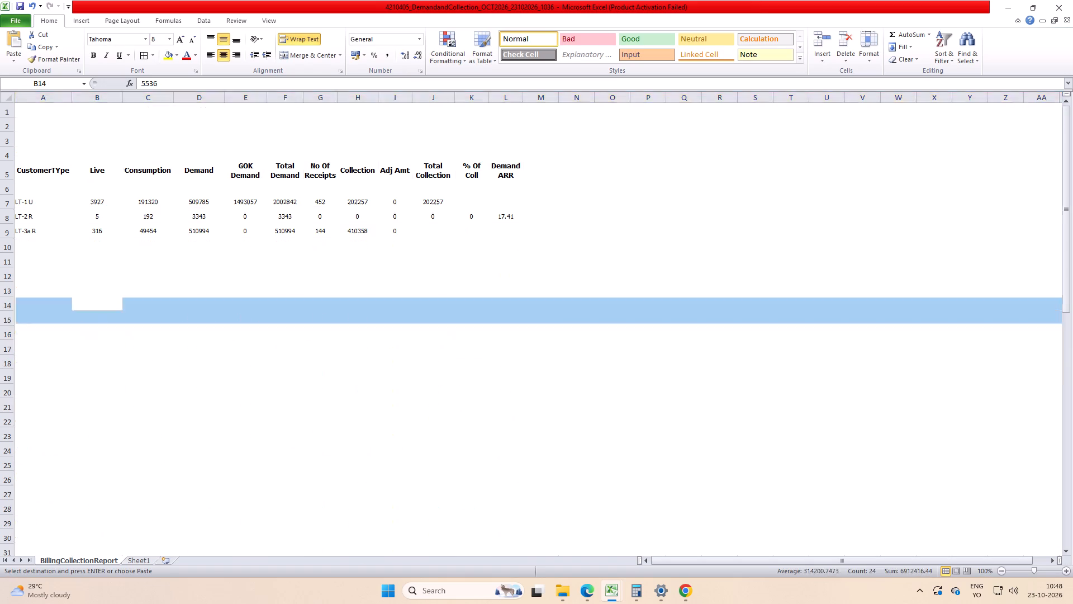
# Delete the LT-3a FL row from the SIRGUPPA RURAL section.
pyautogui.press('Down')
pyautogui.press('Left')
pyautogui.press('Down')
pyautogui.hotkey('shift', 'space')
pyautogui.hotkey('ctrl', '-')
pyautogui.press('Down')
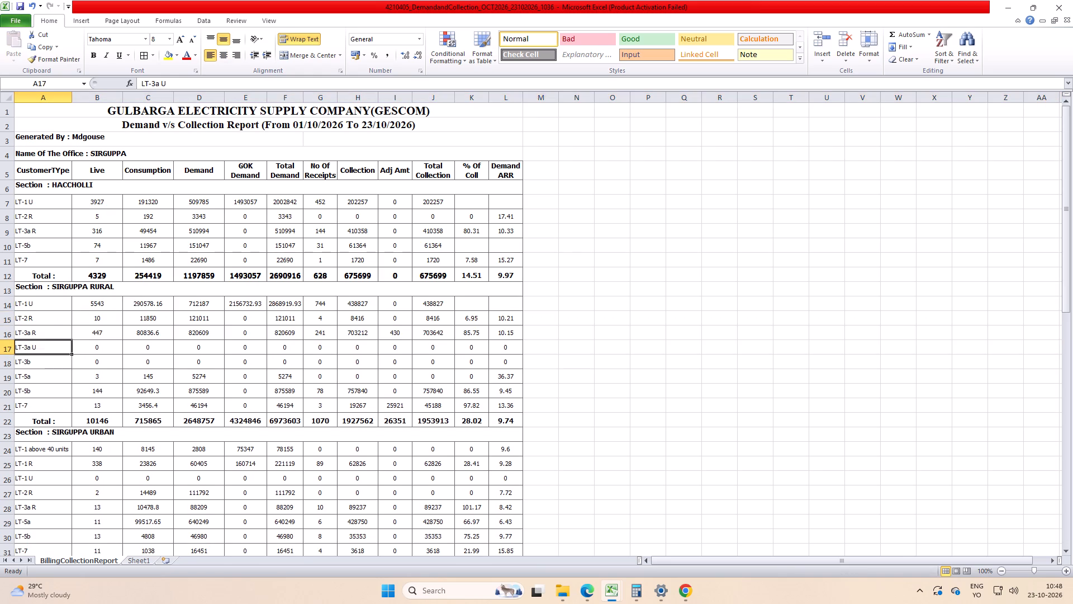
# Delete the LT-3a U and LT-3b rows, rows 17 and 18, from the SIRGUPPA RURAL section.
pyautogui.hotkey('shift', 'space')
pyautogui.hotkey('shift', 'Down')
pyautogui.hotkey('ctrl', '-')
# Insert a blank row above LT-7 in the SIRGUPPA RURAL section and fill its label down as LT-5b.
pyautogui.press('Down')
pyautogui.press('Down')
pyautogui.hotkey('shift', 'space')
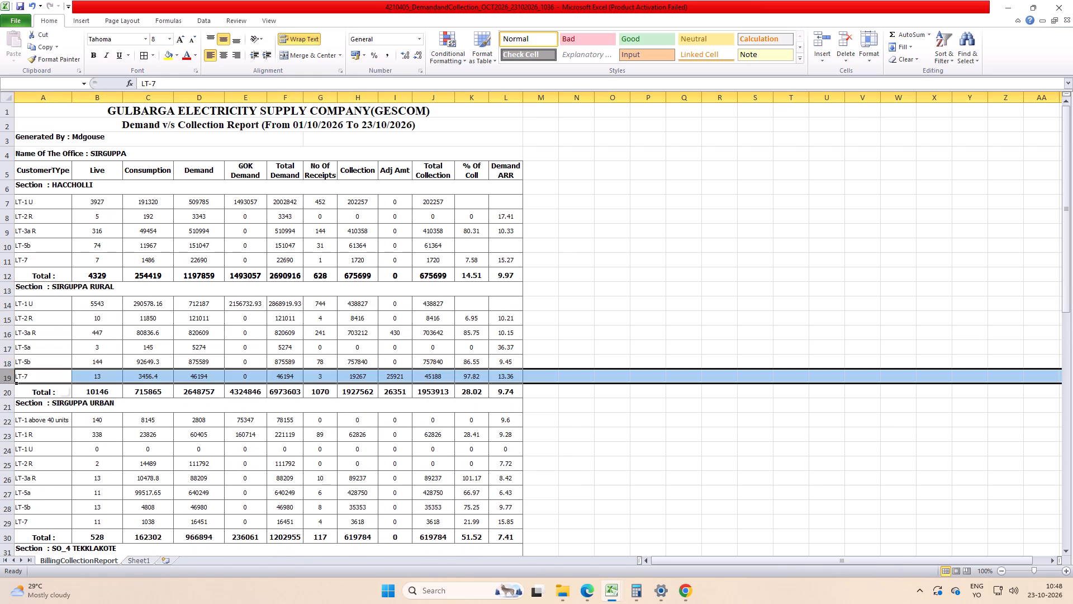
pyautogui.hotkey('ctrl', 'shift', '+')
pyautogui.press('Up')
pyautogui.press('Down')
pyautogui.hotkey('shift', 'space')
pyautogui.hotkey('ctrl', '+')
pyautogui.press('Up')
pyautogui.press('Down')
pyautogui.hotkey('ctrl', 'd')
# Add the SIRGUPPA RURAL LT-5a and LT-5b rows with =B17+B18 in B19 and copy the formula across to J19.
pyautogui.press('Right')
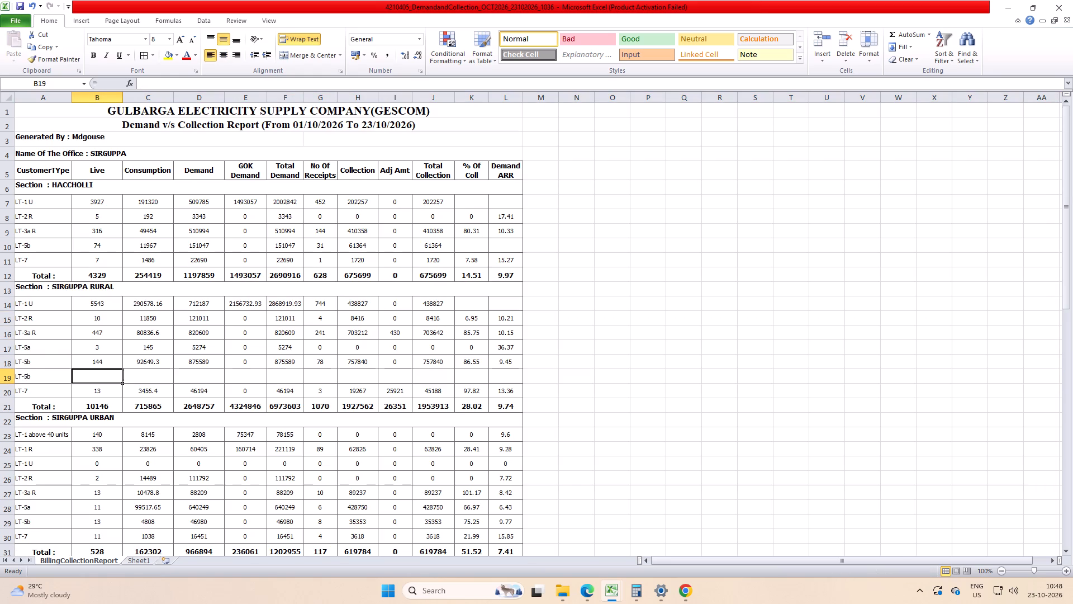
pyautogui.press('=')
pyautogui.press('Up')
pyautogui.press('Up')
pyautogui.press('+')
pyautogui.press('Up')
pyautogui.press('Return')
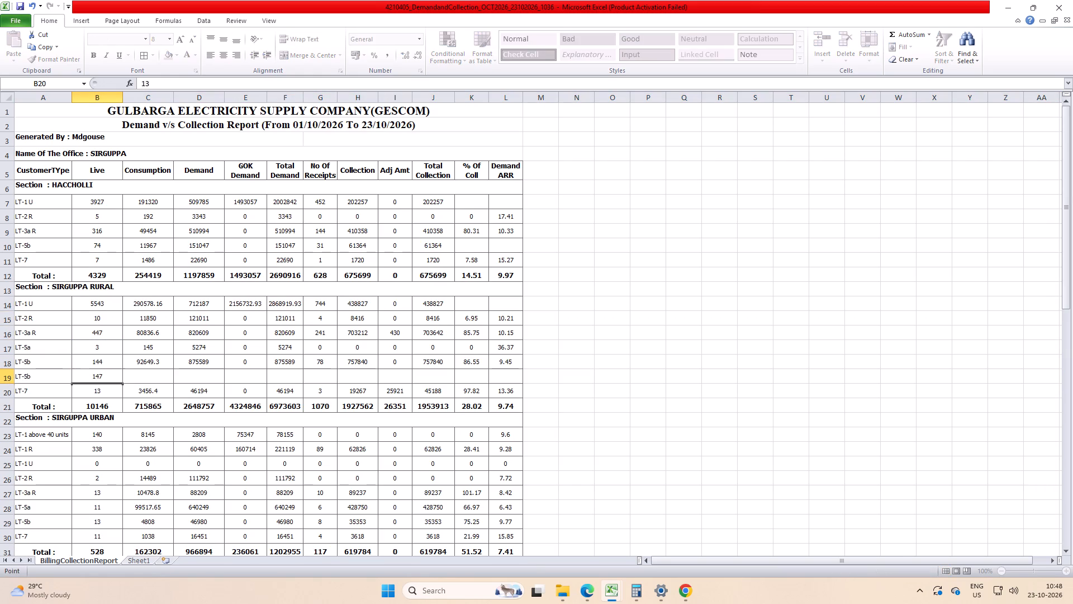
pyautogui.press('Up')
pyautogui.hotkey('ctrl', 'c')
pyautogui.hotkey('shift', 'Right')
pyautogui.hotkey('shift', 'Right')
pyautogui.hotkey('shift', 'Right')
pyautogui.hotkey('shift', 'Right')
pyautogui.hotkey('shift', 'Right')
pyautogui.hotkey('shift', 'Right')
pyautogui.hotkey('shift', 'Right')
pyautogui.hotkey('shift', 'Right')
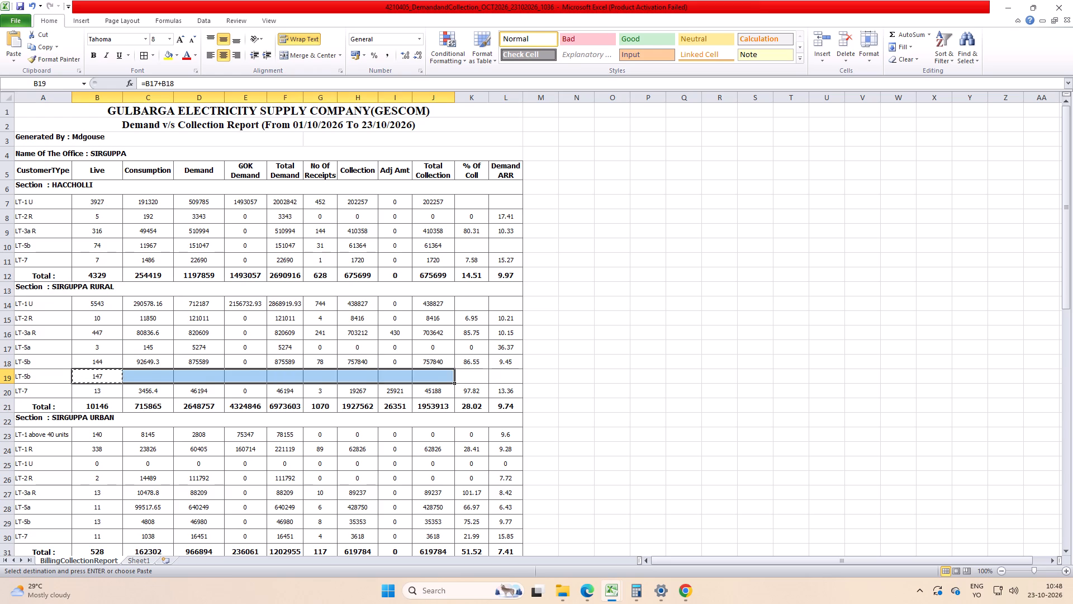
pyautogui.hotkey('ctrl', 'v')
# Convert the combined LT-5b formulas in B19:J19 to plain values.
pyautogui.hotkey('ctrl', 'c')
pyautogui.press('Menu')
pyautogui.press('Down')
pyautogui.press('Down')
pyautogui.press('Right')
pyautogui.press('Return')
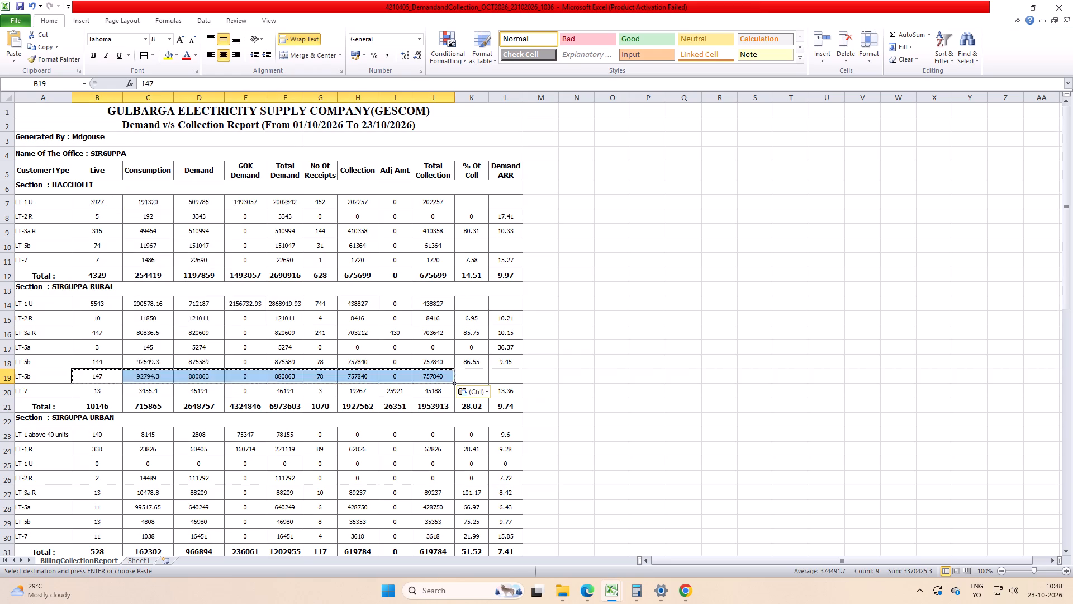
# Delete the original SIRGUPPA RURAL LT-5a and LT-5b rows, rows 17 and 18, leaving the combined row.
pyautogui.press('Up')
pyautogui.press('Up')
pyautogui.hotkey('shift', 'Down')
pyautogui.hotkey('shift', 'space')
pyautogui.hotkey('ctrl', '-')
# Recalculate the SIRGUPPA RURAL totals with =SUM(B14:B18) in B19, copied across to J19, and save the workbook.
pyautogui.press('Down')
pyautogui.press('Down')
pyautogui.hotkey('alt', '=')
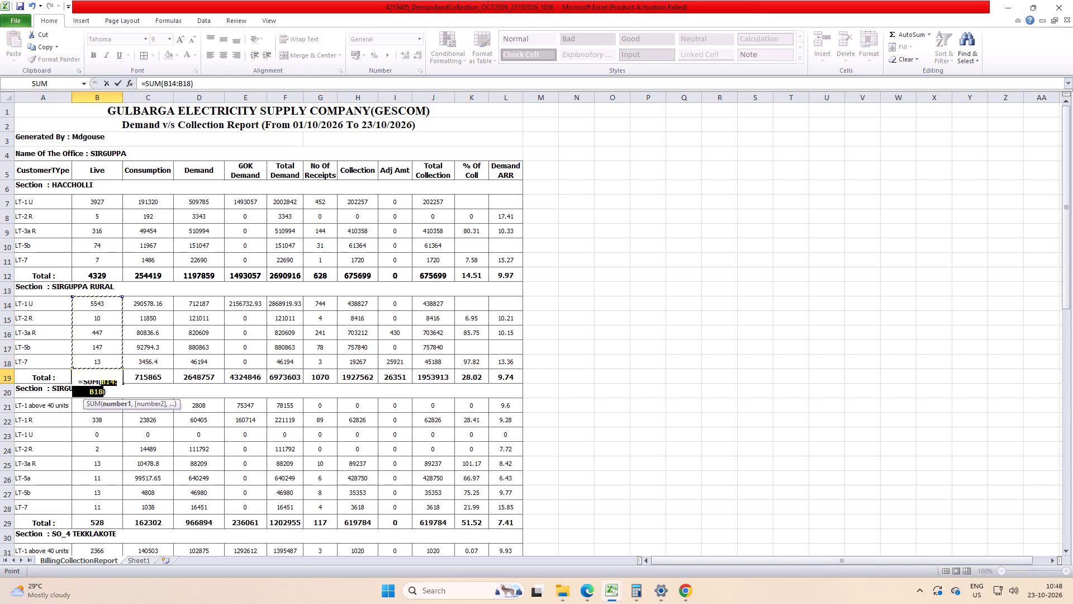
pyautogui.press('Return')
pyautogui.press('Up')
pyautogui.hotkey('ctrl', 'c')
pyautogui.hotkey('shift', 'Right')
pyautogui.hotkey('shift', 'Right')
pyautogui.hotkey('shift', 'Right')
pyautogui.hotkey('shift', 'Right')
pyautogui.hotkey('shift', 'Right')
pyautogui.hotkey('shift', 'Right')
pyautogui.hotkey('shift', 'Right')
pyautogui.hotkey('shift', 'Right')
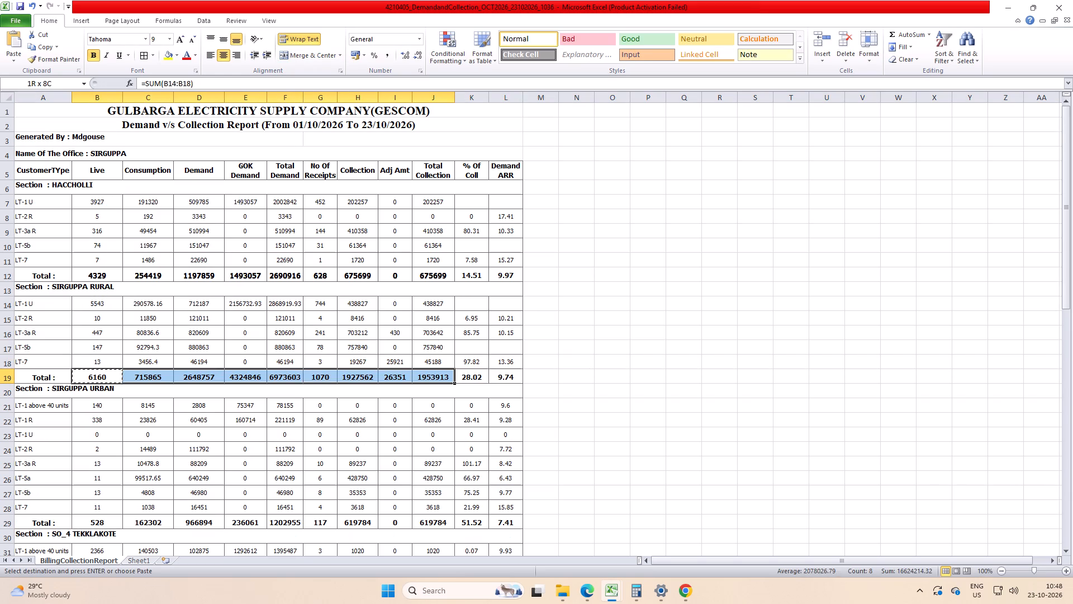
pyautogui.hotkey('ctrl', 'v')
pyautogui.hotkey('ctrl', 's')
# Delete the LT-1 above 40 units and LT-1 U rows from the SIRGUPPA URBAN section.
pyautogui.press('Down')
pyautogui.press('Down')
pyautogui.hotkey('shift', 'space')
pyautogui.hotkey('ctrl', '-')
pyautogui.press('Down')
pyautogui.hotkey('shift', 'space')
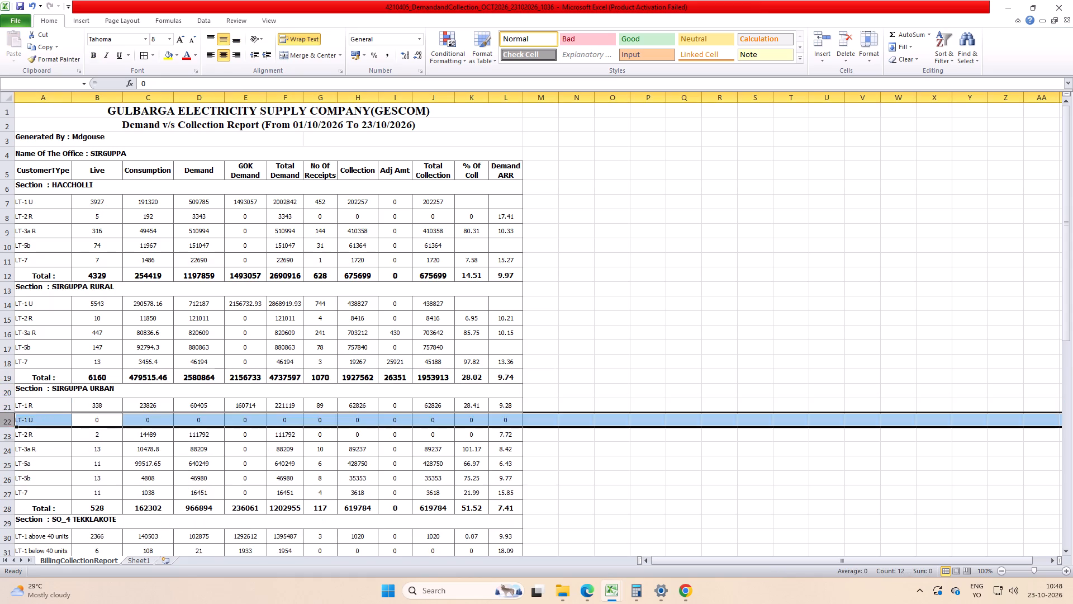
pyautogui.hotkey('ctrl', '-')
# Insert a blank row above LT-7 in the SIRGUPPA URBAN section and fill its label down as LT-5b.
pyautogui.press('Down')
pyautogui.press('Down')
pyautogui.press('Left')
pyautogui.press('Down')
pyautogui.press('Down')
pyautogui.hotkey('shift', 'space')
pyautogui.hotkey('ctrl', '+')
pyautogui.press('Up')
pyautogui.press('Down')
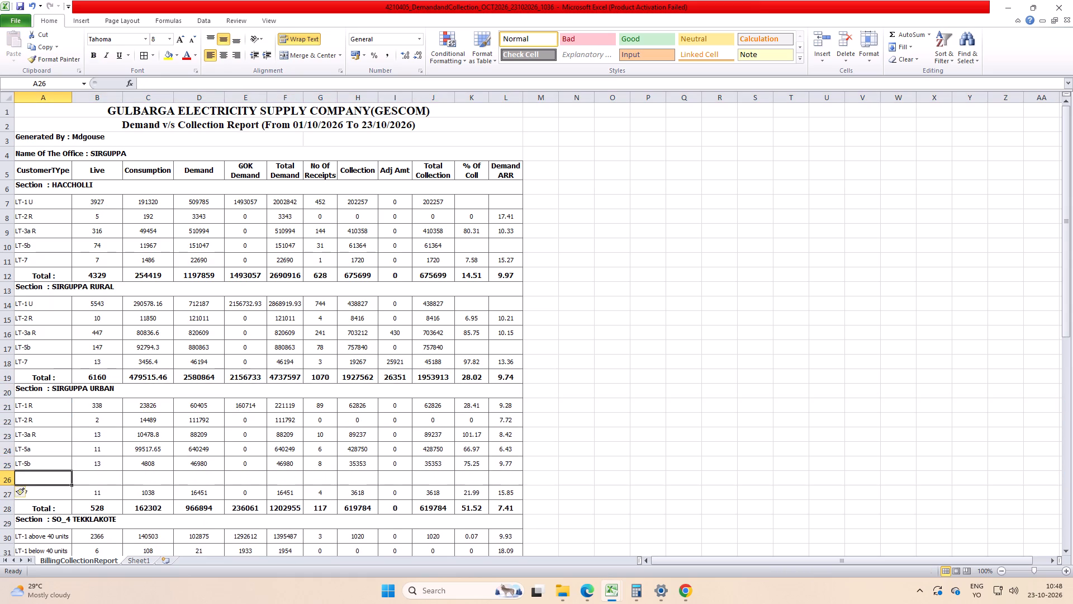
pyautogui.hotkey('ctrl', 'd')
# Add the SIRGUPPA URBAN LT-5a and LT-5b rows with =B24+B25 in B26 and copy the formula across to J26.
pyautogui.press('Right')
pyautogui.press('=')
pyautogui.press('Up')
pyautogui.press('Up')
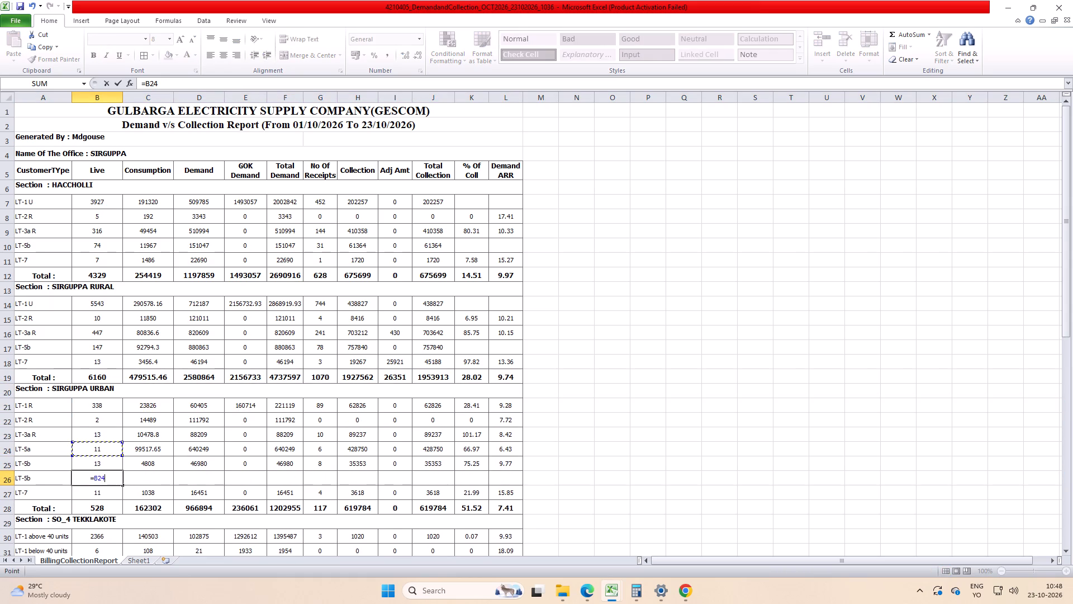
pyautogui.press('+')
pyautogui.press('Up')
pyautogui.press('Return')
pyautogui.press('Up')
pyautogui.hotkey('ctrl', 'c')
pyautogui.hotkey('shift', 'Right')
pyautogui.hotkey('shift', 'Right')
pyautogui.hotkey('shift', 'Right')
pyautogui.hotkey('shift', 'Right')
pyautogui.hotkey('shift', 'Right')
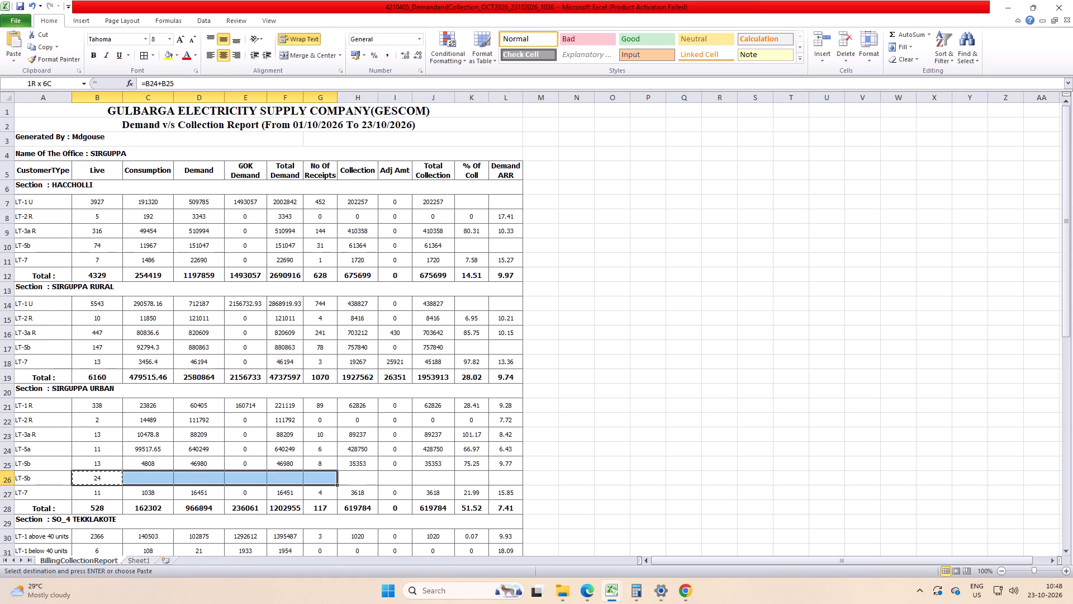
pyautogui.hotkey('shift', 'Right')
pyautogui.hotkey('shift', 'Right')
pyautogui.hotkey('shift', 'Right')
pyautogui.hotkey('ctrl', 'v')
# Convert the combined LT-5b formulas in B26:J26 to plain values.
pyautogui.hotkey('ctrl', 'c')
pyautogui.press('Menu')
pyautogui.press('Down')
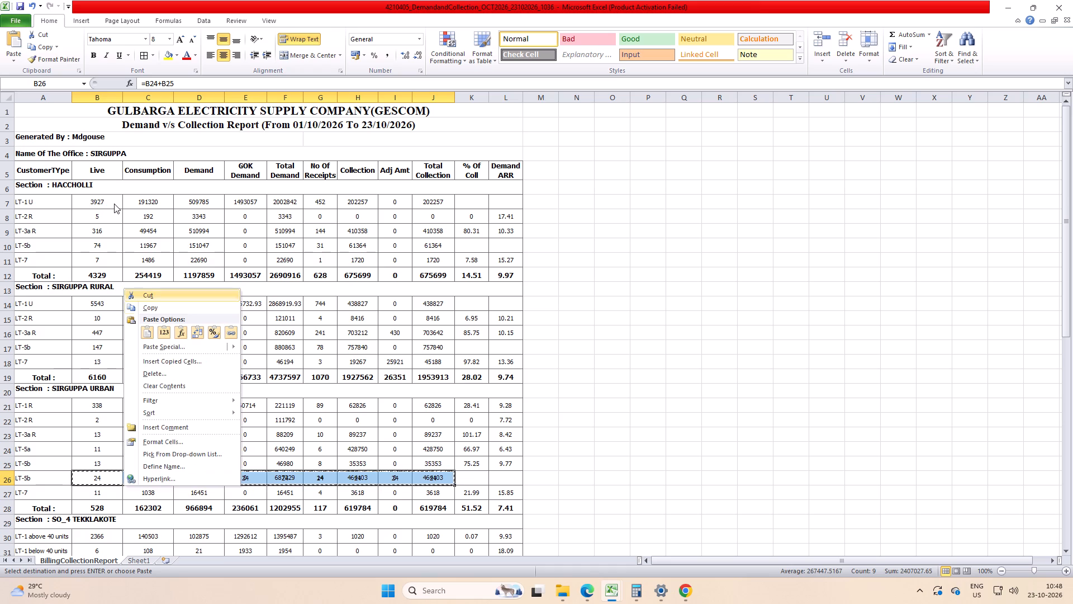
pyautogui.press('Down')
pyautogui.press('Right')
pyautogui.press('Return')
# Delete the original SIRGUPPA URBAN LT-5a and LT-5b rows, rows 24 and 25, leaving the combined row.
pyautogui.press('Up')
pyautogui.press('Up')
pyautogui.hotkey('shift', 'Down')
pyautogui.hotkey('shift', 'space')
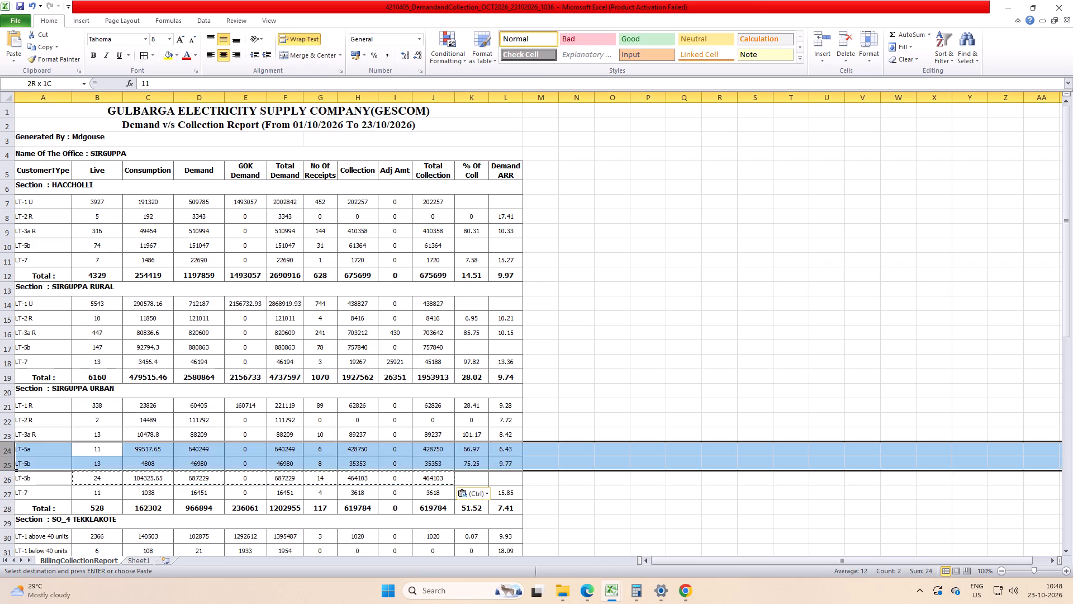
pyautogui.hotkey('ctrl', '-')
# Recalculate the SIRGUPPA URBAN totals with =SUM(B21:B25) in B26, copied across to J26, and save the workbook.
pyautogui.press('Down')
pyautogui.press('Down')
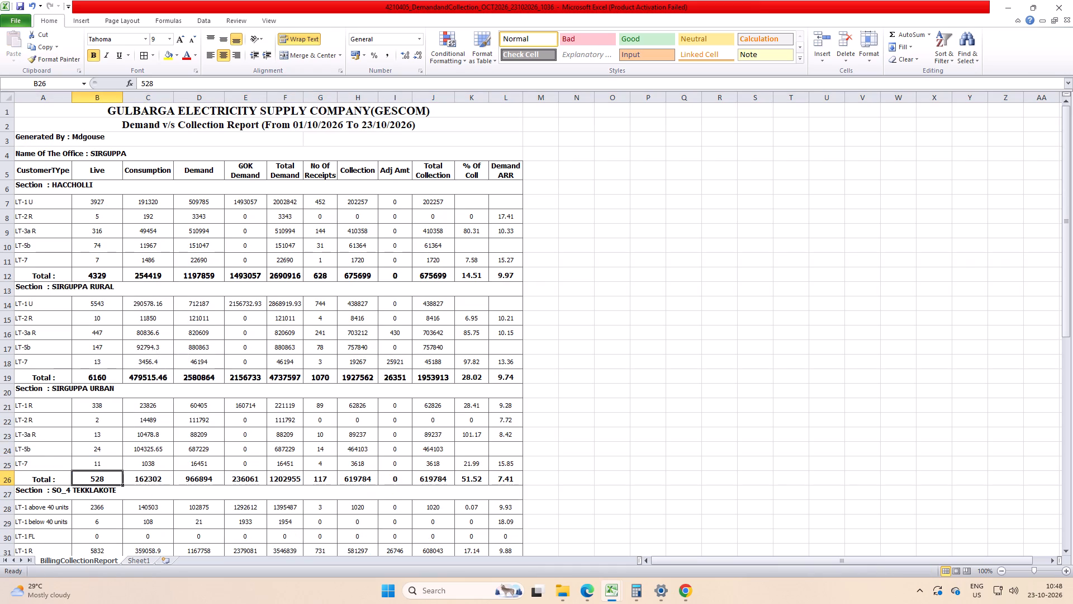
pyautogui.press('Escape')
pyautogui.hotkey('alt', '=')
pyautogui.press('Return')
pyautogui.press('Up')
pyautogui.hotkey('ctrl', 'c')
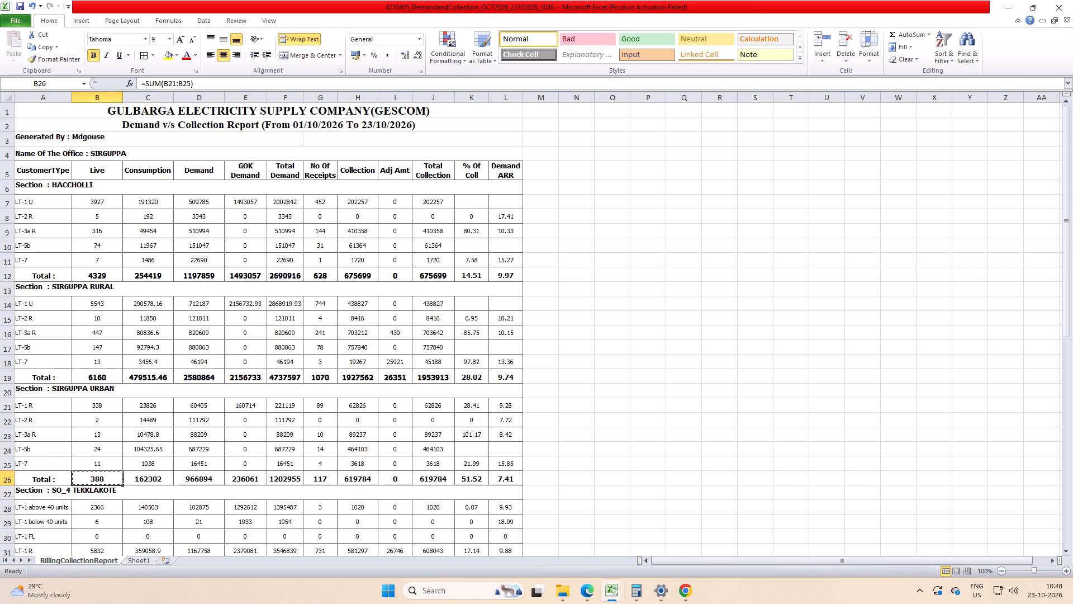
pyautogui.hotkey('shift', 'Right')
pyautogui.hotkey('shift', 'Right')
pyautogui.hotkey('shift', 'Right')
pyautogui.hotkey('shift', 'Right')
pyautogui.hotkey('shift', 'Right')
pyautogui.hotkey('shift', 'Right')
pyautogui.hotkey('shift', 'Right')
pyautogui.hotkey('shift', 'Right')
pyautogui.hotkey('shift', 'Right')
pyautogui.hotkey('shift', 'Left')
pyautogui.hotkey('ctrl', 'v')
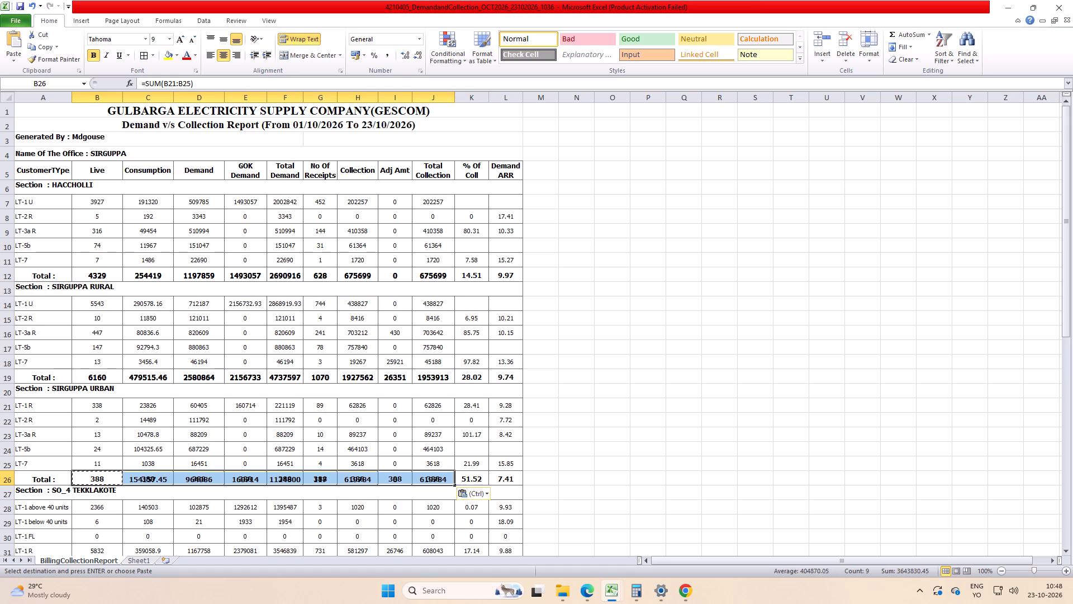
pyautogui.hotkey('ctrl', 's')
# Delete the LT-1 above 40 units, LT-1 below 40 units and LT-1 FL rows from the SO_4 TEKKLAKOTE section.
pyautogui.press('Down')
pyautogui.press('Down')
pyautogui.hotkey('shift', 'space')
pyautogui.hotkey('shift', 'Down')
pyautogui.hotkey('shift', 'Down')
pyautogui.hotkey('ctrl', '-')
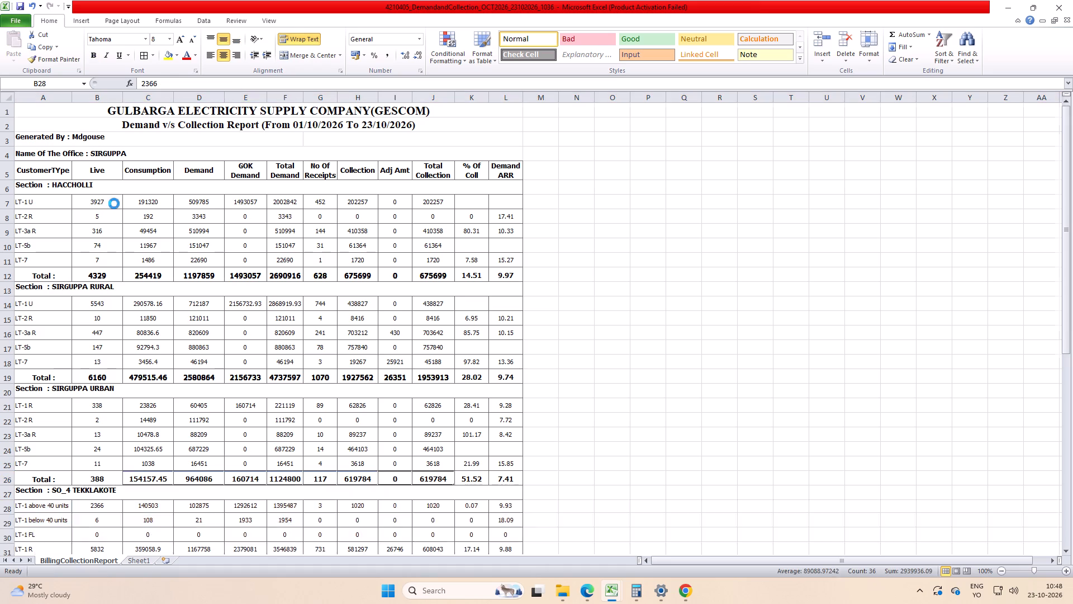
# Insert a blank row above LT-2 R in the SO_4 TEKKLAKOTE section and fill its label down as LT-1 U.
pyautogui.press('Down')
pyautogui.press('Left')
pyautogui.press('Down')
pyautogui.press('Down')
pyautogui.press('Down')
pyautogui.press('Down')
pyautogui.press('Down')
pyautogui.press('Down')
pyautogui.press('Down')
pyautogui.press('Down')
pyautogui.press('Up')
pyautogui.press('Up')
pyautogui.press('Up')
pyautogui.press('Up')
pyautogui.press('Up')
pyautogui.press('Up')
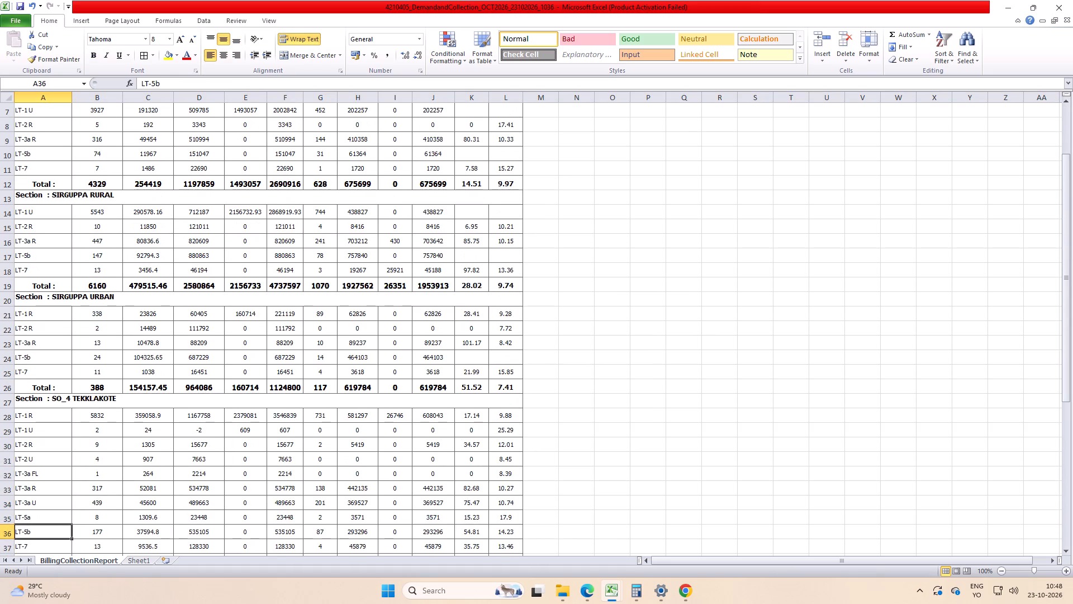
pyautogui.press('Up')
pyautogui.press('Up')
pyautogui.press('Down')
pyautogui.hotkey('shift', 'space')
pyautogui.hotkey('ctrl', '+')
pyautogui.press('Up')
pyautogui.press('Down')
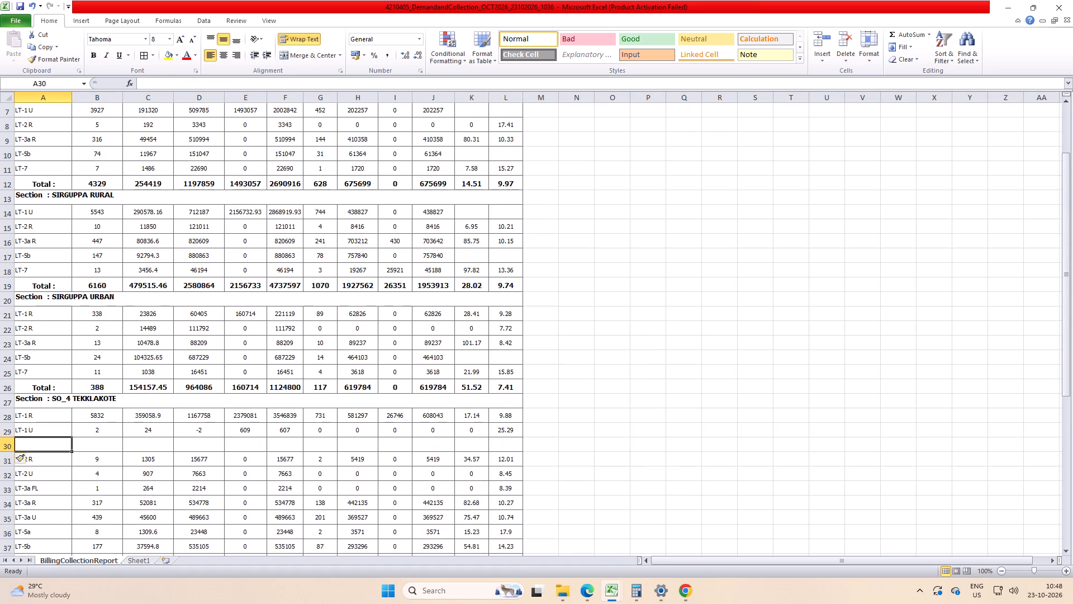
pyautogui.hotkey('ctrl', 'd')
# Add the LT-1 R and LT-1 U rows with =B28+B29 in B30, copy across to J30, and convert the results to values.
pyautogui.press('Right')
pyautogui.press('=')
pyautogui.press('Up')
pyautogui.press('Up')
pyautogui.press('+')
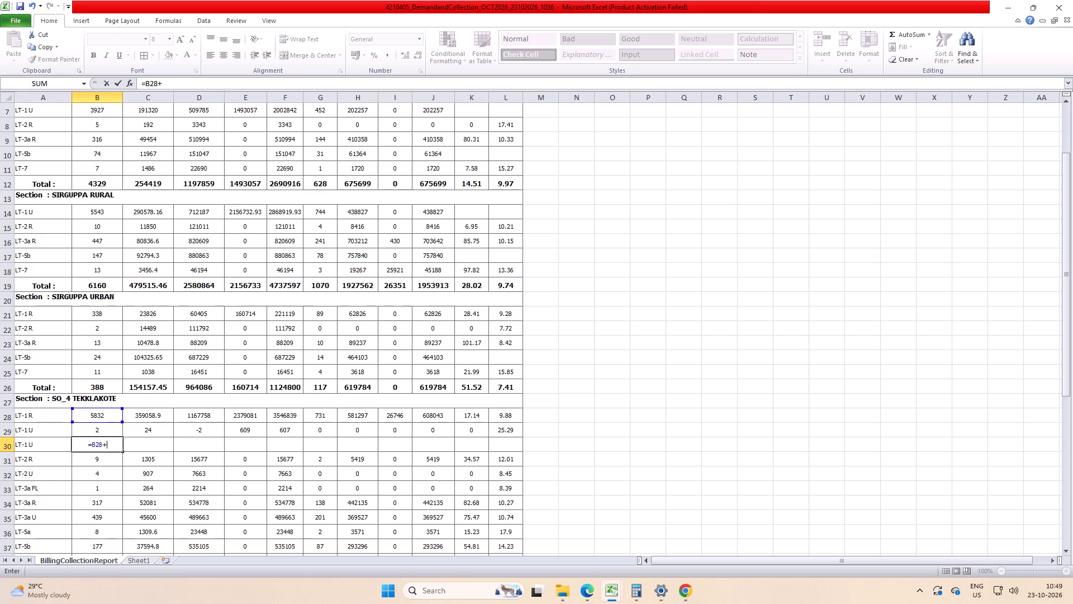
pyautogui.press('Up')
pyautogui.press('Return')
pyautogui.press('Up')
pyautogui.hotkey('ctrl', 'c')
pyautogui.hotkey('shift', 'Right')
pyautogui.hotkey('shift', 'Right')
pyautogui.hotkey('shift', 'Right')
pyautogui.hotkey('shift', 'Right')
pyautogui.hotkey('shift', 'Right')
pyautogui.hotkey('shift', 'Right')
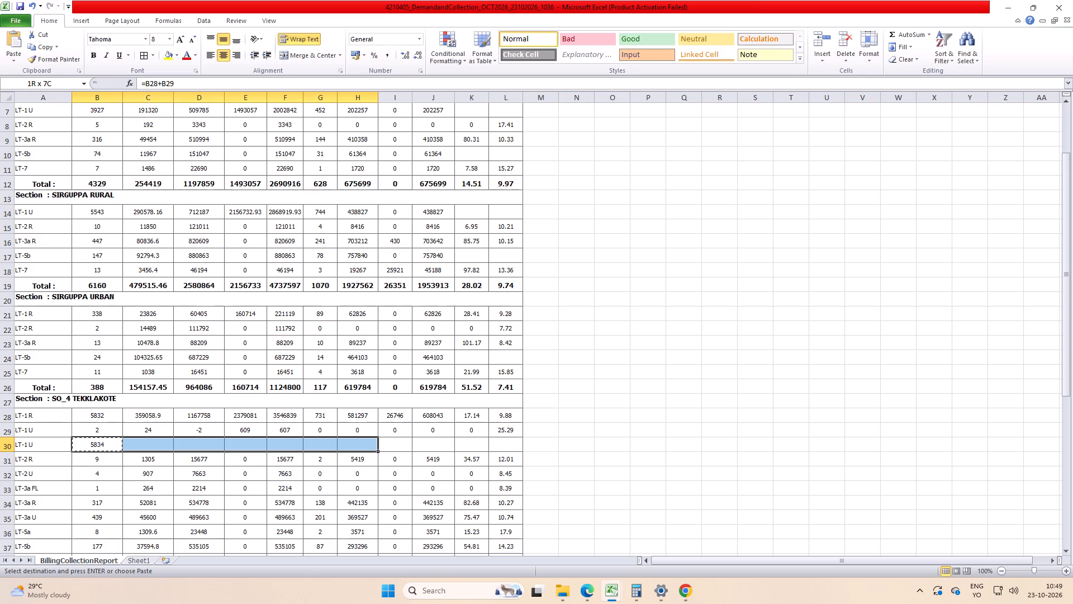
pyautogui.hotkey('shift', 'Right')
pyautogui.hotkey('shift', 'Right')
pyautogui.hotkey('ctrl', 'v')
pyautogui.hotkey('ctrl', 'c')
pyautogui.press('Menu')
pyautogui.press('Down')
pyautogui.press('Down')
pyautogui.press('Right')
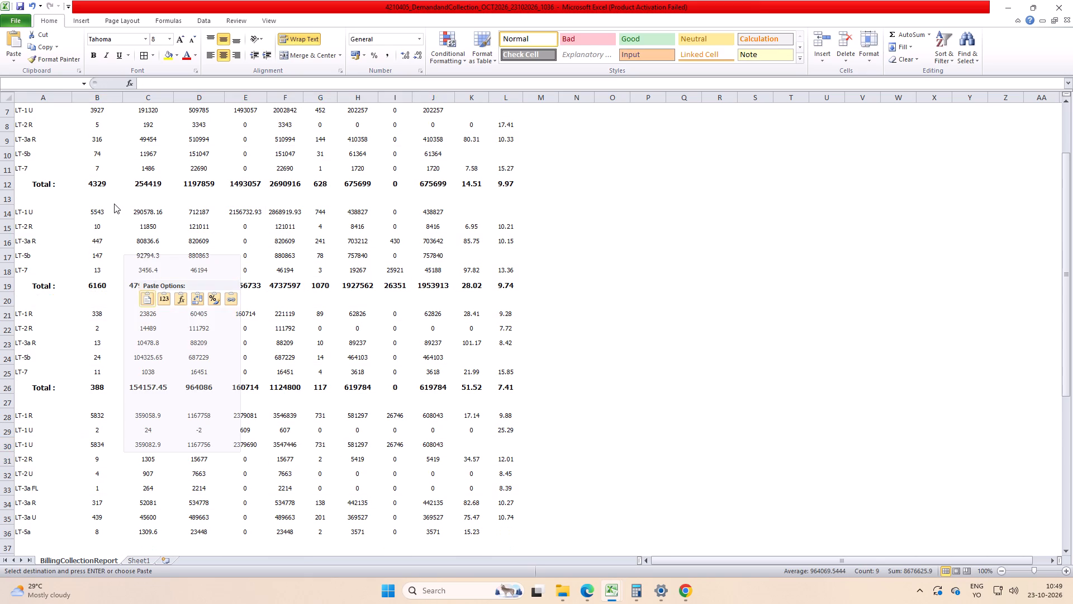
pyautogui.press('Return')
# Delete the original SO_4 TEKKLAKOTE LT-1 R and LT-1 U rows, rows 28 and 29, leaving the combined row.
pyautogui.press('Up')
pyautogui.press('Up')
pyautogui.hotkey('shift', 'Down')
pyautogui.hotkey('shift', 'space')
pyautogui.hotkey('ctrl', '-')
# Insert a blank row above LT-3a FL in the SO_4 TEKKLAKOTE section and fill its label down as LT-2 U.
pyautogui.press('Down')
pyautogui.press('Left')
pyautogui.press('Down')
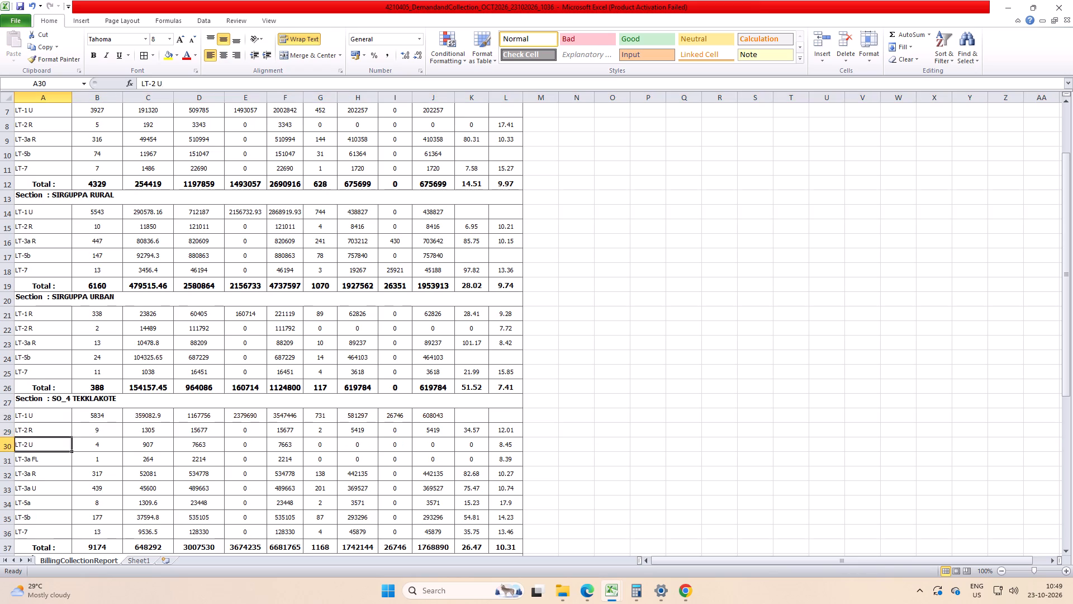
pyautogui.press('Down')
pyautogui.hotkey('shift', 'space')
pyautogui.hotkey('ctrl', '+')
pyautogui.press('Up')
pyautogui.press('Down')
pyautogui.hotkey('ctrl', 'd')
# Add the LT-2 R and LT-2 U rows with =B29+B30 in B31, copy across to J31, and convert the results to values.
pyautogui.press('Right')
pyautogui.press('=')
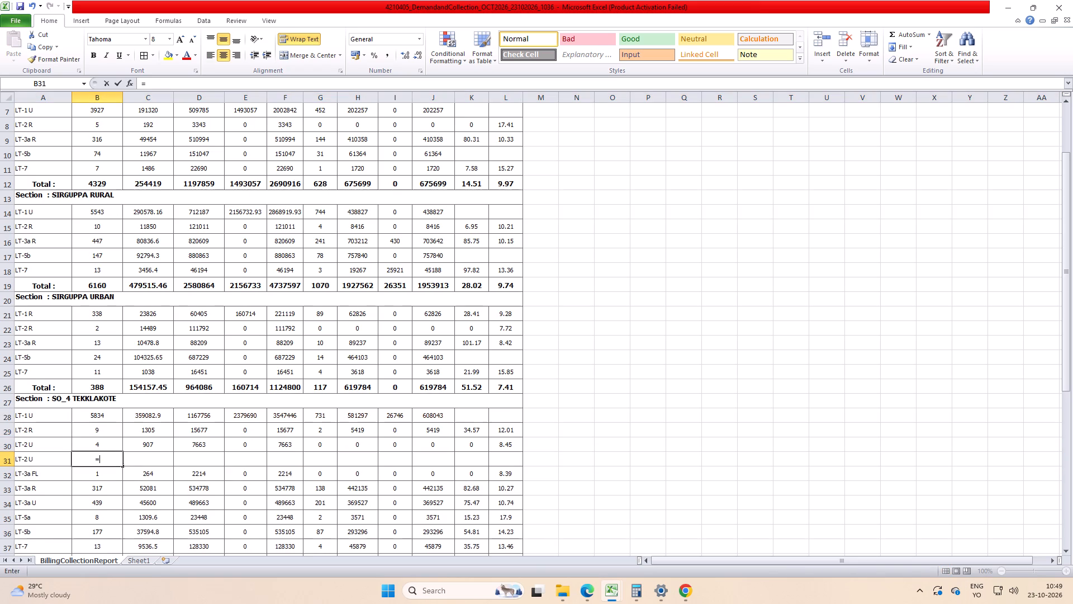
pyautogui.press('Up')
pyautogui.press('Up')
pyautogui.press('+')
pyautogui.press('Up')
pyautogui.press('Return')
pyautogui.press('Up')
pyautogui.hotkey('ctrl', 'c')
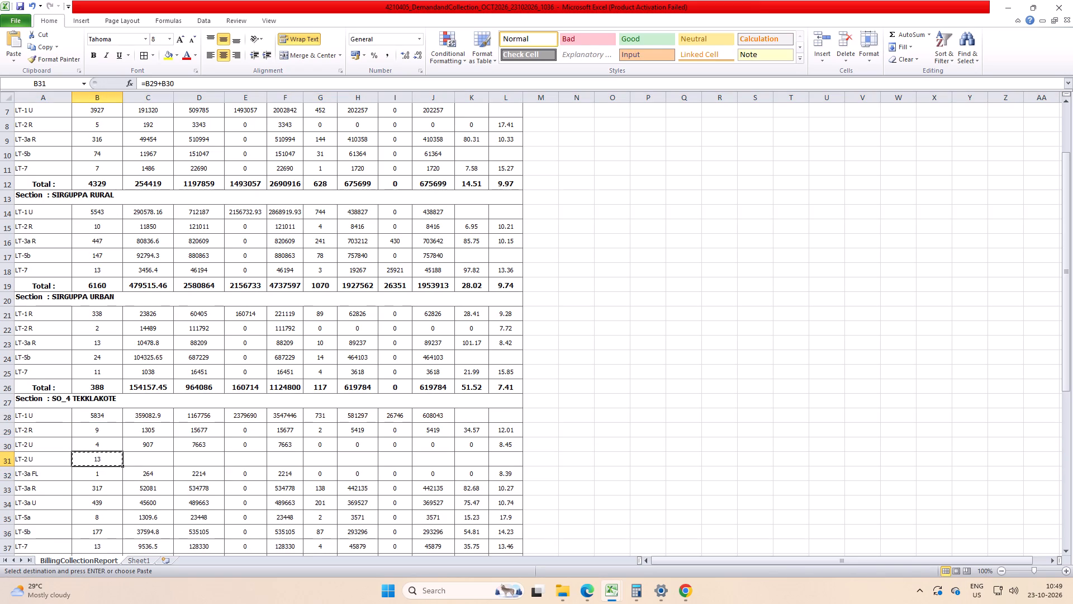
pyautogui.hotkey('shift', 'Right')
pyautogui.hotkey('shift', 'Right')
pyautogui.hotkey('shift', 'Right')
pyautogui.hotkey('shift', 'Right')
pyautogui.hotkey('shift', 'Right')
pyautogui.hotkey('shift', 'Right')
pyautogui.hotkey('shift', 'Right')
pyautogui.hotkey('shift', 'Right')
pyautogui.hotkey('ctrl', 'v')
pyautogui.hotkey('ctrl', 'c')
pyautogui.press('Menu')
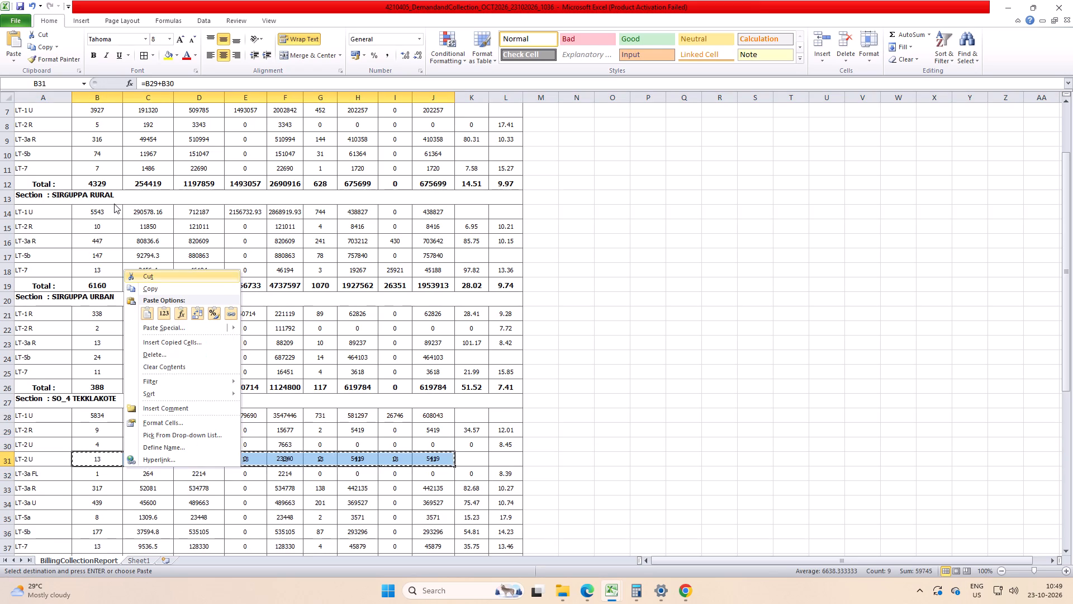
pyautogui.press('Down')
pyautogui.press('Down')
pyautogui.press('Right')
pyautogui.press('Return')
# Delete the original SO_4 TEKKLAKOTE LT-2 R and LT-2 U rows, rows 29 and 30, leaving the combined row.
pyautogui.press('Up')
pyautogui.press('Up')
pyautogui.hotkey('shift', 'Down')
pyautogui.hotkey('shift', 'space')
pyautogui.hotkey('ctrl', '-')
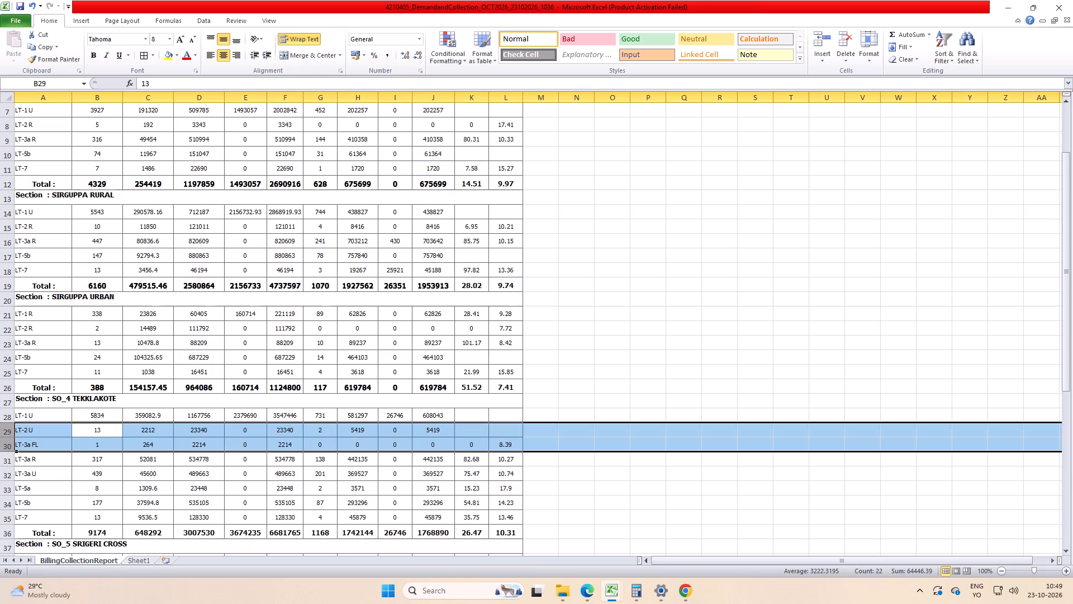
# Insert a blank row above LT-5a in the SO_4 TEKKLAKOTE section and fill its label down as LT-3a U.
pyautogui.press('Down')
pyautogui.press('Down')
pyautogui.press('Left')
pyautogui.press('Down')
pyautogui.press('Down')
pyautogui.hotkey('shift', 'space')
pyautogui.hotkey('ctrl', '+')
pyautogui.press('Up')
pyautogui.press('Down')
pyautogui.hotkey('ctrl', 'd')
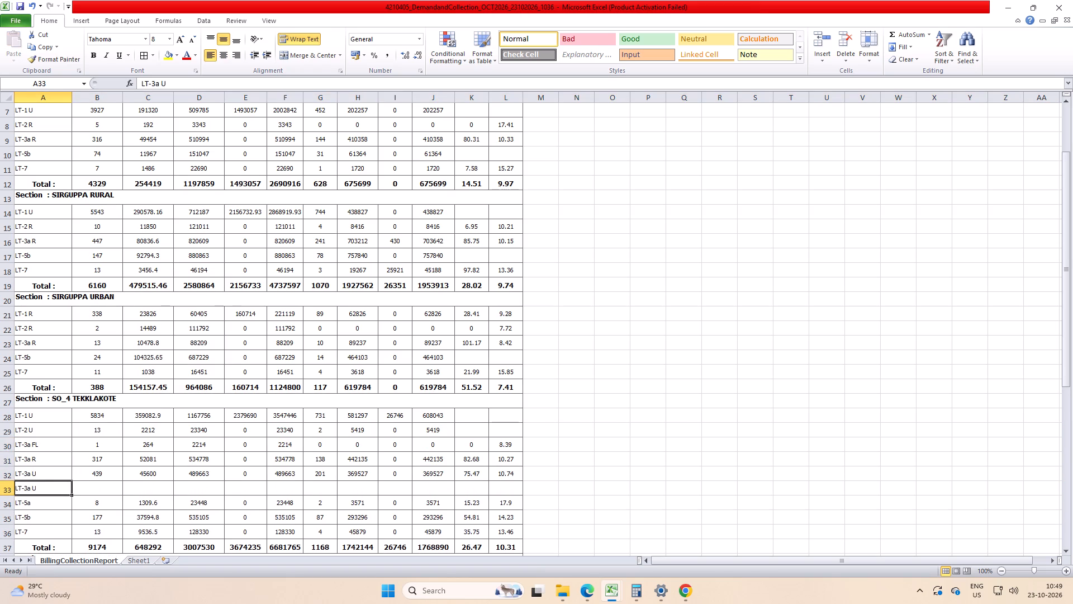
# Add the three LT-3a rows with =B30+B31+B32 in B33, copy across to J33, and convert the results to values.
pyautogui.press('Right')
pyautogui.press('=')
pyautogui.press('Up')
pyautogui.press('Up')
pyautogui.press('Up')
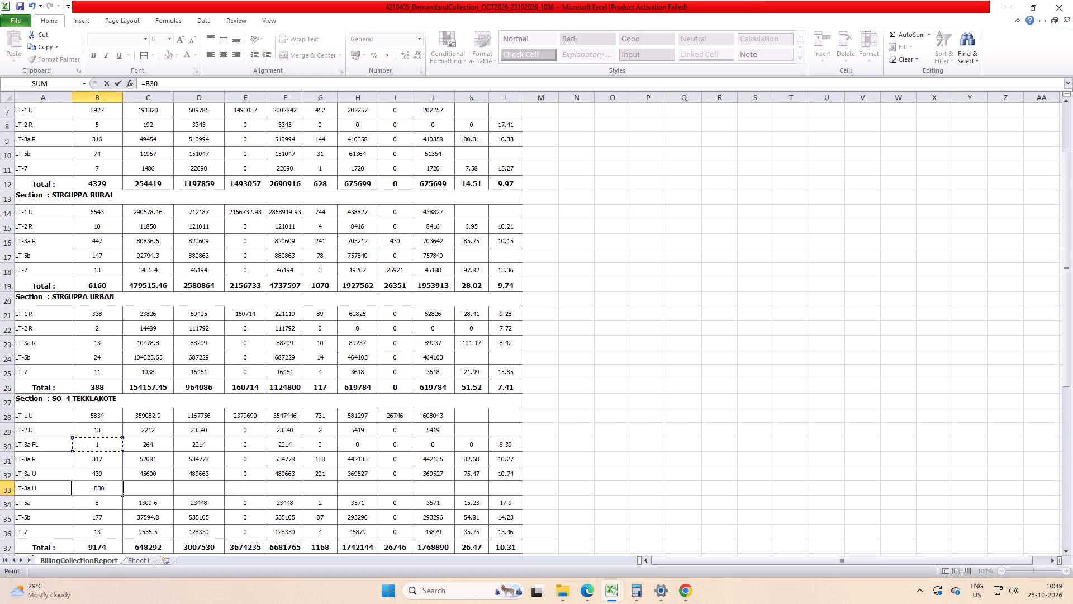
pyautogui.press('+')
pyautogui.press('Up')
pyautogui.press('Up')
pyautogui.press('+')
pyautogui.press('Up')
pyautogui.press('Return')
pyautogui.press('Up')
pyautogui.hotkey('ctrl', 'c')
pyautogui.hotkey('shift', 'Right')
pyautogui.hotkey('shift', 'Right')
pyautogui.hotkey('shift', 'Right')
pyautogui.hotkey('shift', 'Right')
pyautogui.hotkey('shift', 'Right')
pyautogui.hotkey('shift', 'Right')
pyautogui.hotkey('shift', 'Right')
pyautogui.hotkey('shift', 'Right')
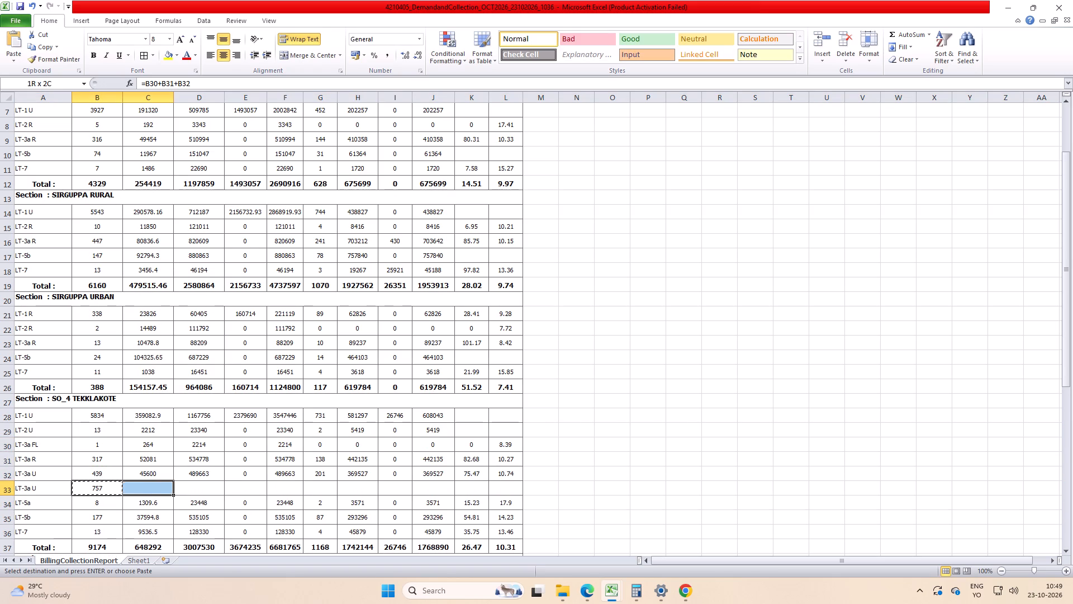
pyautogui.hotkey('ctrl', 'v')
pyautogui.hotkey('ctrl', 'c')
pyautogui.press('Menu')
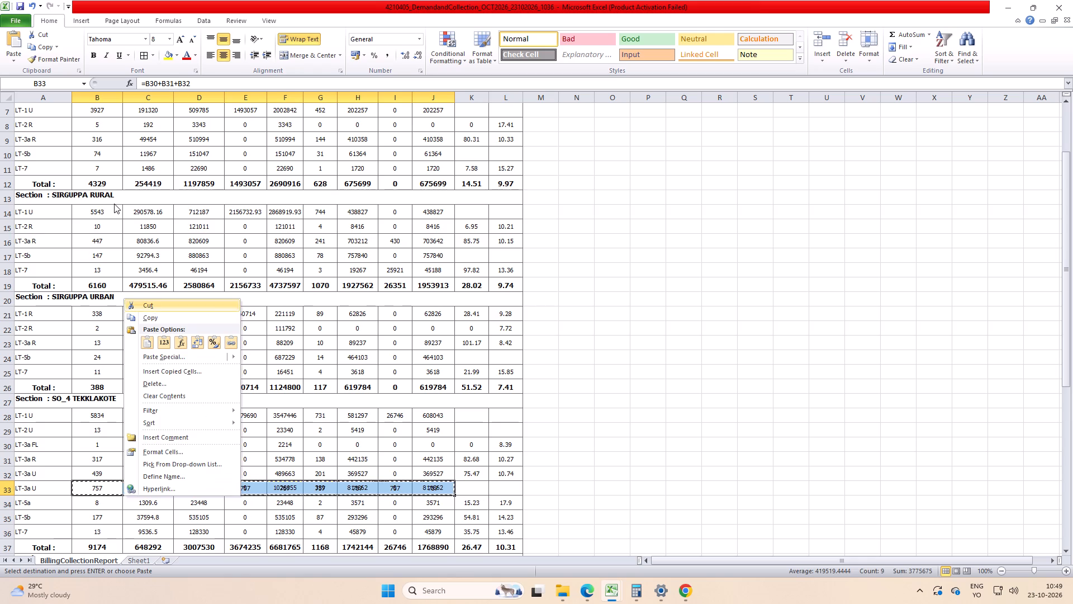
pyautogui.press('Down')
pyautogui.press('Down')
pyautogui.press('Right')
pyautogui.press('Return')
# Delete the original SO_4 TEKKLAKOTE LT-3a FL, LT-3a R and LT-3a U rows, rows 30 to 32, leaving the combined row.
pyautogui.press('Up')
pyautogui.press('Up')
pyautogui.press('Up')
pyautogui.hotkey('shift', 'Down')
pyautogui.hotkey('shift', 'Down')
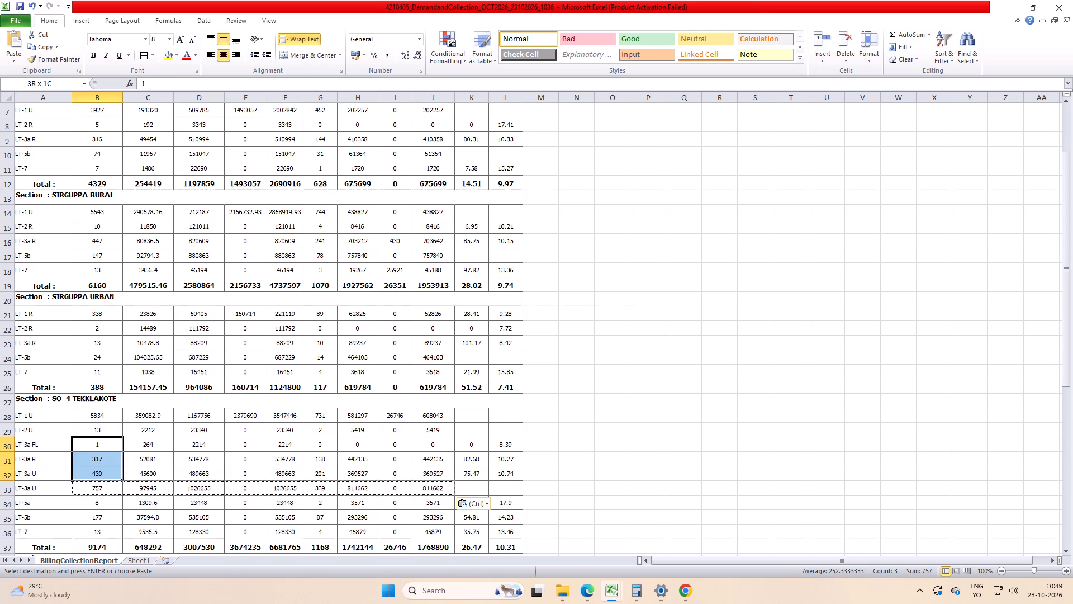
pyautogui.hotkey('shift', 'space')
pyautogui.hotkey('ctrl', '-')
# Insert a blank row above LT-7 in the SO_4 TEKKLAKOTE section and fill its label down as LT-5b.
pyautogui.press('Down')
pyautogui.press('Down')
pyautogui.press('Down')
pyautogui.hotkey('shift', 'space')
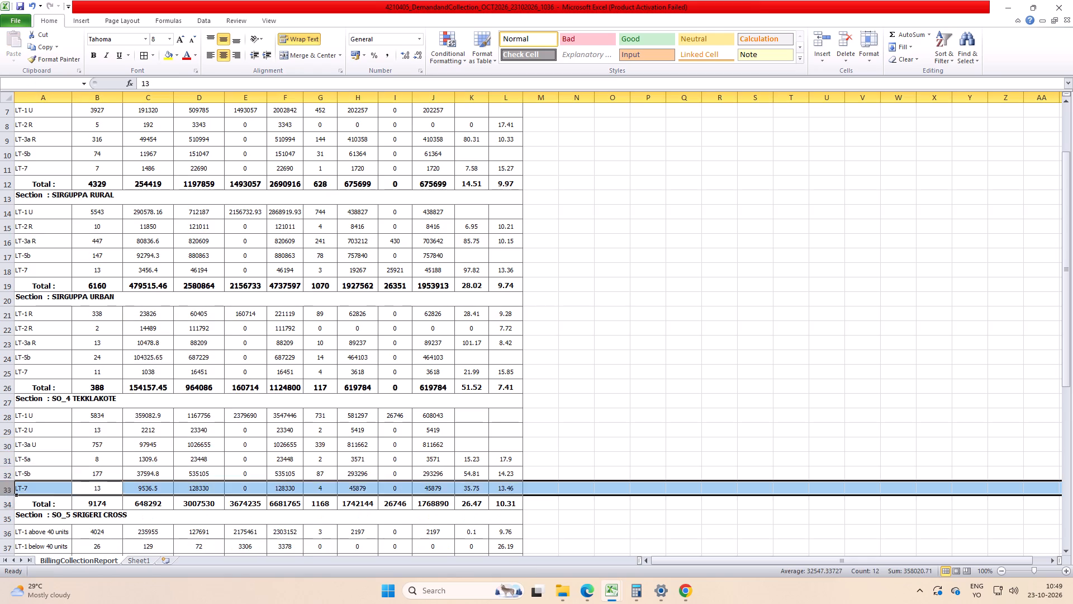
pyautogui.hotkey('ctrl', '+')
pyautogui.press('Up')
pyautogui.press('Down')
pyautogui.press('Left')
pyautogui.hotkey('ctrl', 'd')
# Add the LT-5a and LT-5b rows with =B31+B32 in B33, copy across to J33, and convert the results to values.
pyautogui.press('Right')
pyautogui.press('=')
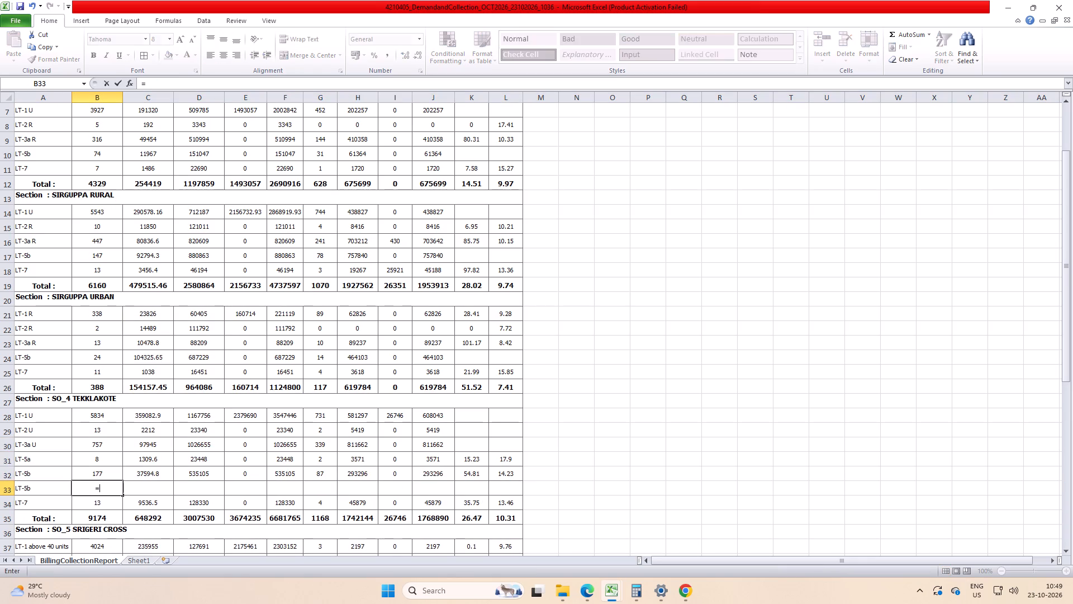
pyautogui.press('Up')
pyautogui.press('Up')
pyautogui.press('+')
pyautogui.press('Up')
pyautogui.press('Return')
pyautogui.press('Up')
pyautogui.hotkey('ctrl', 'c')
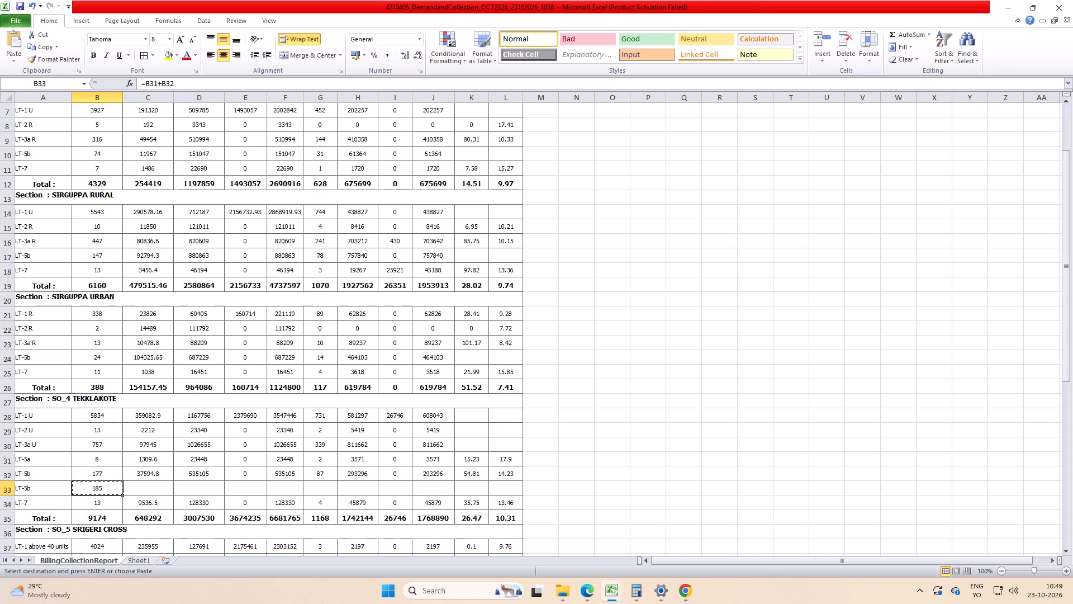
pyautogui.hotkey('shift', 'Right')
pyautogui.hotkey('shift', 'Right')
pyautogui.hotkey('shift', 'Right')
pyautogui.hotkey('shift', 'Right')
pyautogui.hotkey('shift', 'Right')
pyautogui.hotkey('shift', 'Right')
pyautogui.hotkey('shift', 'Right')
pyautogui.hotkey('shift', 'Right')
pyautogui.hotkey('ctrl', 'v')
pyautogui.hotkey('ctrl', 'c')
pyautogui.press('Menu')
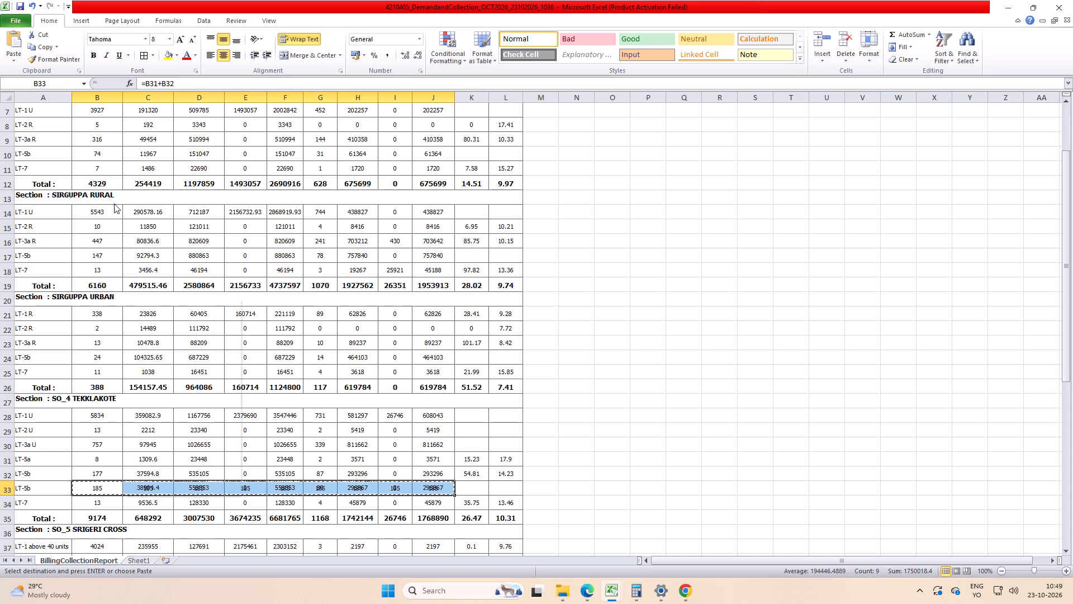
pyautogui.press('Down')
pyautogui.press('Down')
pyautogui.press('Right')
pyautogui.press('Return')
# Delete the original SO_4 TEKKLAKOTE LT-5a and LT-5b rows, rows 31 and 32, leaving the combined row.
pyautogui.press('Up')
pyautogui.press('Up')
pyautogui.hotkey('shift', 'Down')
pyautogui.hotkey('shift', 'space')
pyautogui.hotkey('ctrl', '-')
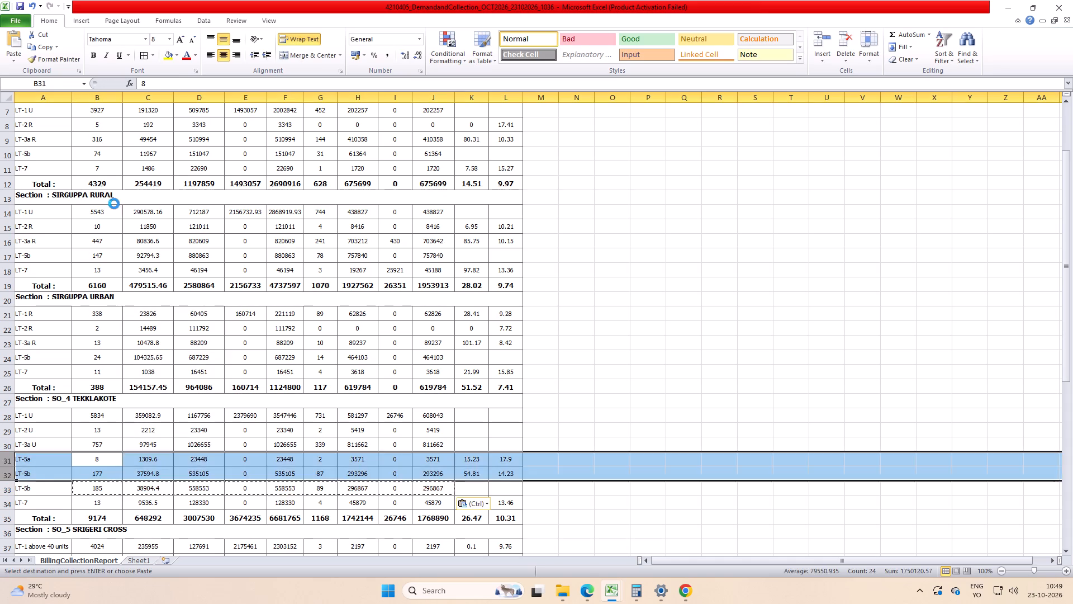
# Recalculate the SO_4 TEKKLAKOTE totals with =SUM(B28:B32) in B33 copied across to J33, and save the workbook.
pyautogui.press('Down')
pyautogui.press('Down')
pyautogui.hotkey('alt', '=')
pyautogui.press('Return')
pyautogui.press('Up')
pyautogui.hotkey('ctrl', 'c')
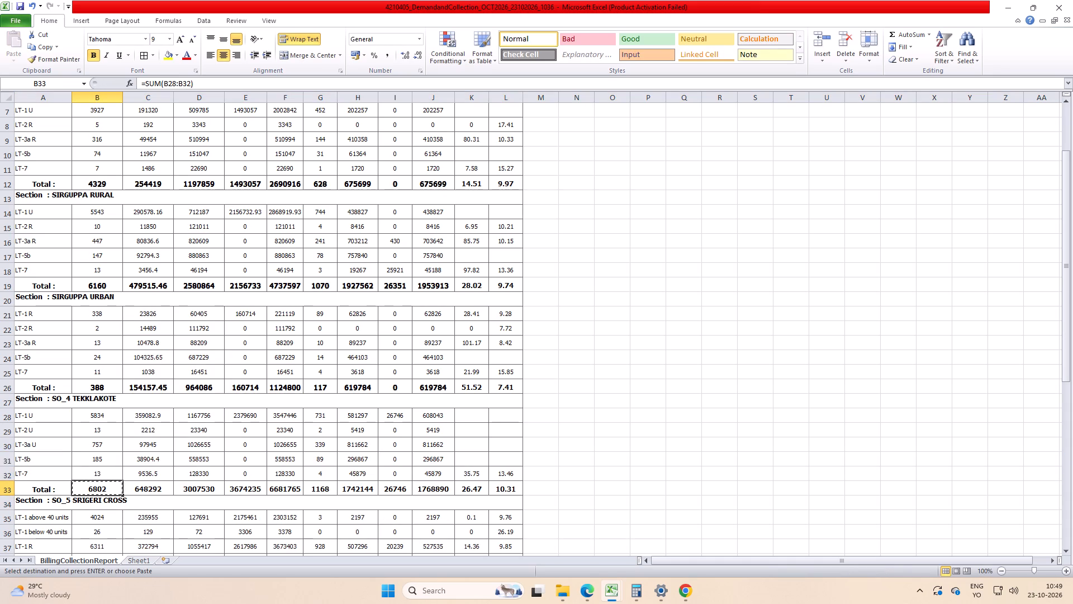
pyautogui.hotkey('shift', 'Right')
pyautogui.hotkey('shift', 'Right')
pyautogui.hotkey('shift', 'Right')
pyautogui.hotkey('shift', 'Right')
pyautogui.hotkey('shift', 'Right')
pyautogui.hotkey('shift', 'Right')
pyautogui.hotkey('shift', 'Right')
pyautogui.hotkey('shift', 'Right')
pyautogui.hotkey('ctrl', 'v')
pyautogui.hotkey('ctrl', 's')
# Delete the LT-1 above 40 units and LT-1 below 40 units rows, 35 and 36, from the SO_5 SRIGERI CROSS section.
pyautogui.press('Down')
pyautogui.press('Down')
pyautogui.press('Down')
pyautogui.press('Down')
pyautogui.press('Down')
pyautogui.press('Down')
pyautogui.press('Down')
pyautogui.press('Down')
pyautogui.press('Down')
pyautogui.press('Down')
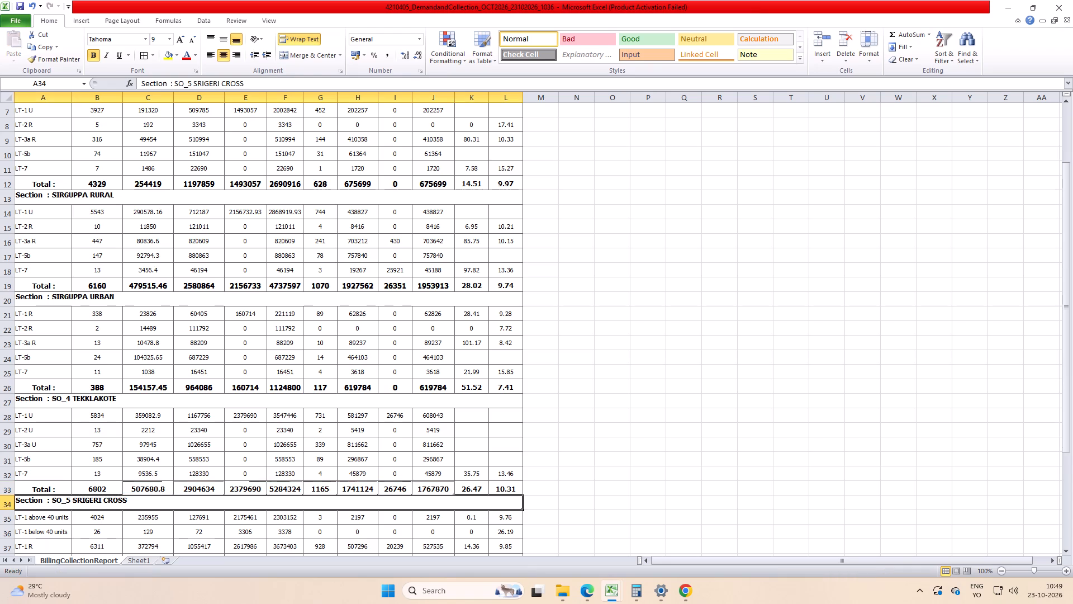
pyautogui.press('Up')
pyautogui.press('Up')
pyautogui.press('Up')
pyautogui.press('Up')
pyautogui.press('Up')
pyautogui.press('Up')
pyautogui.press('Up')
pyautogui.press('Up')
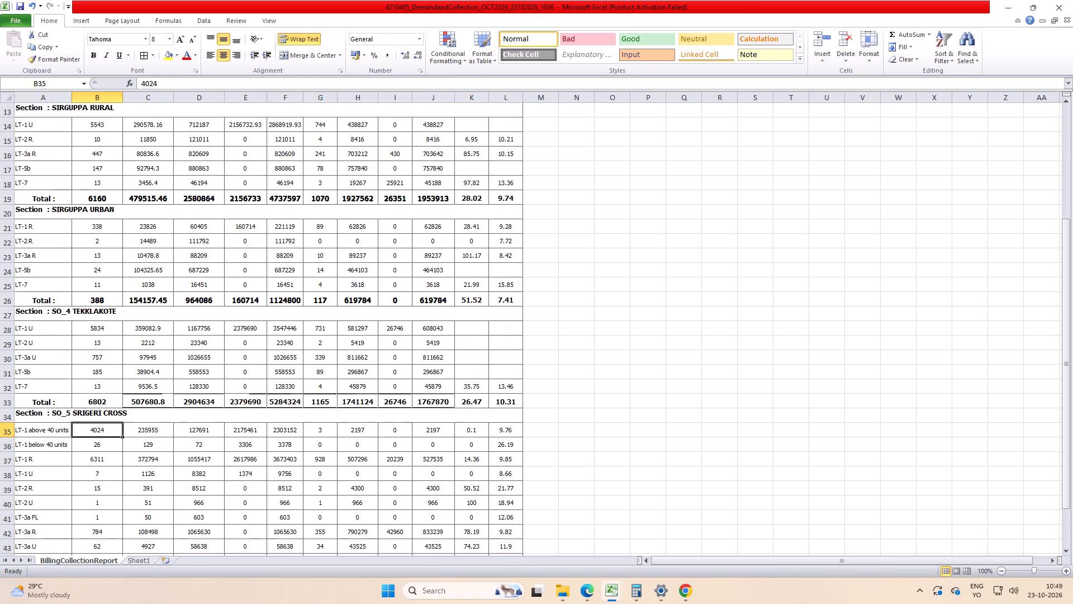
pyautogui.hotkey('shift', 'space')
pyautogui.hotkey('shift', 'Down')
pyautogui.hotkey('ctrl', '-')
# Insert a blank row above LT-2 R in the SO_5 SRIGERI CROSS section and fill the LT-1 U label down into it.
pyautogui.press('Down')
pyautogui.press('Left')
pyautogui.press('Down')
pyautogui.hotkey('shift', 'space')
pyautogui.hotkey('ctrl', '+')
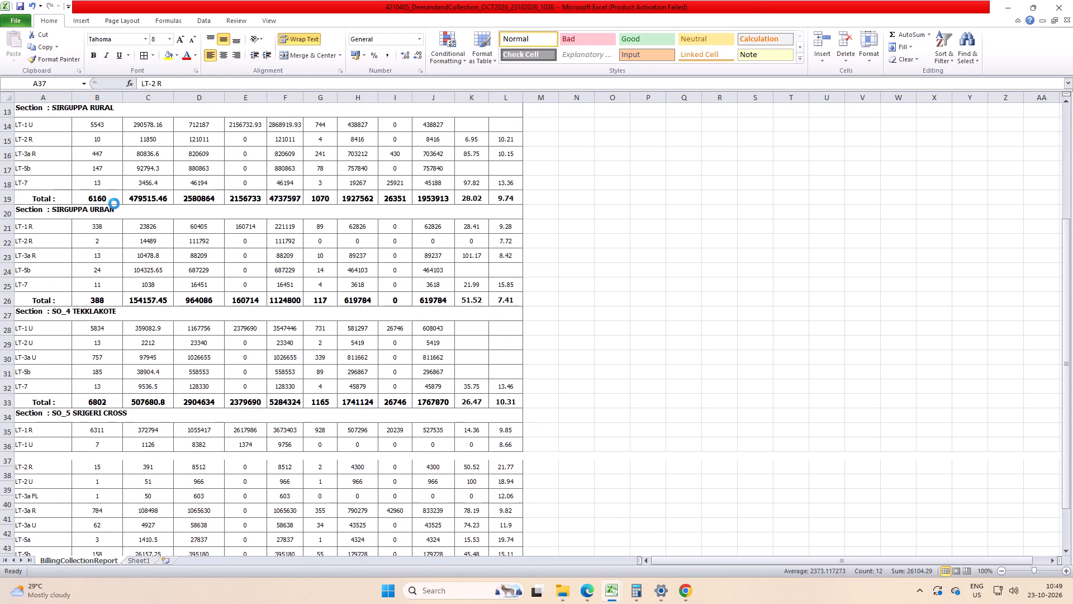
pyautogui.press('Up')
pyautogui.press('Down')
pyautogui.hotkey('ctrl', 'd')
# Add the LT-1 R and LT-1 U rows with =B35+B36 in B37 and copy the formula across to J37.
pyautogui.press('Right')
pyautogui.press('=')
pyautogui.press('Up')
pyautogui.press('Up')
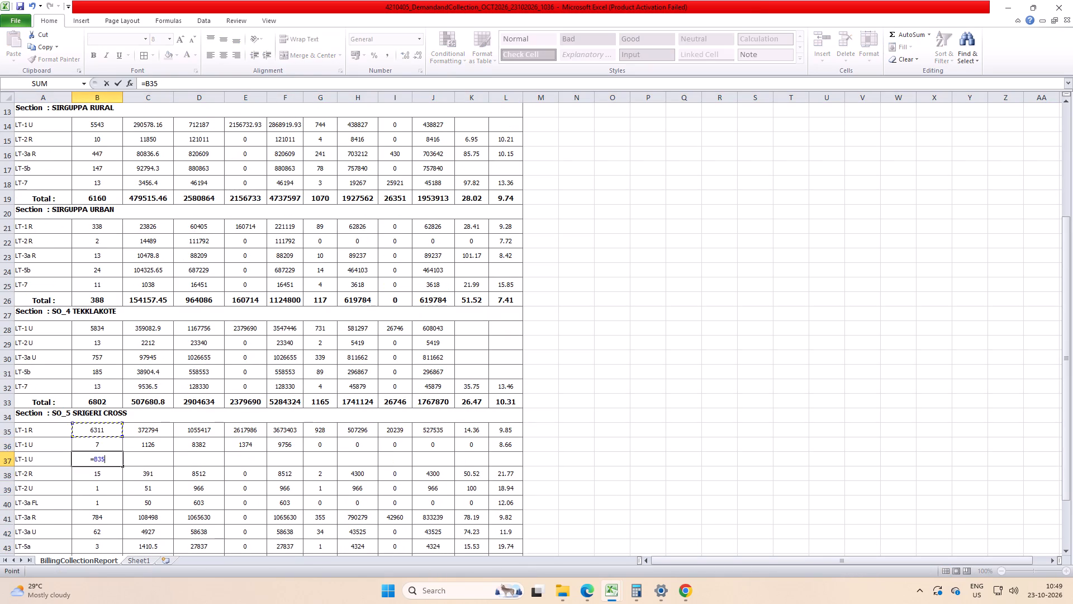
pyautogui.press('+')
pyautogui.press('Up')
pyautogui.press('Return')
pyautogui.press('Up')
pyautogui.hotkey('ctrl', 'c')
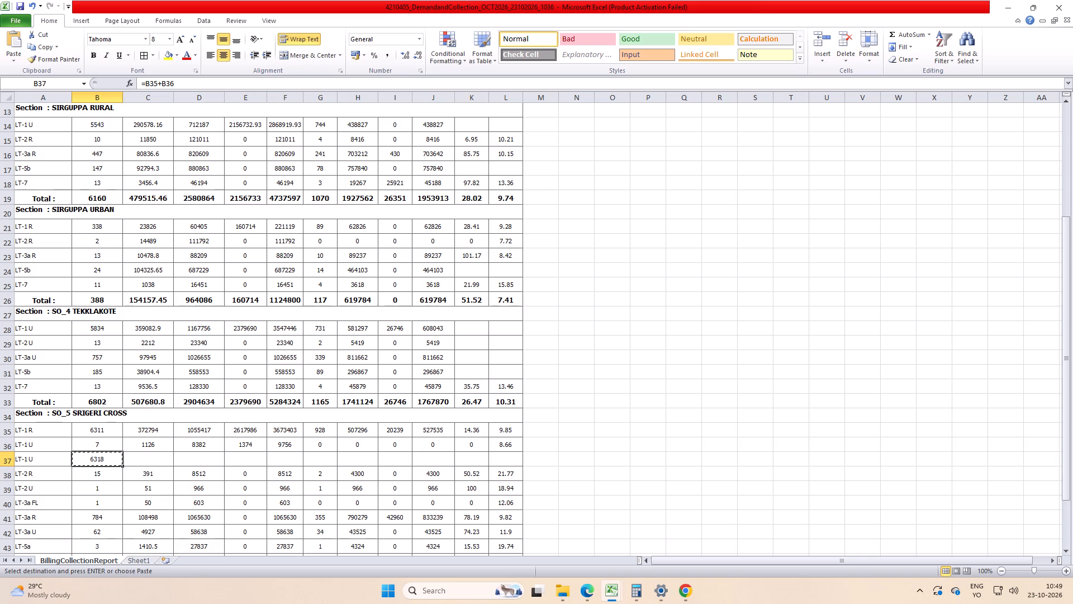
pyautogui.hotkey('shift', 'Right')
pyautogui.hotkey('shift', 'Right')
pyautogui.hotkey('shift', 'Right')
pyautogui.hotkey('shift', 'Right')
pyautogui.hotkey('shift', 'Right')
pyautogui.hotkey('shift', 'Right')
pyautogui.hotkey('shift', 'Right')
pyautogui.hotkey('shift', 'Right')
pyautogui.hotkey('ctrl', 'v')
# Convert the combined LT-1 U formulas in B37:J37 to values.
pyautogui.hotkey('ctrl', 'c')
pyautogui.press('Menu')
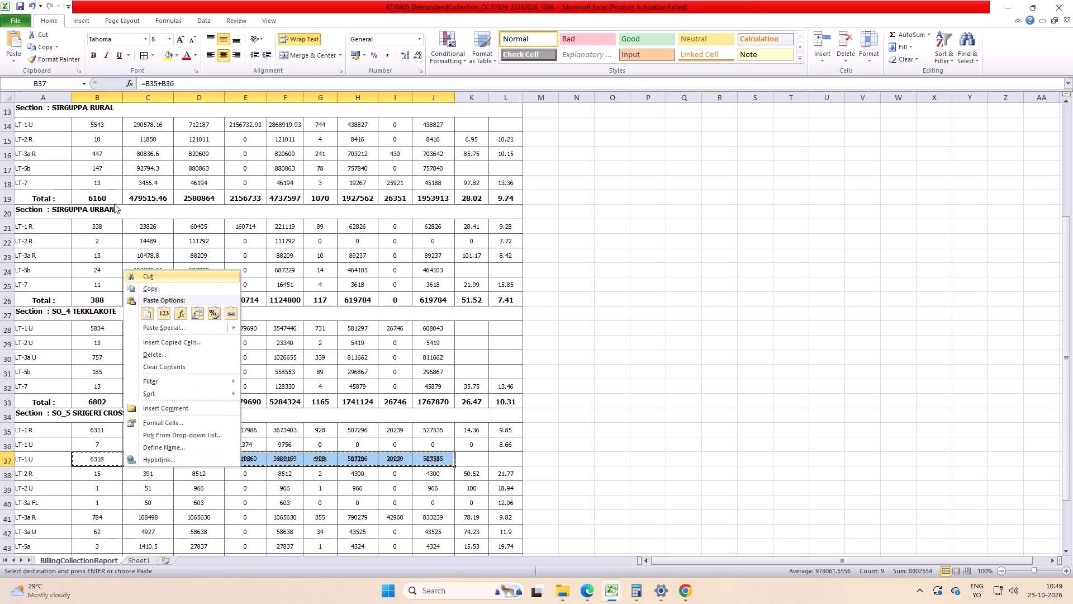
pyautogui.press('Down')
pyautogui.press('Down')
pyautogui.press('Right')
pyautogui.press('Return')
# Delete the original SO_5 SRIGERI CROSS LT-1 R and LT-1 U rows, rows 35 and 36, leaving the combined row.
pyautogui.press('Up')
pyautogui.press('Up')
pyautogui.hotkey('shift', 'Down')
pyautogui.hotkey('shift', 'space')
pyautogui.hotkey('ctrl', '-')
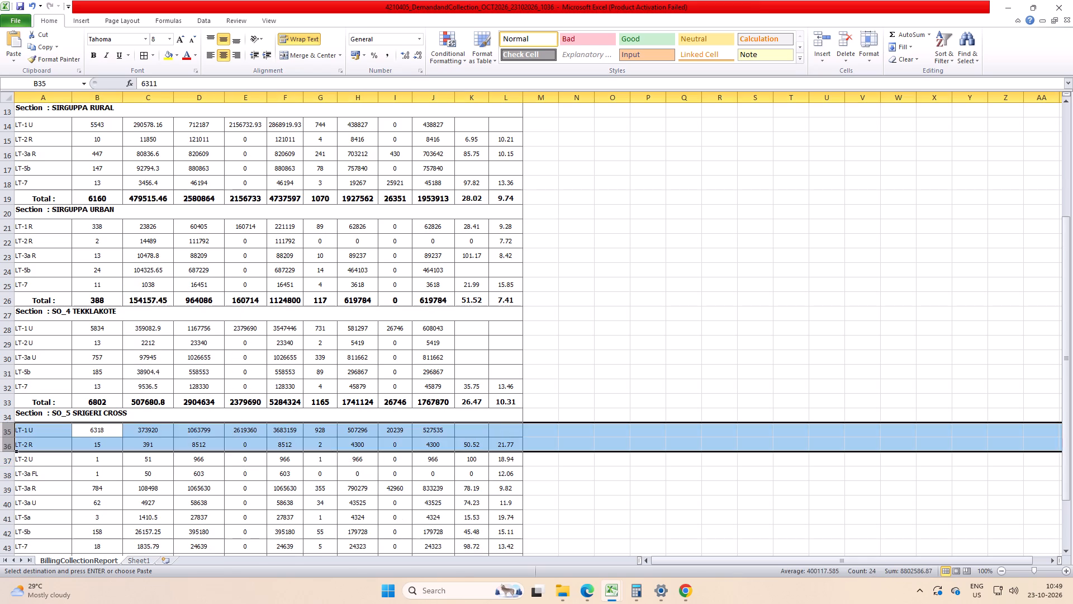
# Insert a blank row above LT-3a FL in the SO_5 SRIGERI CROSS section and fill the LT-2 U label down into it.
pyautogui.press('Down')
pyautogui.press('Left')
pyautogui.press('Down')
pyautogui.press('Down')
pyautogui.hotkey('shift', 'space')
pyautogui.hotkey('ctrl', '+')
pyautogui.press('Up')
pyautogui.press('Down')
pyautogui.hotkey('ctrl', 'd')
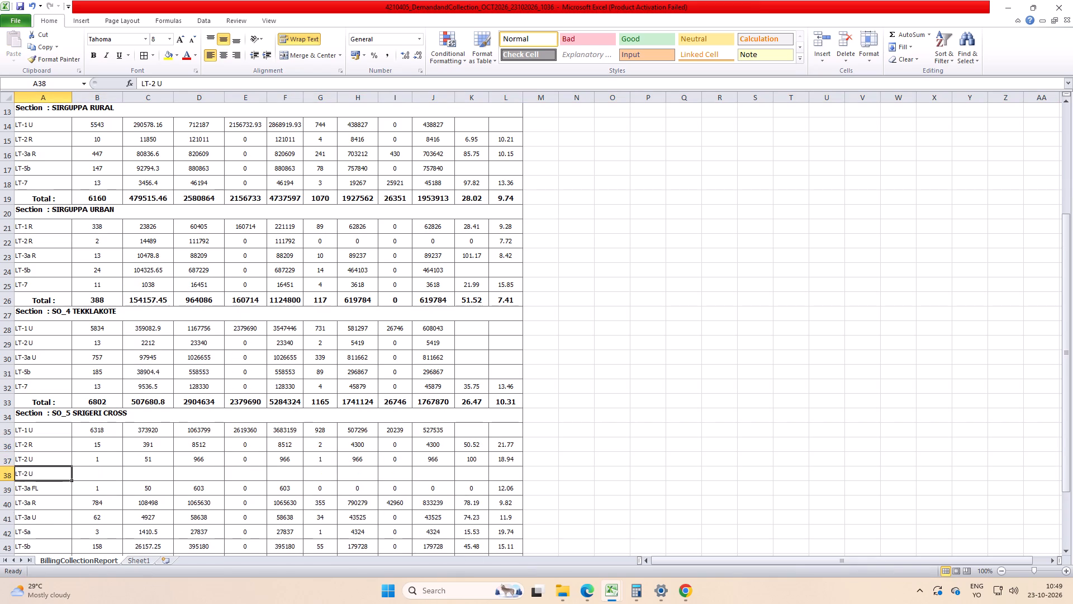
# Add the LT-2 R and LT-2 U rows with =B36+B37 in B38 and copy the formula across to J38.
pyautogui.press('Right')
pyautogui.press('=')
pyautogui.press('Up')
pyautogui.press('Up')
pyautogui.press('+')
pyautogui.press('Up')
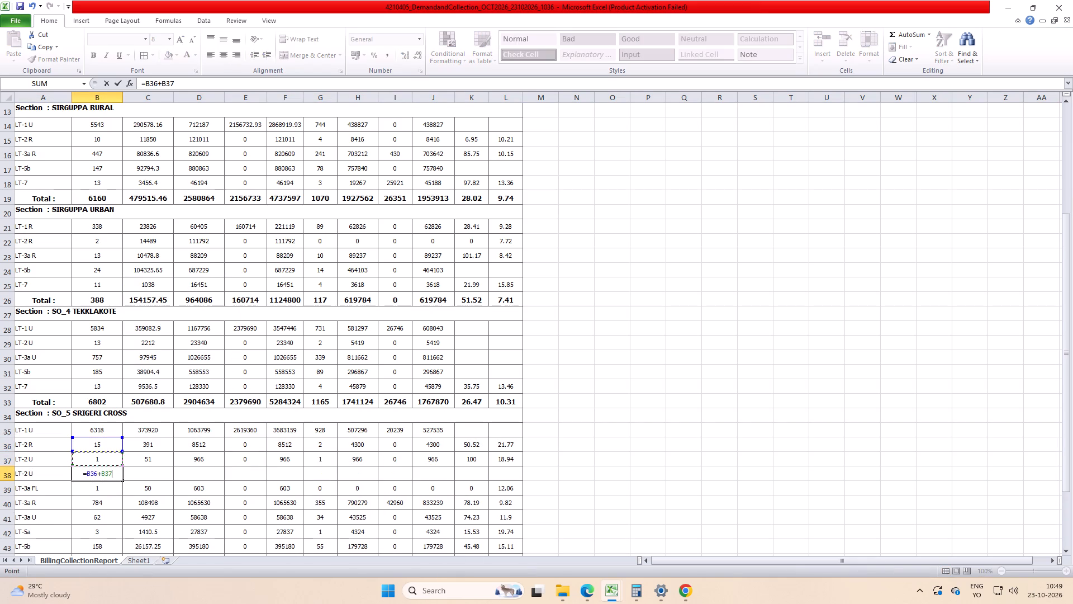
pyautogui.press('Return')
pyautogui.press('Up')
pyautogui.hotkey('ctrl', 'c')
pyautogui.hotkey('shift', 'Right')
pyautogui.hotkey('shift', 'Right')
pyautogui.hotkey('shift', 'Right')
pyautogui.hotkey('shift', 'Right')
pyautogui.hotkey('shift', 'Right')
pyautogui.hotkey('shift', 'Right')
pyautogui.hotkey('shift', 'Right')
pyautogui.hotkey('shift', 'Right')
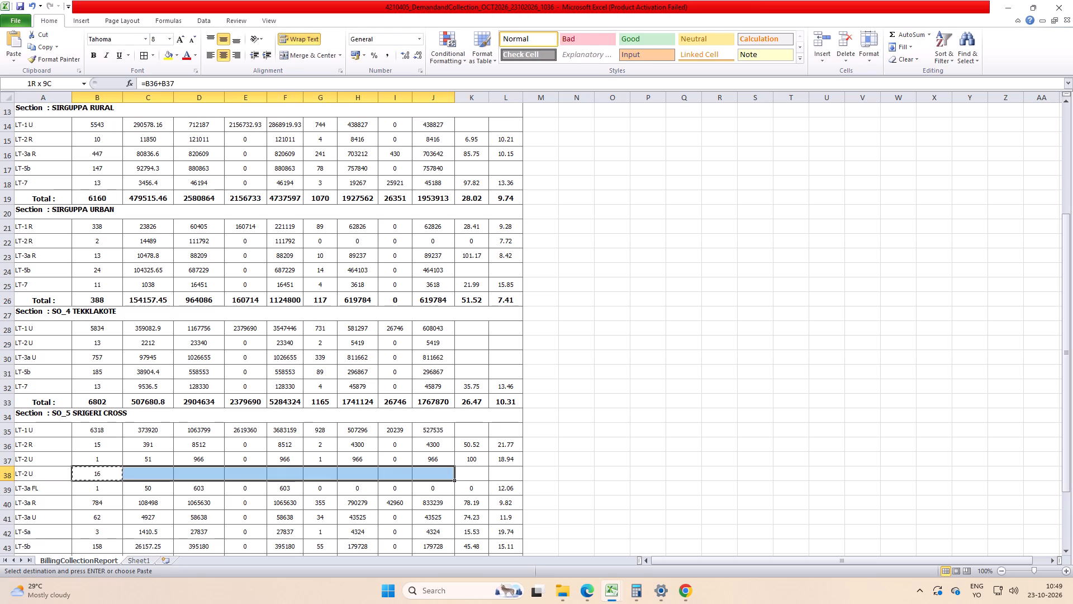
pyautogui.hotkey('ctrl', 'v')
# Convert the combined LT-2 U formulas in B38:J38 to values.
pyautogui.hotkey('ctrl', 'c')
pyautogui.press('Menu')
pyautogui.press('Menu')
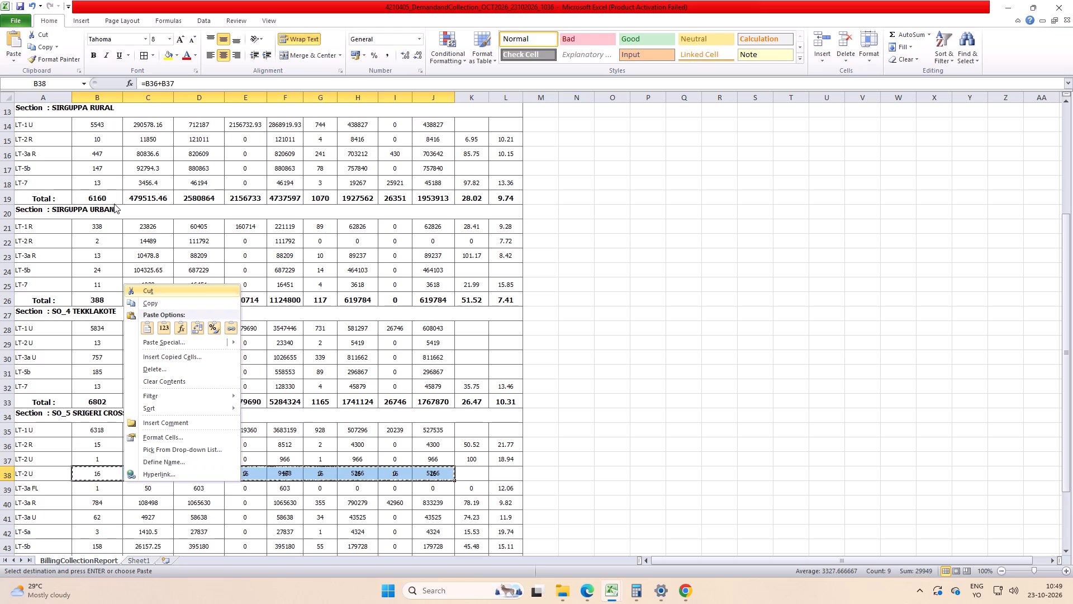
pyautogui.press('Down')
pyautogui.press('Down')
pyautogui.press('Right')
pyautogui.press('Return')
# Delete the original SO_5 SRIGERI CROSS LT-2 R and LT-2 U rows, rows 36 and 37, leaving the combined row.
pyautogui.press('Up')
pyautogui.press('Up')
pyautogui.hotkey('shift', 'space')
pyautogui.hotkey('shift', 'Down')
pyautogui.hotkey('ctrl', '-')
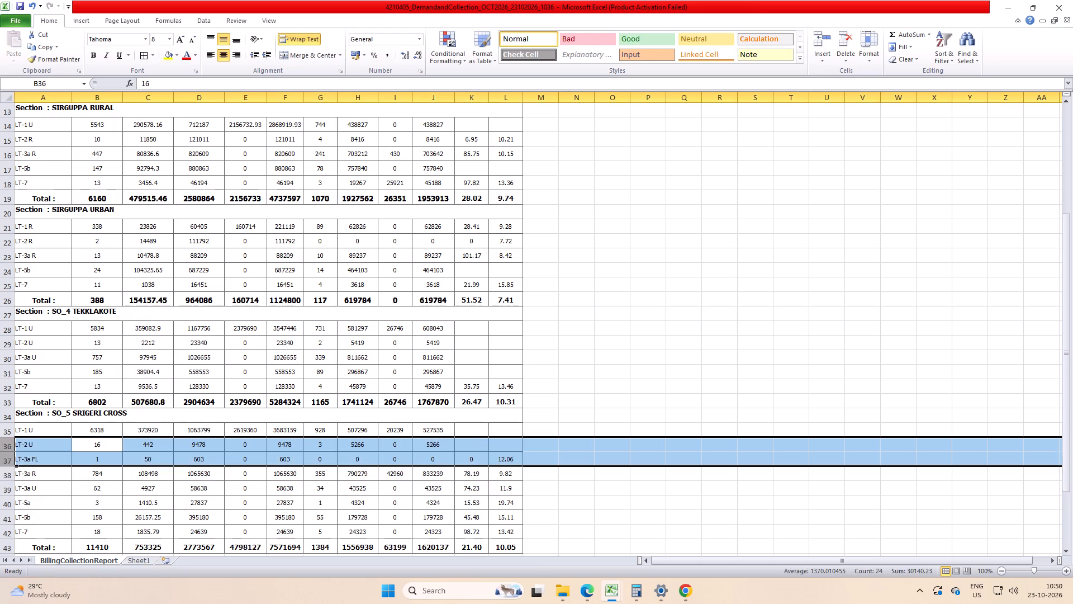
# Insert a blank row above LT-5a in the SO_5 SRIGERI CROSS section and fill the LT-3a U label down into it.
pyautogui.press('Down')
pyautogui.press('Left')
pyautogui.press('Down')
pyautogui.press('Down')
pyautogui.press('Down')
pyautogui.hotkey('shift', 'space')
pyautogui.hotkey('ctrl', '+')
pyautogui.press('Up')
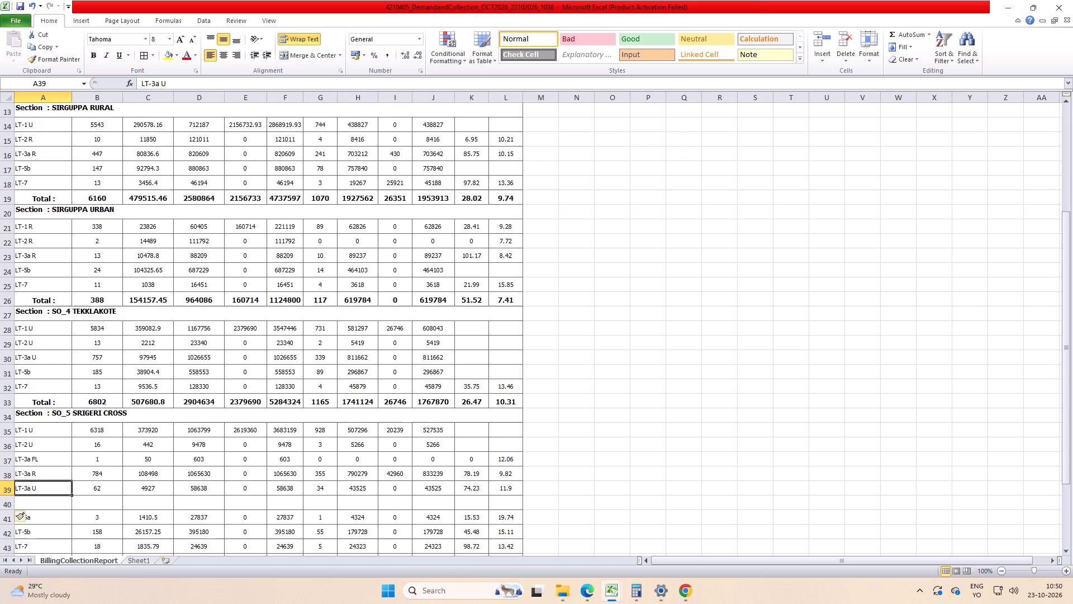
pyautogui.hotkey('ctrl', 'd')
pyautogui.hotkey('ctrl', 'z')
pyautogui.press('Down')
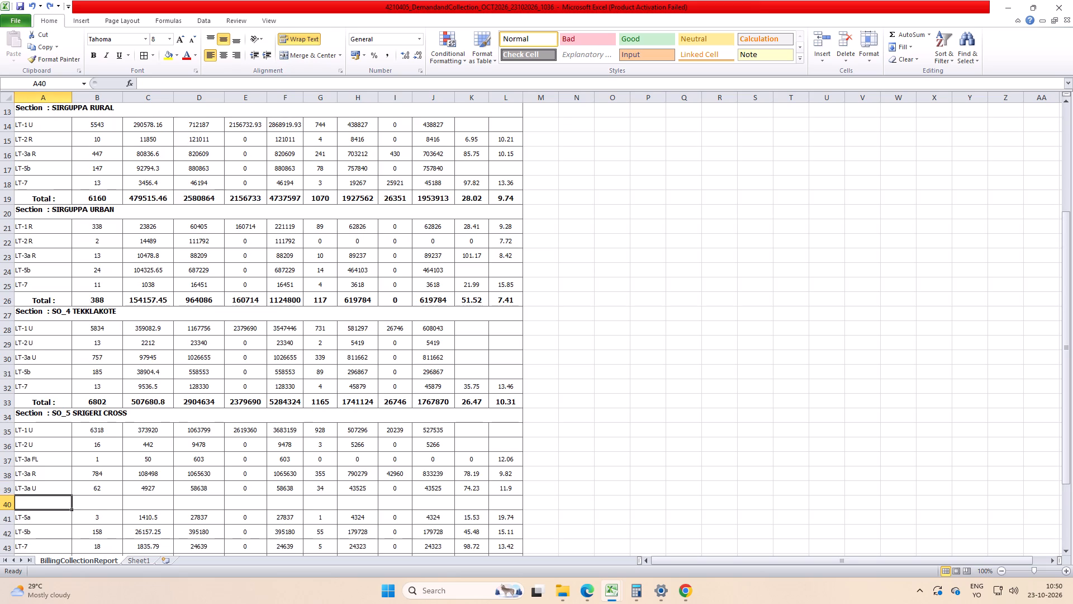
pyautogui.hotkey('ctrl', 'd')
# Add the LT-3a FL, LT-3a R and LT-3a U rows with =B38+B37+B39 in B40 and copy the formula across to J40.
pyautogui.press('Right')
pyautogui.press('=')
pyautogui.press('Up')
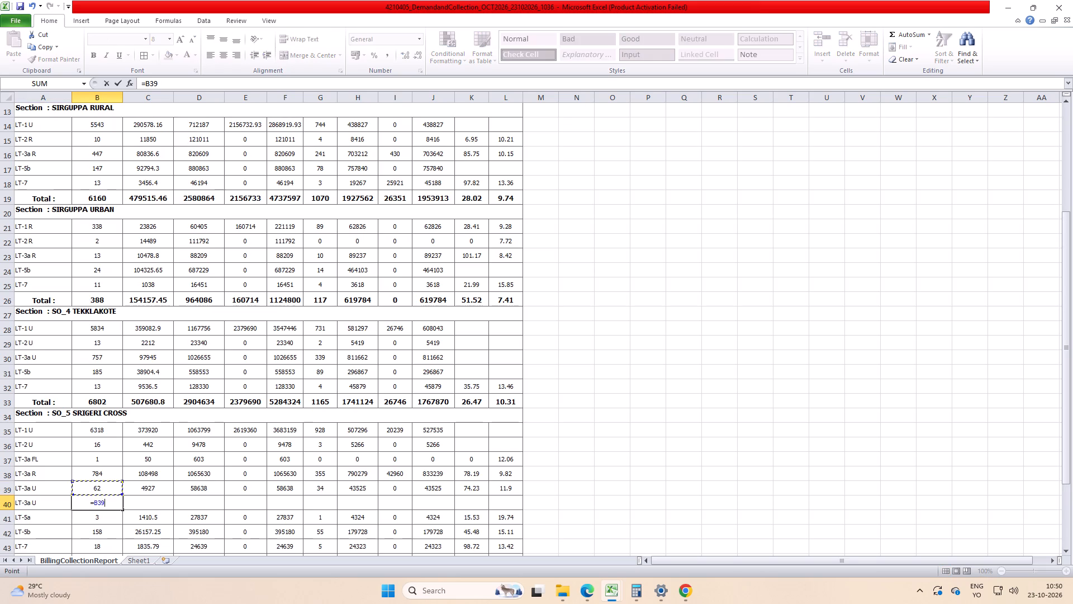
pyautogui.press('Up')
pyautogui.press('+')
pyautogui.press('Up')
pyautogui.press('Up')
pyautogui.press('Up')
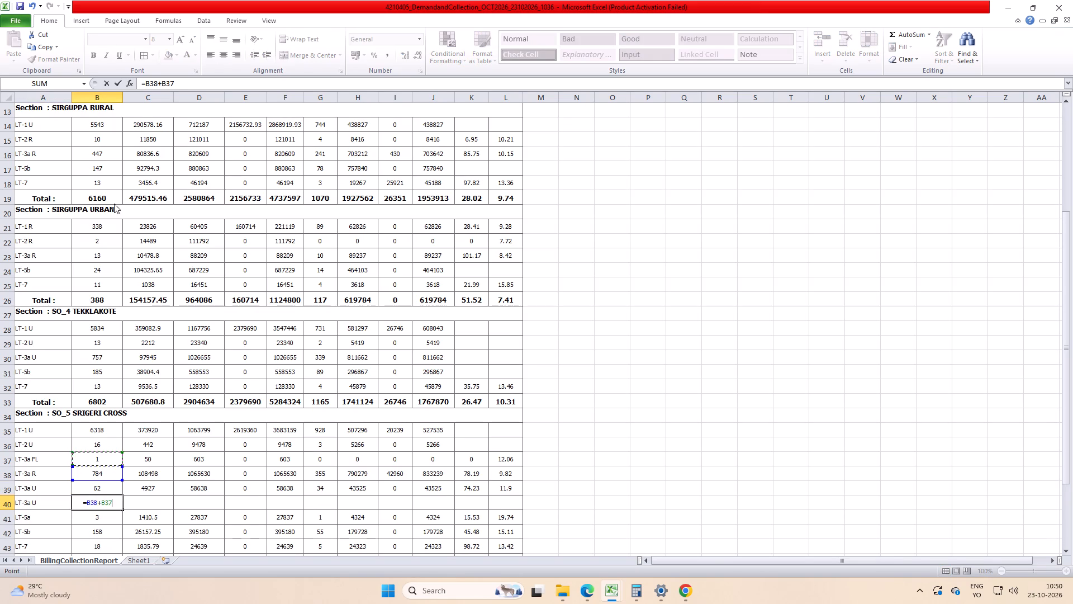
pyautogui.press('+')
pyautogui.press('Up')
pyautogui.press('Return')
pyautogui.press('Up')
pyautogui.hotkey('ctrl', 'c')
pyautogui.hotkey('shift', 'Right')
pyautogui.hotkey('shift', 'Right')
pyautogui.hotkey('shift', 'Right')
pyautogui.hotkey('shift', 'Right')
pyautogui.hotkey('shift', 'Right')
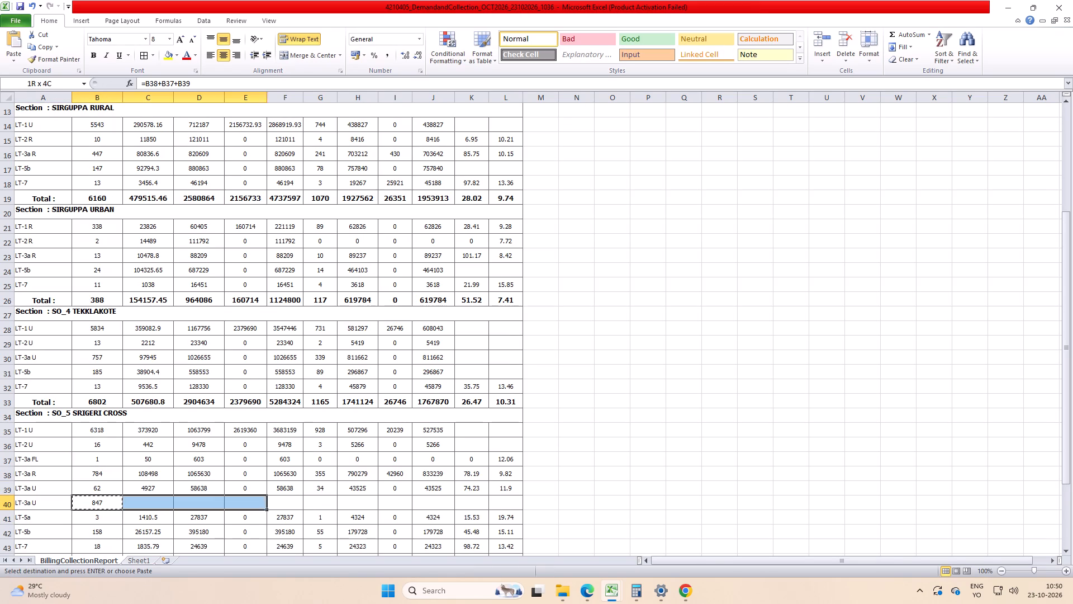
pyautogui.hotkey('shift', 'Right')
pyautogui.hotkey('shift', 'Right')
pyautogui.hotkey('shift', 'Right')
pyautogui.hotkey('ctrl', 'v')
# Convert the combined LT-3a U formulas in B40:J40 to values.
pyautogui.hotkey('ctrl', 'c')
pyautogui.press('Menu')
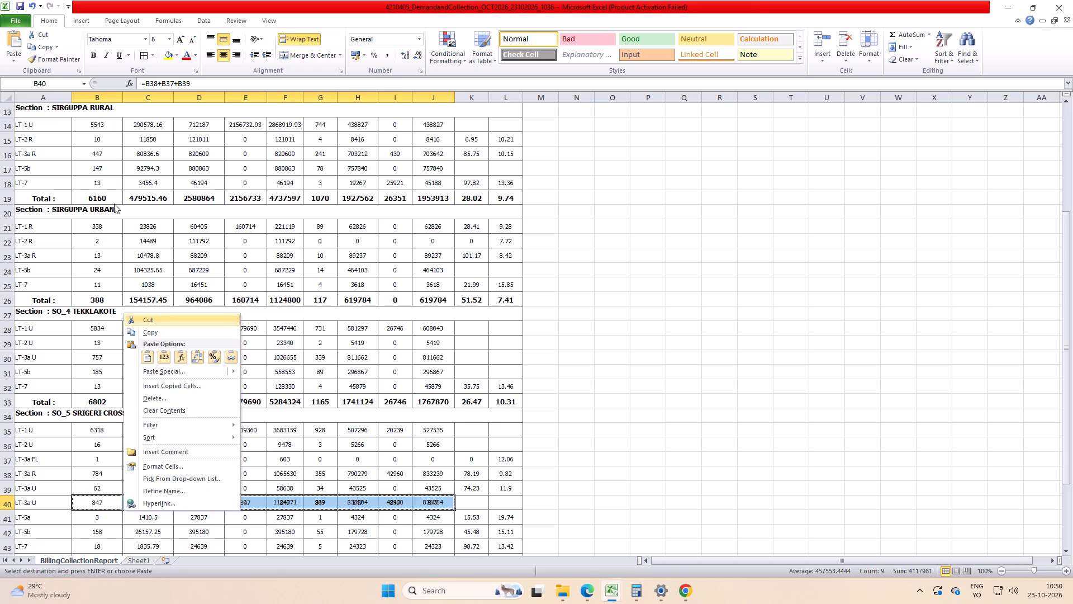
pyautogui.press('Down')
pyautogui.press('Down')
pyautogui.press('Right')
pyautogui.press('Return')
# Delete the original SO_5 SRIGERI CROSS LT-3a FL, LT-3a R and LT-3a U rows, rows 37 to 39, leaving the combined row.
pyautogui.press('Up')
pyautogui.press('Up')
pyautogui.hotkey('shift', 'Down')
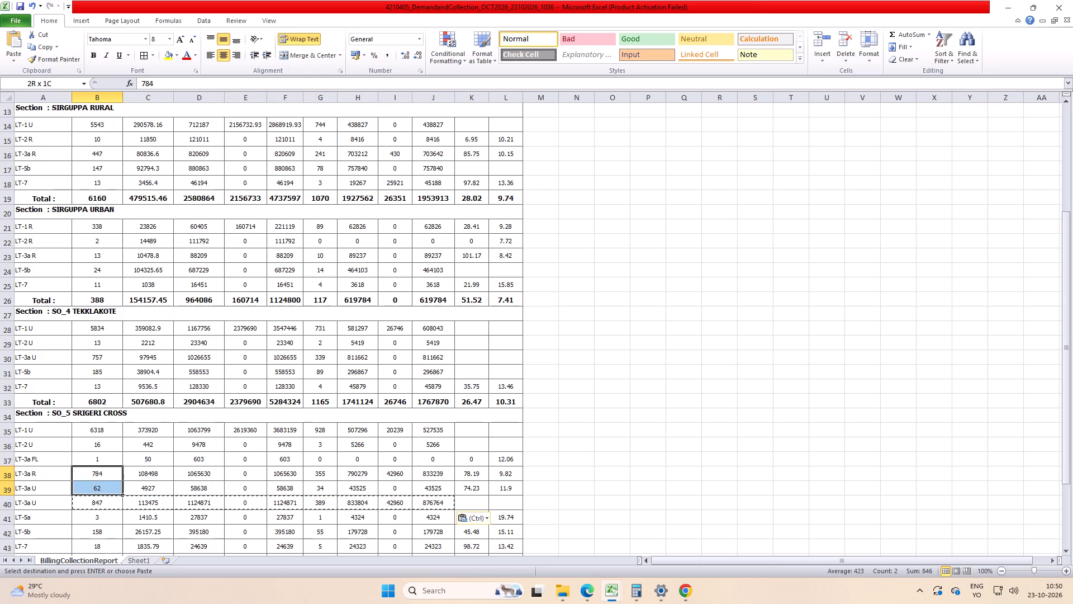
pyautogui.press('Up')
pyautogui.hotkey('shift', 'Down')
pyautogui.hotkey('shift', 'Down')
pyautogui.hotkey('shift', 'space')
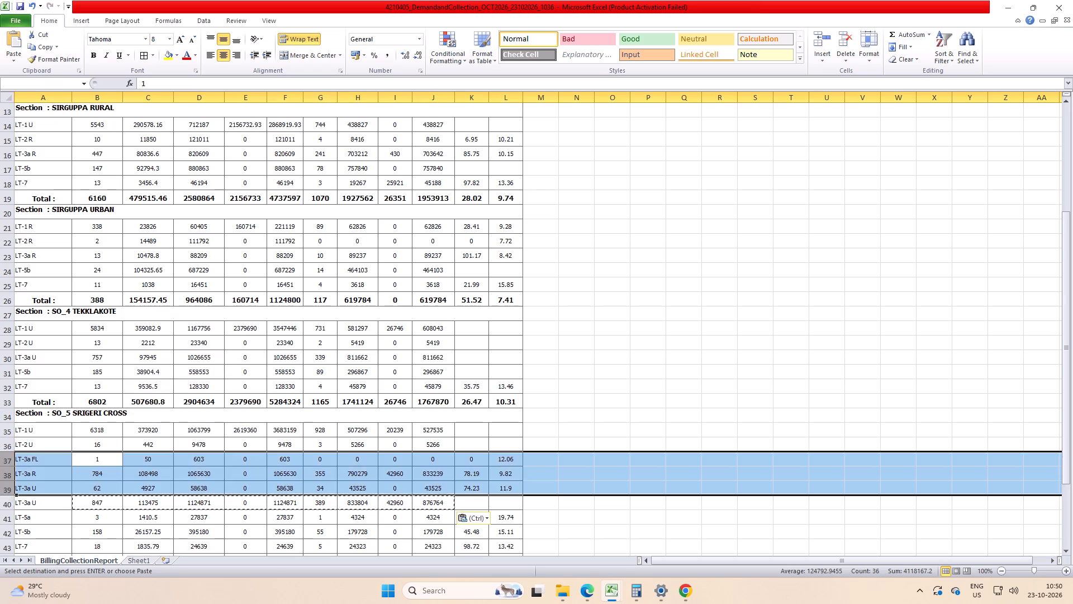
pyautogui.hotkey('ctrl', '-')
# Insert a blank row above LT-7 in the SO_5 SRIGERI CROSS section and fill the LT-5b label down into it.
pyautogui.press('Down')
pyautogui.press('Down')
pyautogui.press('Down')
pyautogui.hotkey('shift', 'space')
pyautogui.hotkey('ctrl', '+')
pyautogui.press('Up')
pyautogui.press('Down')
pyautogui.press('Left')
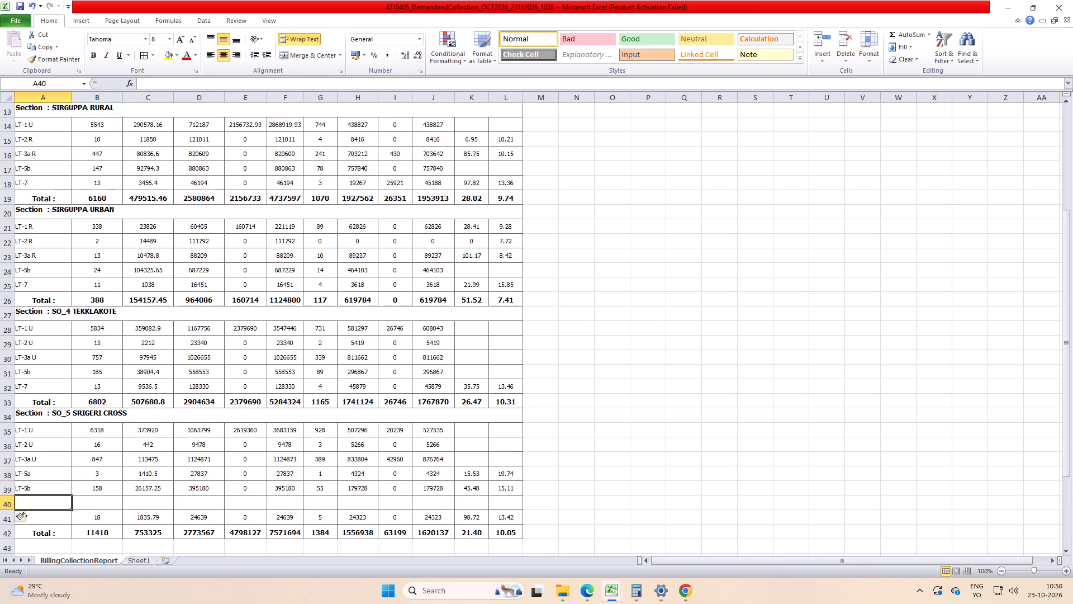
pyautogui.hotkey('ctrl', 'd')
# Add the LT-5a and LT-5b rows with =B38+B39 in B40 and copy the formula across to J40.
pyautogui.press('Right')
pyautogui.press('=')
pyautogui.press('Up')
pyautogui.press('Up')
pyautogui.press('+')
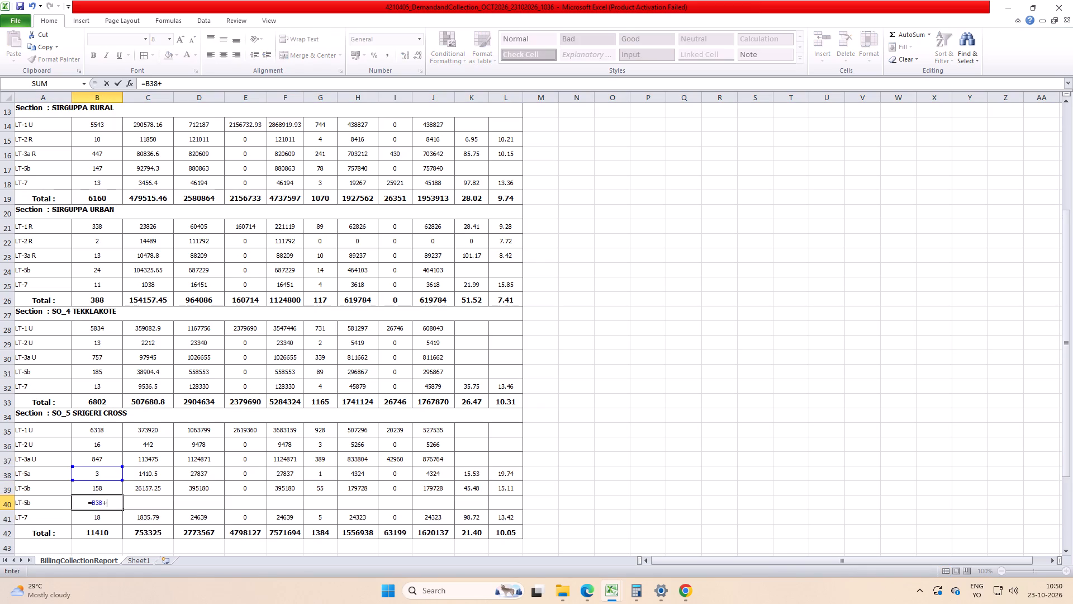
pyautogui.press('Up')
pyautogui.press('Return')
pyautogui.press('Up')
pyautogui.hotkey('ctrl', 'c')
pyautogui.hotkey('shift', 'Right')
pyautogui.hotkey('shift', 'Right')
pyautogui.hotkey('shift', 'Right')
pyautogui.hotkey('shift', 'Right')
pyautogui.hotkey('shift', 'Right')
pyautogui.hotkey('shift', 'Right')
pyautogui.hotkey('shift', 'Right')
pyautogui.hotkey('shift', 'Right')
pyautogui.hotkey('shift', 'Right')
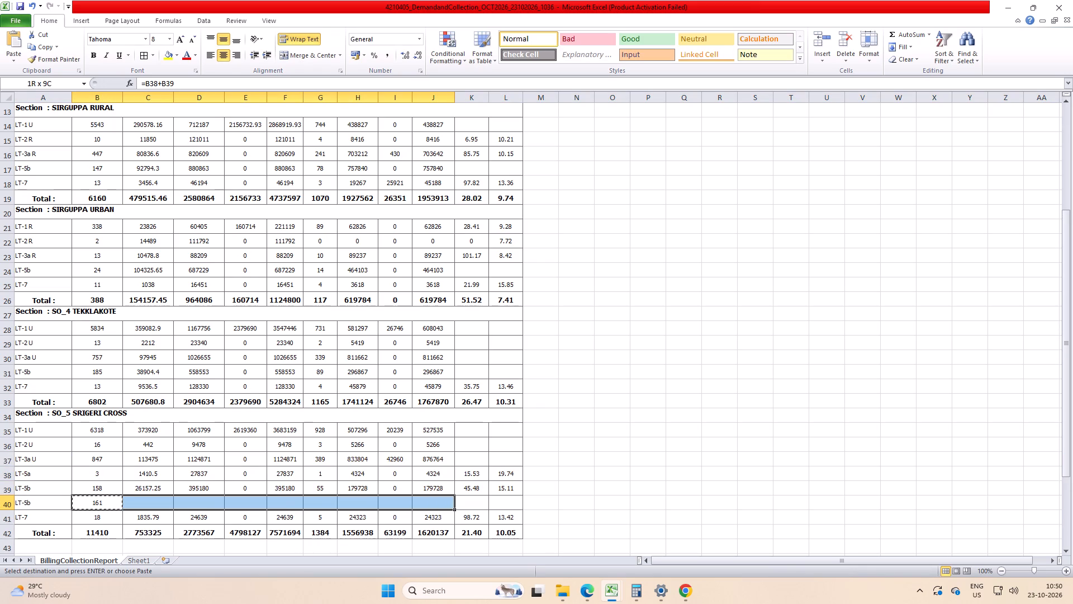
pyautogui.hotkey('shift', 'Left')
pyautogui.hotkey('ctrl', 'v')
# Convert the combined LT-5b formulas in B40:J40 to values.
pyautogui.hotkey('ctrl', 'c')
pyautogui.press('Menu')
pyautogui.press('Down')
pyautogui.press('Down')
pyautogui.press('Right')
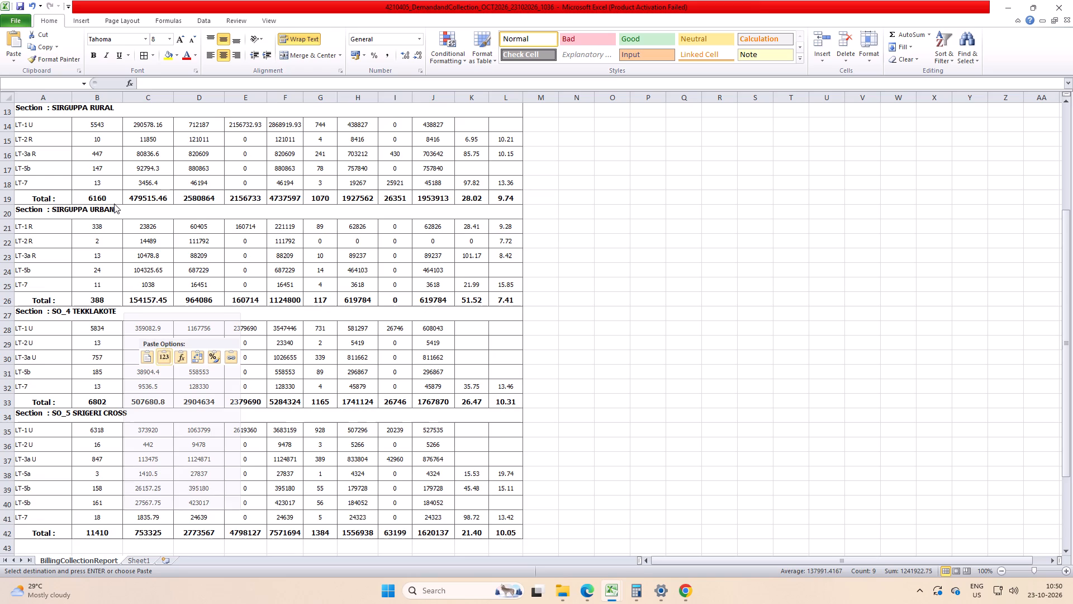
pyautogui.press('Return')
# Delete the original SO_5 SRIGERI CROSS LT-5a and LT-5b rows, rows 38 and 39, leaving the combined row.
pyautogui.press('Up')
pyautogui.press('Up')
pyautogui.hotkey('shift', 'Down')
pyautogui.hotkey('shift', 'space')
pyautogui.hotkey('ctrl', '-')
# Recalculate the SO_5 SRIGERI CROSS total with =SUM(B35:B39) in B40 and copy the formula across to J40.
pyautogui.press('Down')
pyautogui.press('Down')
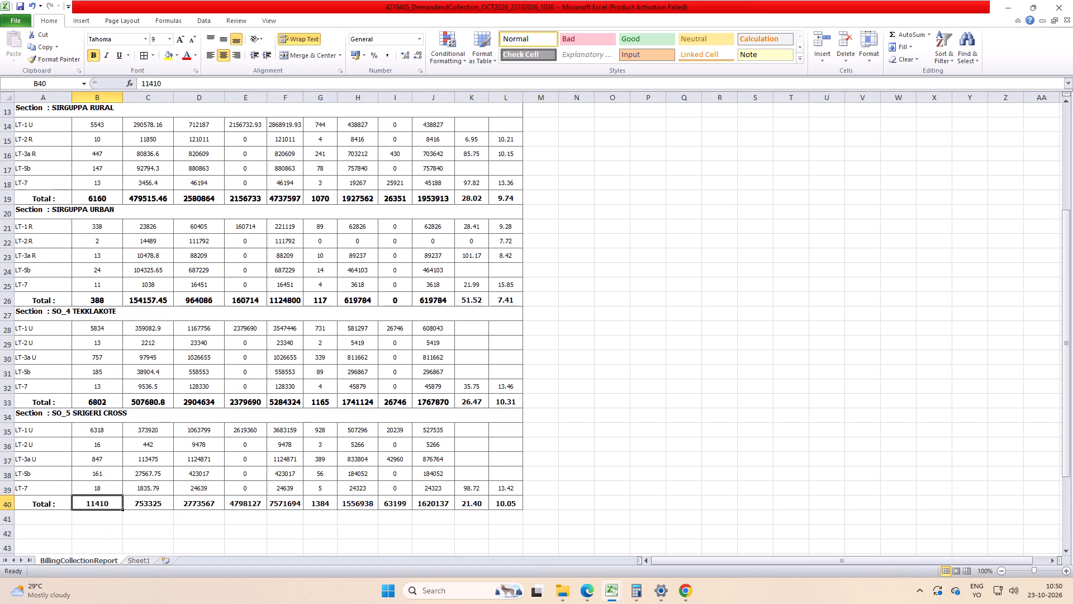
pyautogui.hotkey('alt', '=')
pyautogui.press('Return')
pyautogui.press('Up')
pyautogui.hotkey('ctrl', 'c')
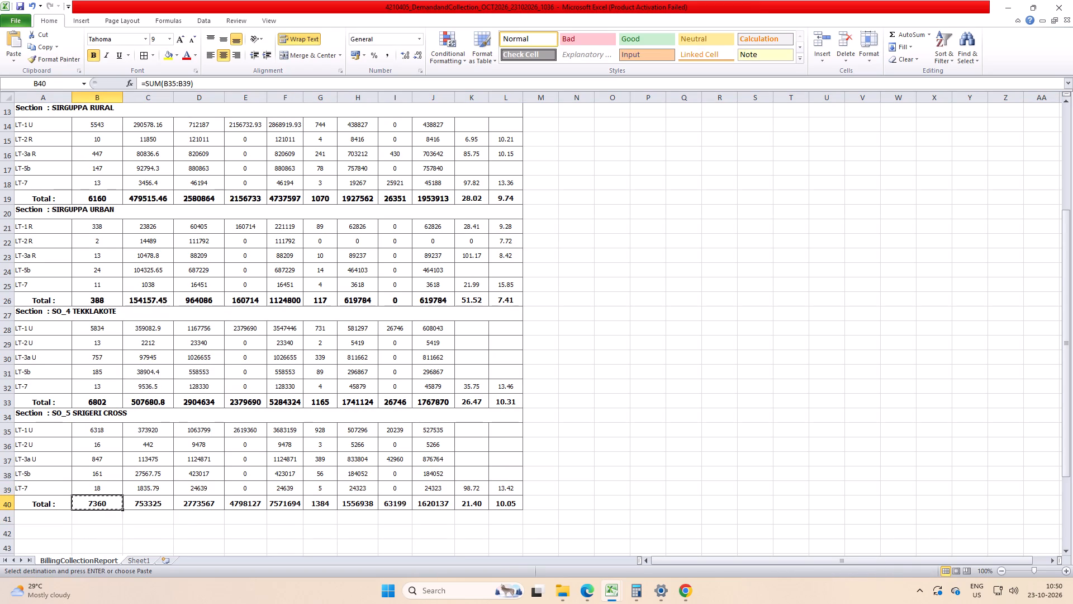
pyautogui.hotkey('shift', 'Right')
pyautogui.hotkey('shift', 'Right')
pyautogui.hotkey('shift', 'Right')
pyautogui.hotkey('shift', 'Right')
pyautogui.hotkey('shift', 'Right')
pyautogui.hotkey('shift', 'Right')
pyautogui.hotkey('shift', 'Right')
pyautogui.hotkey('shift', 'Right')
pyautogui.hotkey('ctrl', 'v')
# Save the condensed demand and collection workbook and deselect the total row.
pyautogui.hotkey('ctrl', 's')
pyautogui.hotkey('ctrl', 's')
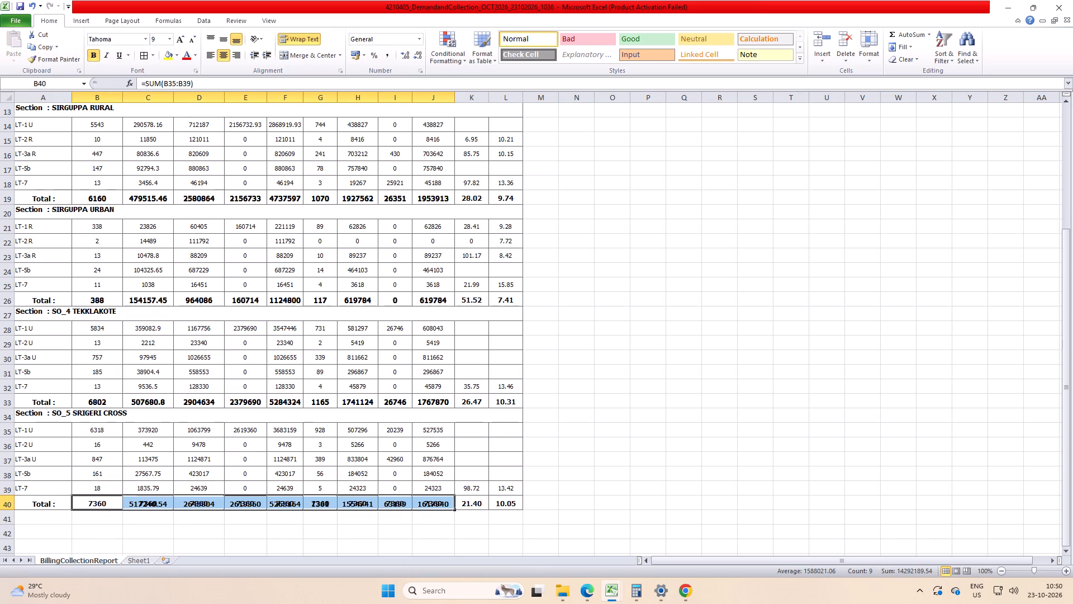
pyautogui.click(463, 345)
pyautogui.click(540, 427)
pyautogui.hotkey('ctrl', 's')
pyautogui.click(599, 453)
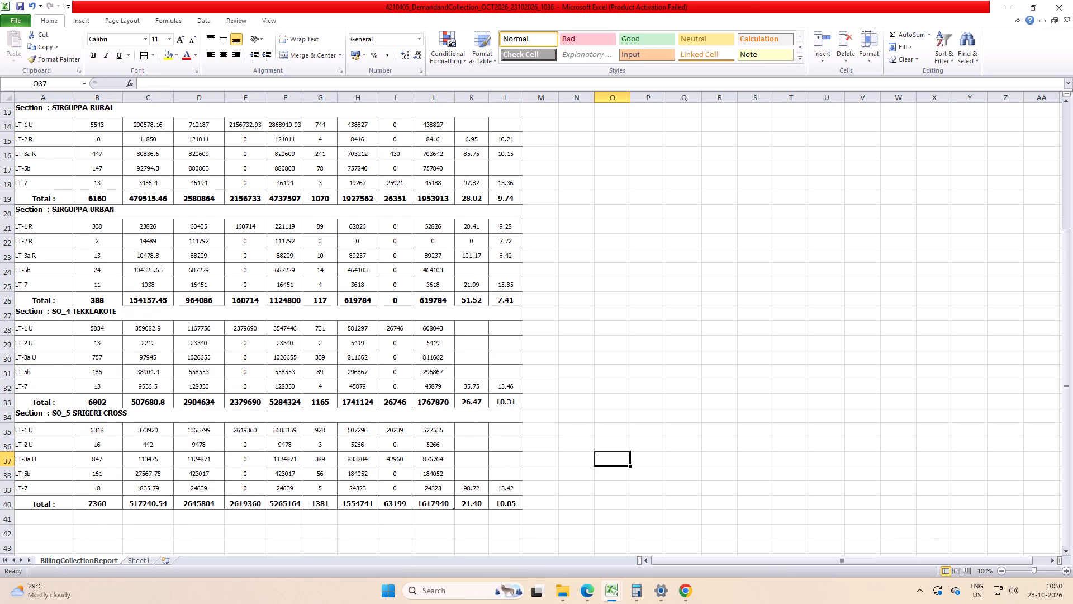
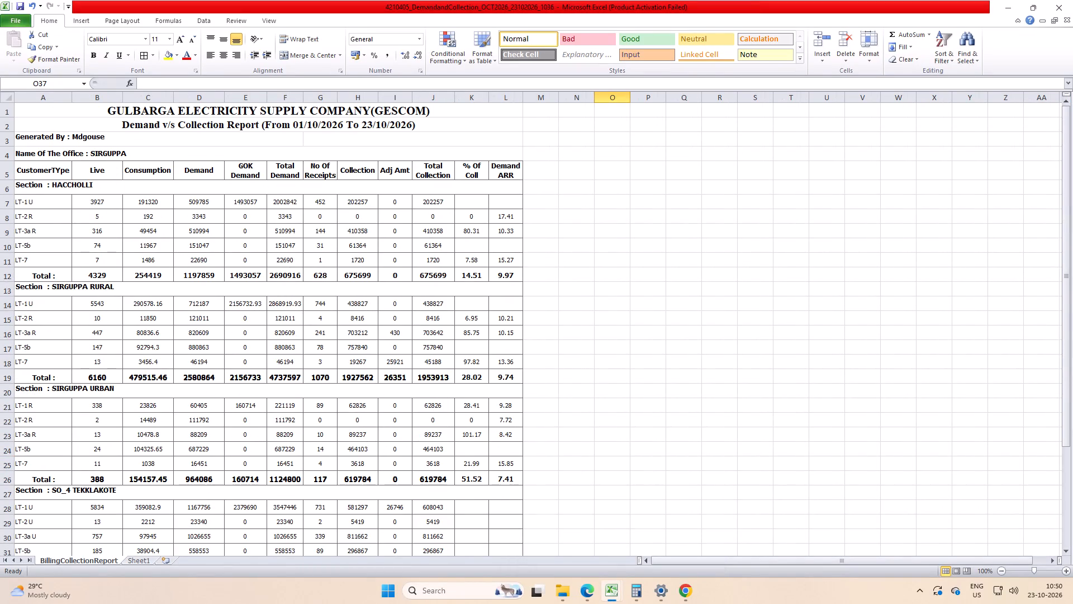
# Copy the LT-1 GOK Demand values into Adj Amt for HACCHOLLI, SIRGUPPA RURAL and SIRGUPPA URBAN, cells I7, I14 and I21.
pyautogui.click(259, 199)
pyautogui.hotkey('ctrl', 'c')
pyautogui.click(414, 199)
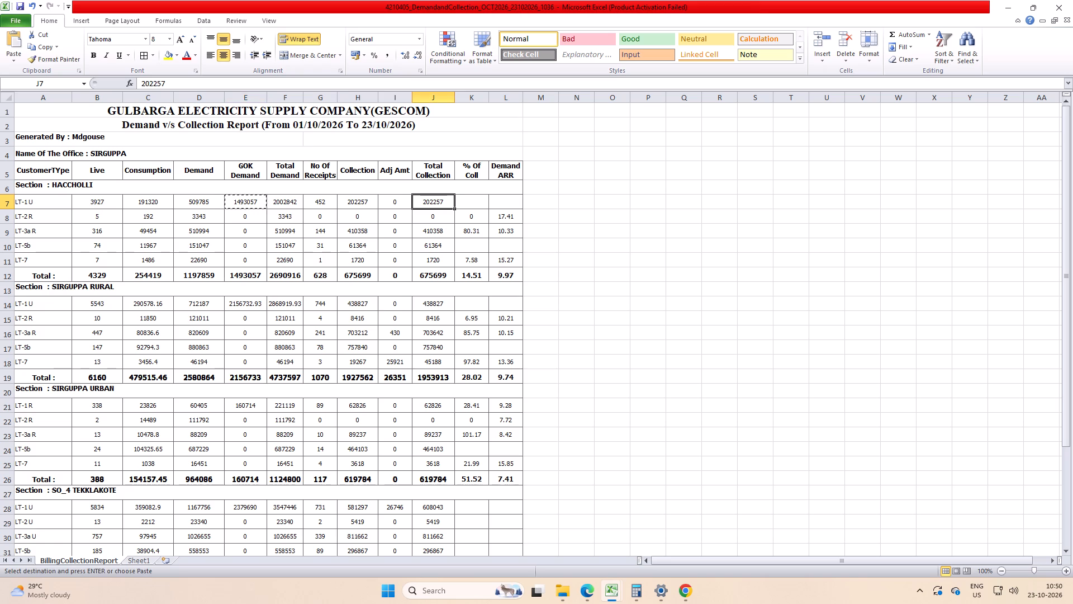
pyautogui.click(396, 202)
pyautogui.hotkey('ctrl', 'v')
pyautogui.click(265, 307)
pyautogui.hotkey('ctrl', 'c')
pyautogui.click(392, 303)
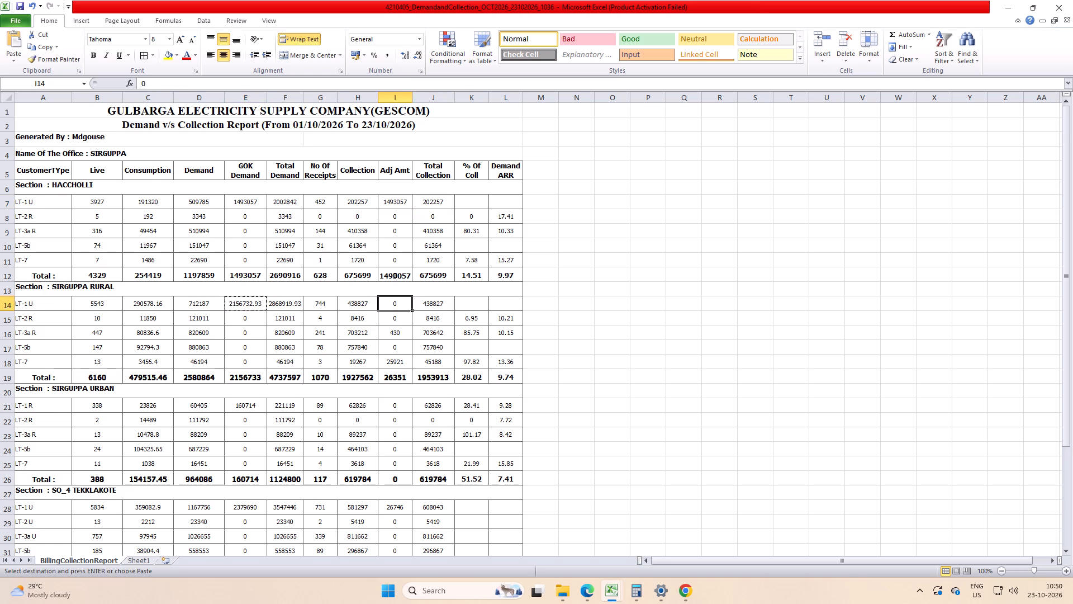
pyautogui.hotkey('ctrl', 'v')
pyautogui.scroll(-1, 341, 411)
pyautogui.click(240, 366)
pyautogui.hotkey('ctrl', 'c')
pyautogui.click(386, 364)
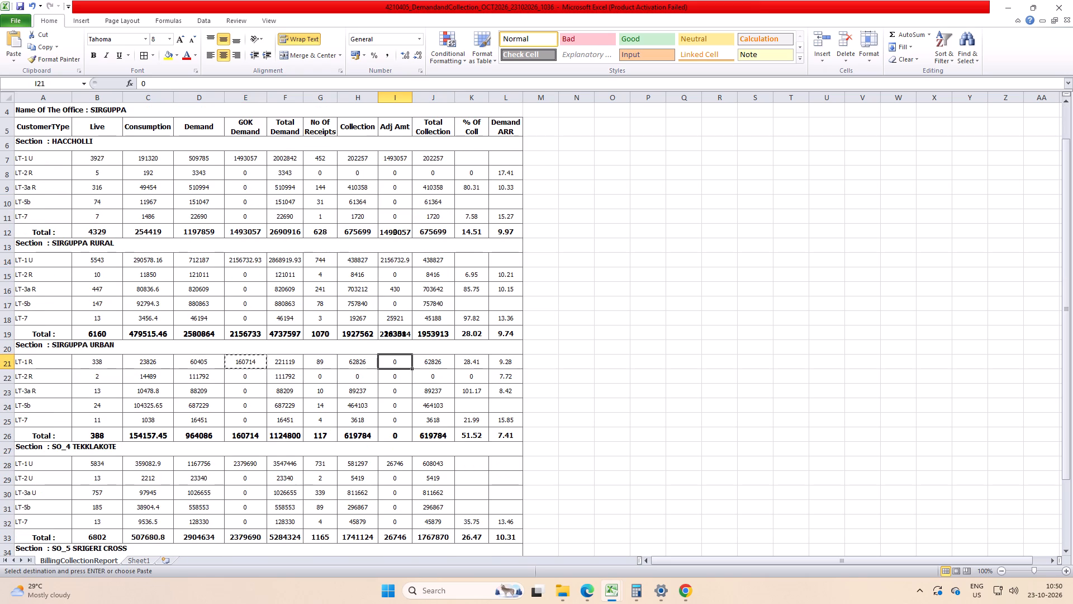
pyautogui.hotkey('ctrl', 'v')
# Add the SO_4 TEKKLAKOTE LT-1U GOK Demand from E28 to Adj Amt in I28, using Paste Special with Values and Add.
pyautogui.scroll(-3, 354, 409)
pyautogui.click(239, 333)
pyautogui.hotkey('ctrl', 'c')
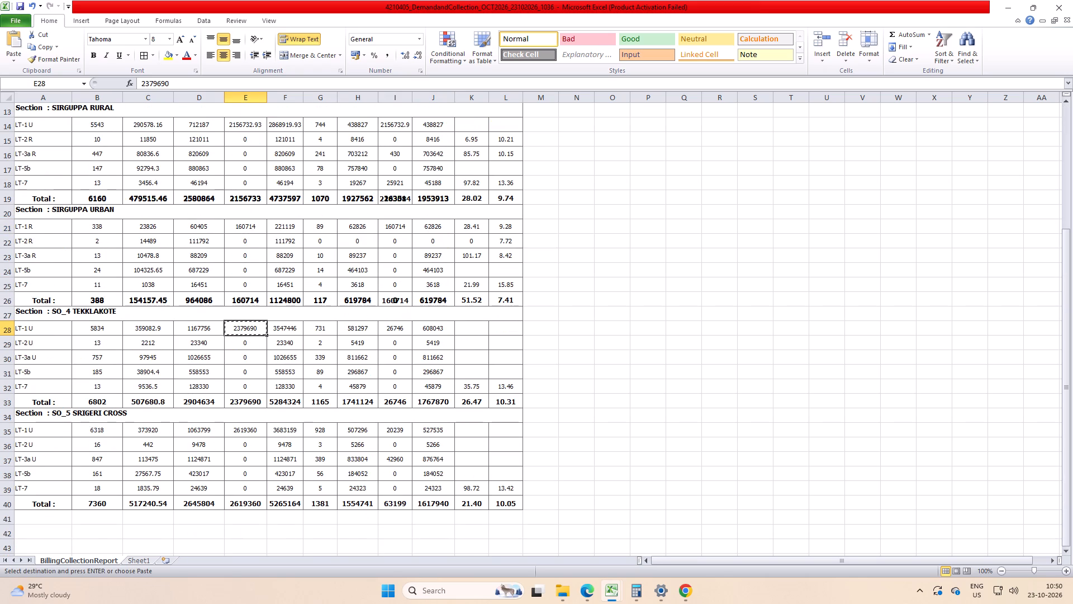
pyautogui.click(393, 325)
pyautogui.rightClick(393, 325)
pyautogui.click(451, 385)
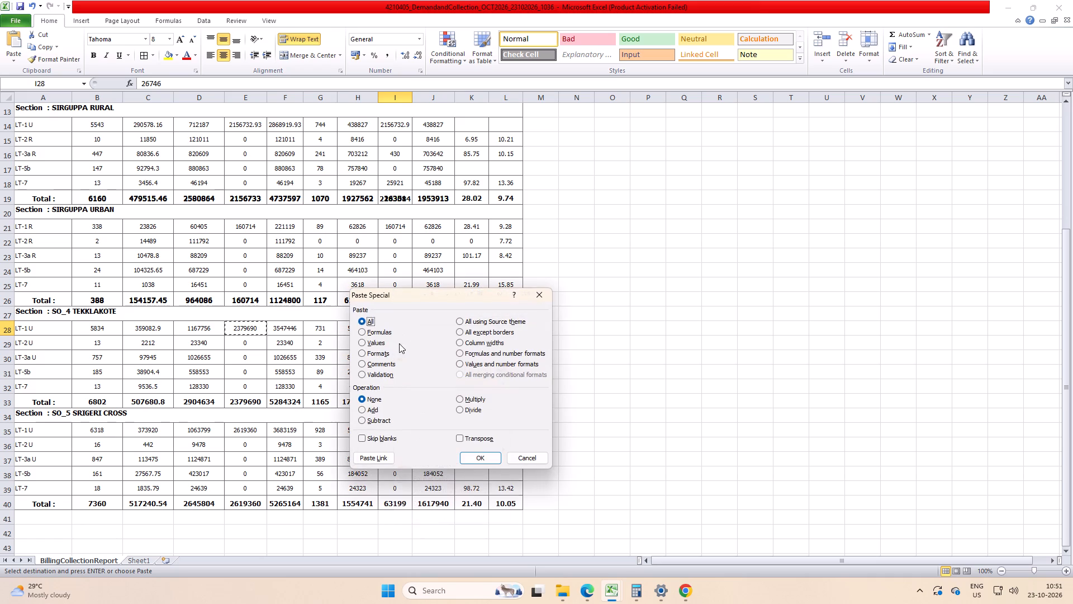
pyautogui.click(381, 343)
pyautogui.click(372, 410)
pyautogui.click(464, 462)
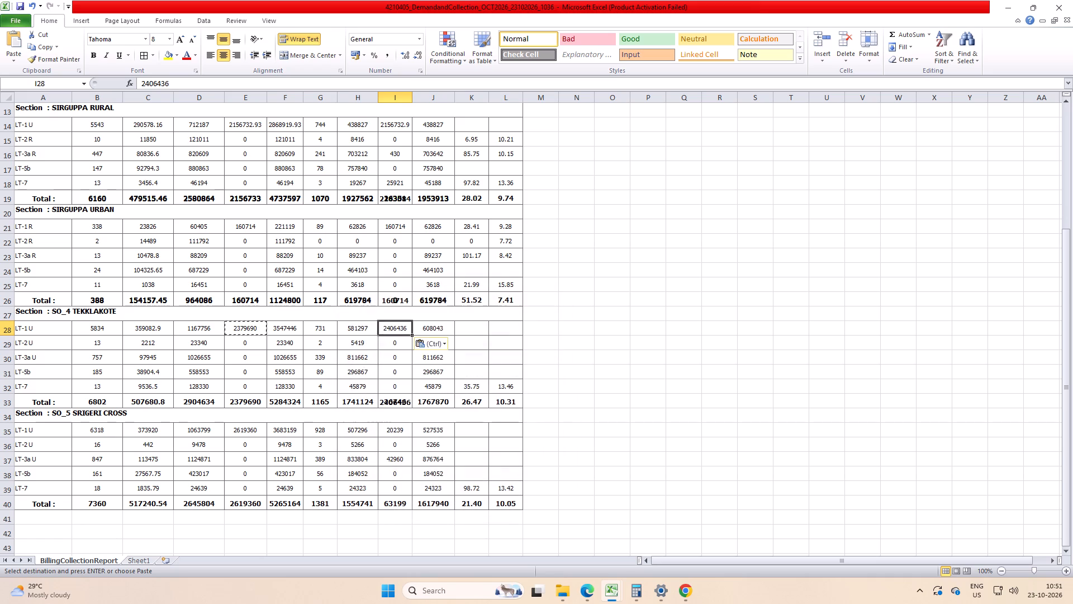
# Add the SO_5 SRIGERI CROSS LT-1U GOK Demand from E35 to Adj Amt in I35, using Paste Special with Values and Add.
pyautogui.click(247, 432)
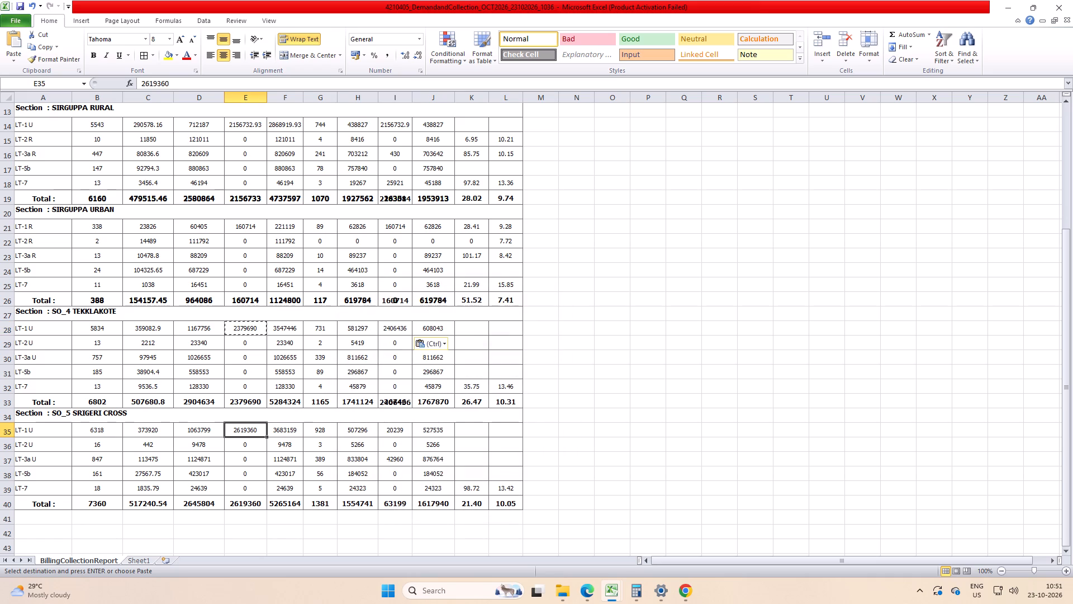
pyautogui.hotkey('ctrl', 'c')
pyautogui.click(400, 428)
pyautogui.rightClick(400, 428)
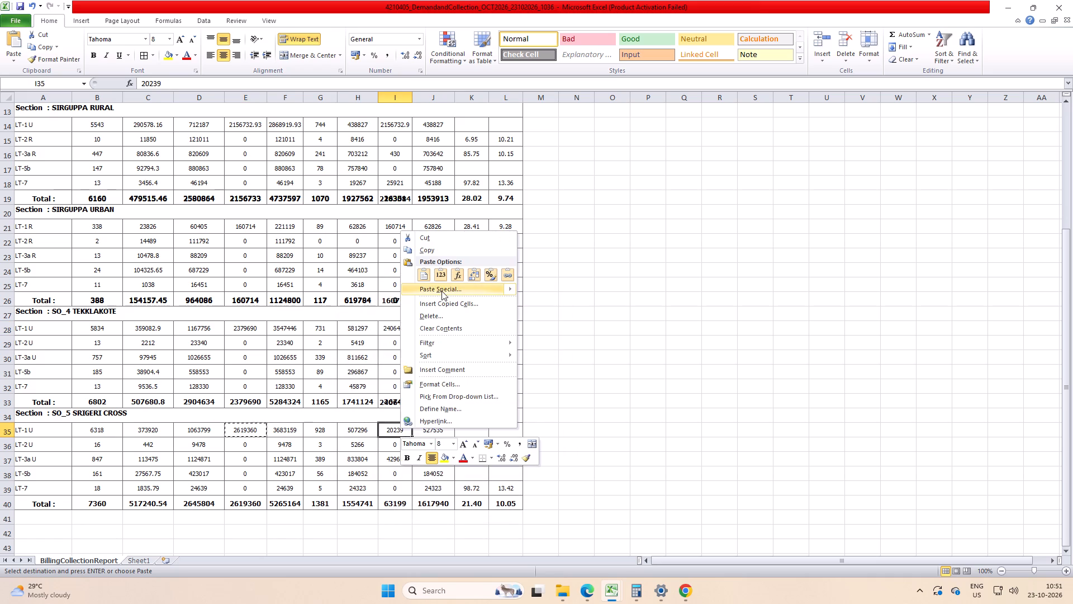
pyautogui.click(441, 291)
pyautogui.click(365, 251)
pyautogui.click(355, 315)
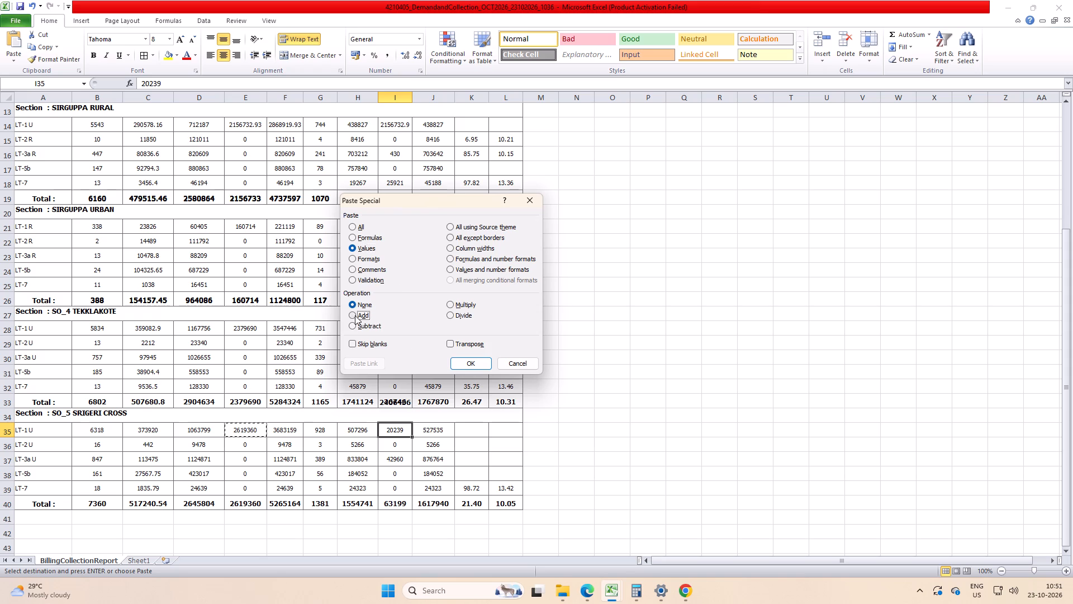
pyautogui.click(462, 367)
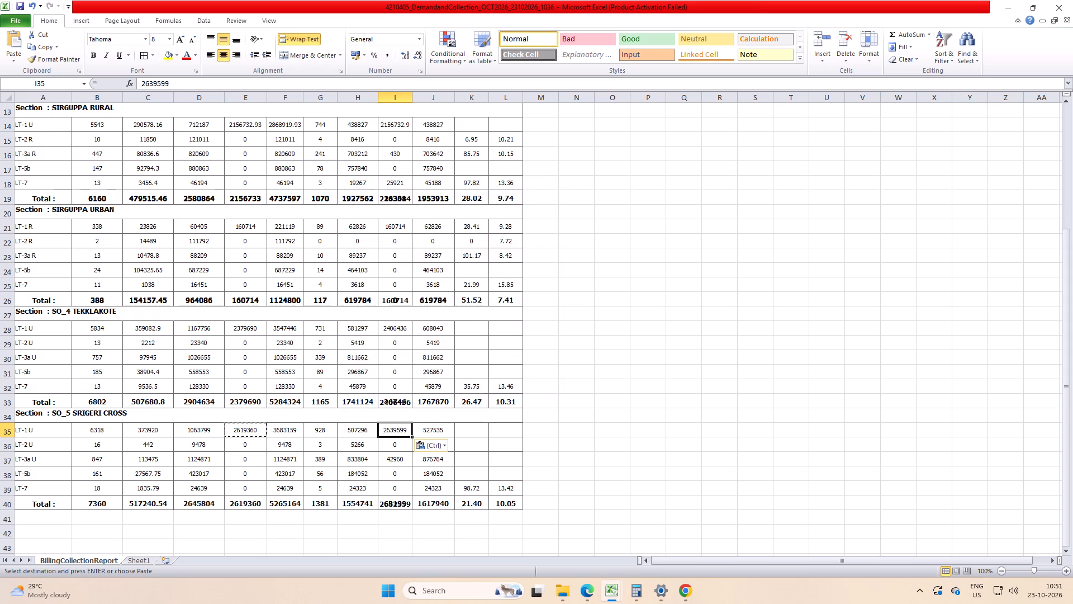
# Calculate the HACCHOLLI LT-1U collection percentage in K7 with =J7*100/F7.
pyautogui.scroll(8, 503, 246)
pyautogui.click(481, 201)
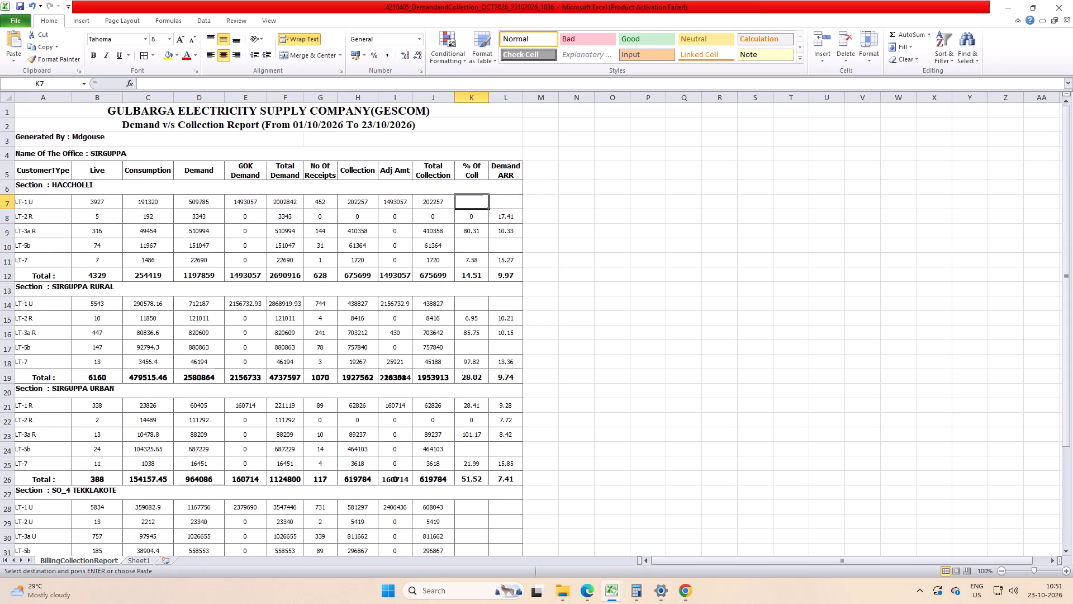
pyautogui.press('=')
pyautogui.press('Left')
pyautogui.write('*100/')
pyautogui.press('Left')
pyautogui.press('Left')
pyautogui.press('Left')
pyautogui.press('Left')
pyautogui.press('Left')
pyautogui.press('Return')
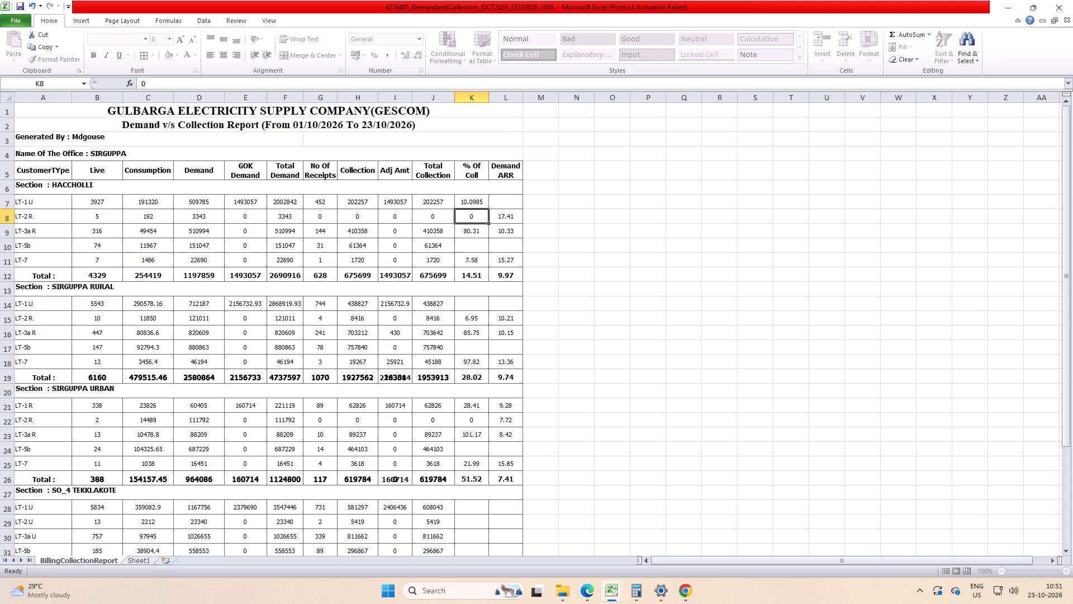
# Enter =F7-J7 in L7 to calculate the HACCHOLLI LT-1U demand minus total collection.
pyautogui.press('Up')
pyautogui.press('Right')
pyautogui.press('=')
pyautogui.press('Left')
pyautogui.press('Left')
pyautogui.press('Left')
pyautogui.press('Left')
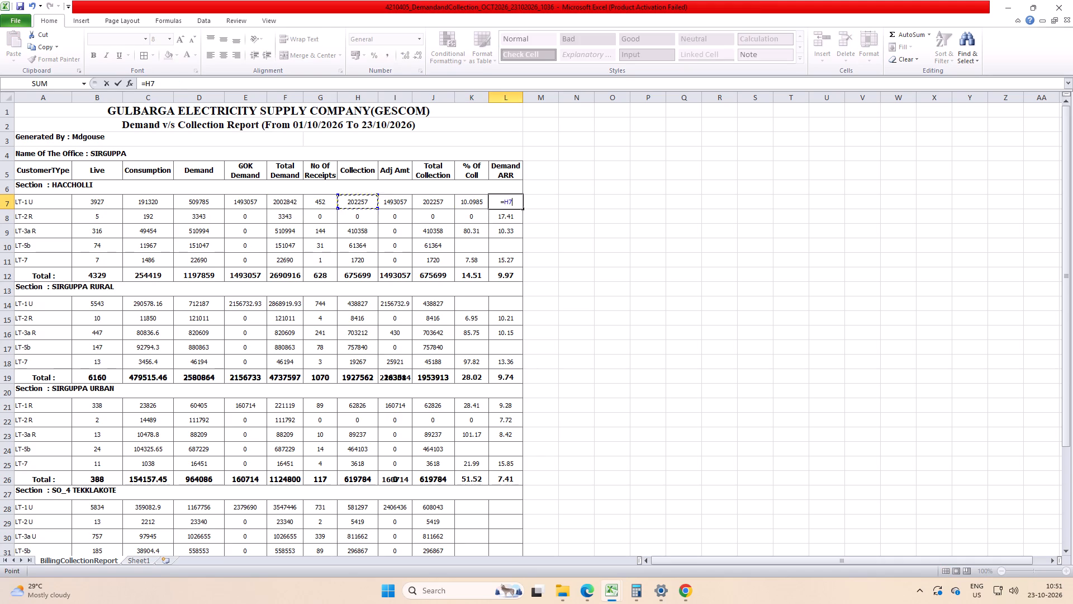
pyautogui.press('Left')
pyautogui.press('Left')
pyautogui.press('-')
pyautogui.press('Left')
pyautogui.press('Left')
pyautogui.press('Return')
# Copy the K7:L7 formulas down through the HACCHOLLI total in row 12 and save the workbook.
pyautogui.press('Up')
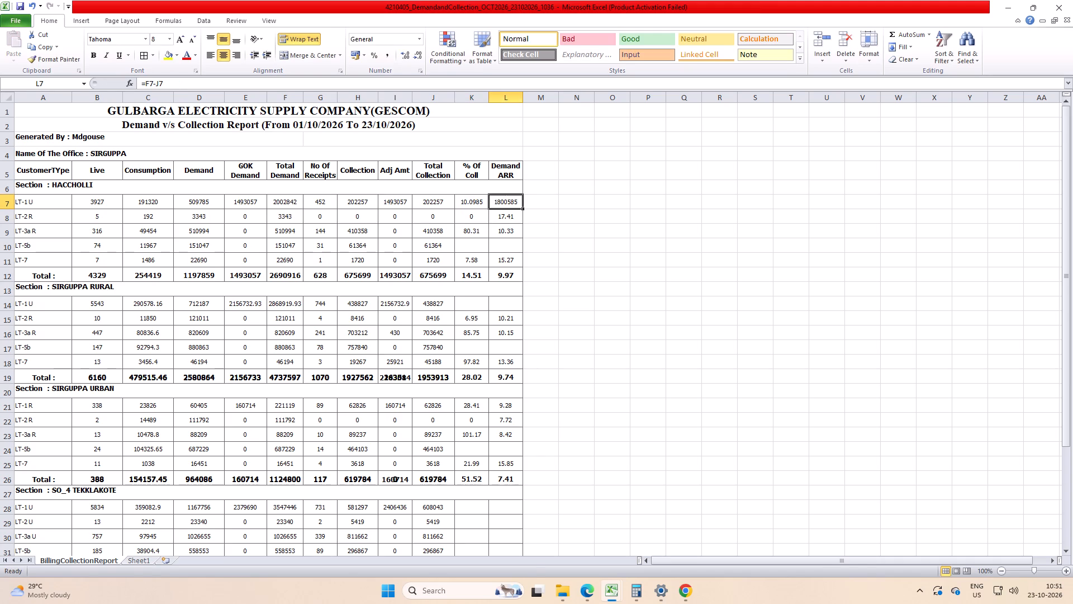
pyautogui.hotkey('shift', 'Left')
pyautogui.hotkey('ctrl', 'c')
pyautogui.hotkey('shift', 'Down')
pyautogui.hotkey('shift', 'Down')
pyautogui.hotkey('shift', 'Down')
pyautogui.hotkey('shift', 'Down')
pyautogui.hotkey('shift', 'Down')
pyautogui.hotkey('ctrl', 'v')
pyautogui.hotkey('ctrl', 's')
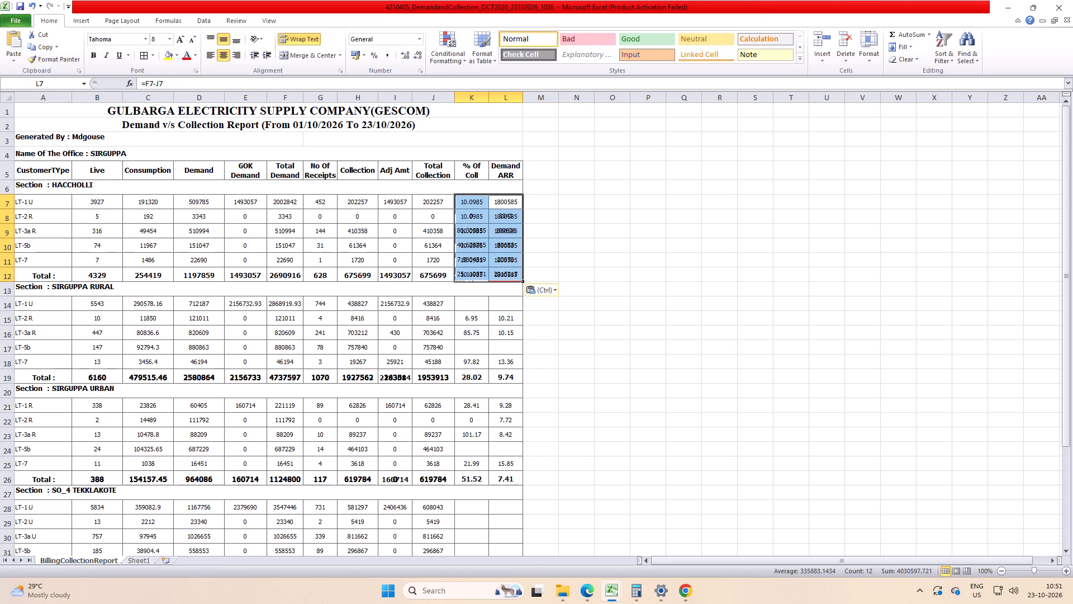
pyautogui.hotkey('ctrl', 's')
pyautogui.click(618, 277)
# Apply the bold total formatting of J12 to K12:L12 with Format Painter.
pyautogui.click(454, 283)
pyautogui.click(448, 278)
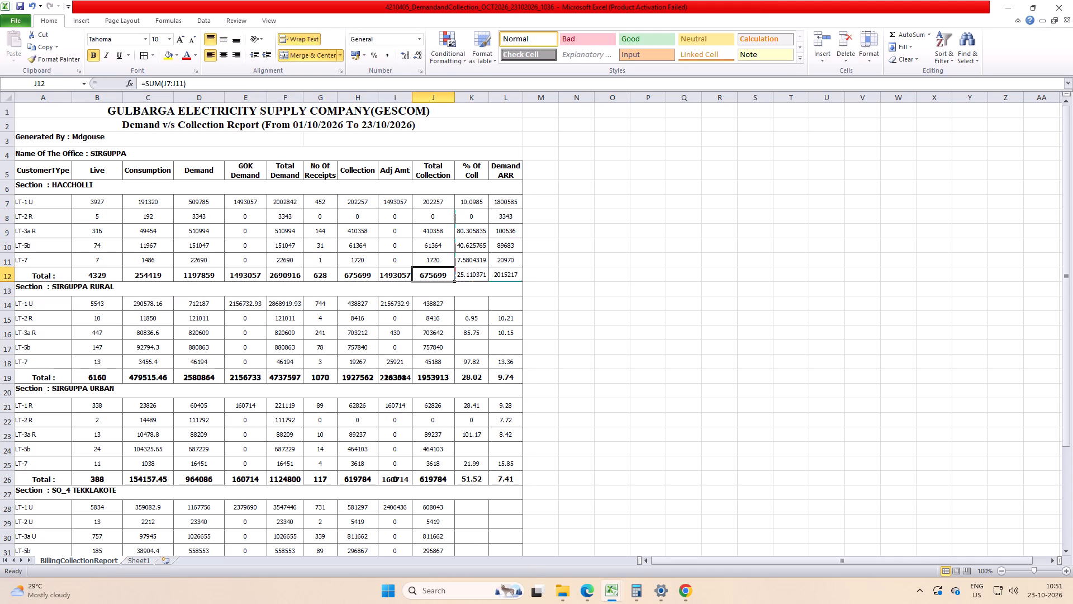
pyautogui.click(61, 60)
pyautogui.moveTo(472, 271); pyautogui.dragTo(505, 271)
pyautogui.click(568, 274)
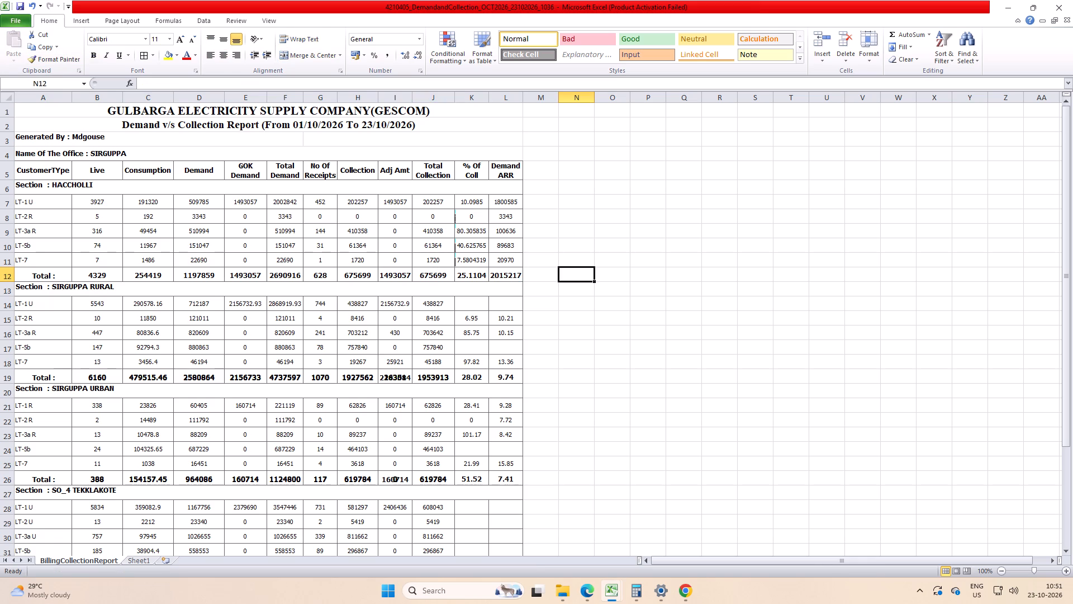
# Format the HACCHOLLI % Of Coll values in K7:K12 to two decimal places and save.
pyautogui.moveTo(469, 202); pyautogui.dragTo(483, 281)
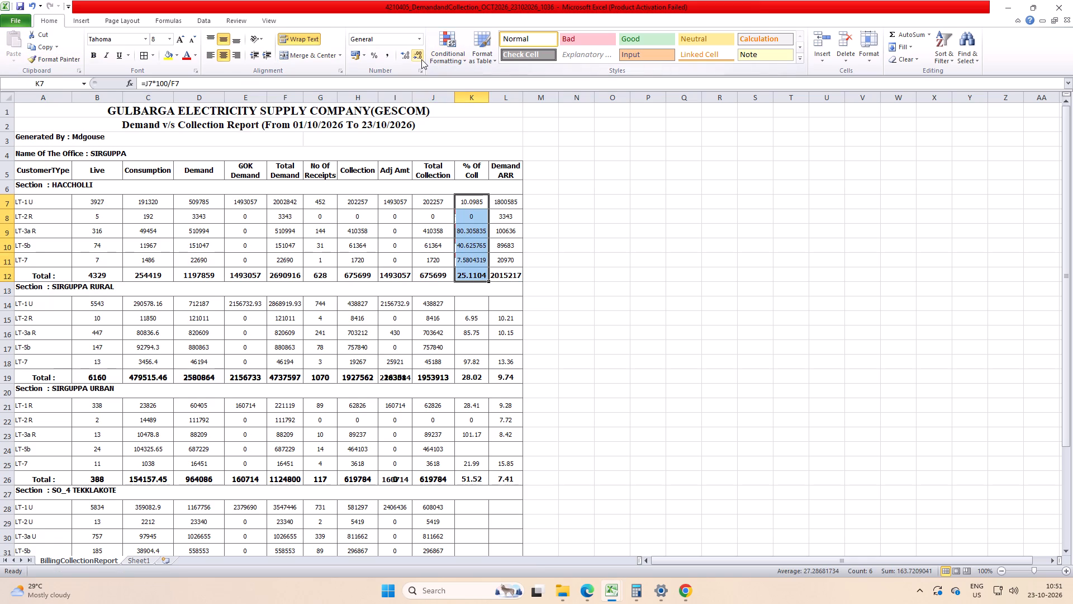
pyautogui.tripleClick(421, 59)
pyautogui.click(410, 56)
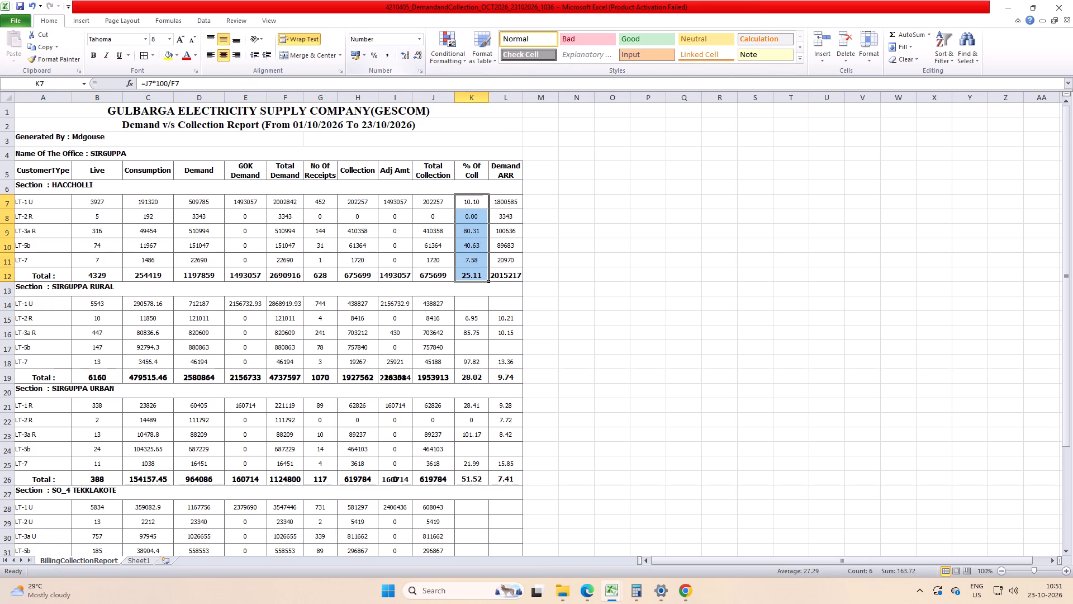
pyautogui.click(602, 276)
pyautogui.hotkey('ctrl', 's')
# Copy the K7:L12 formulas and formatting to the other four sections, starting at K14, K21, K28 and K35.
pyautogui.moveTo(477, 199); pyautogui.dragTo(512, 273)
pyautogui.hotkey('ctrl', 'c')
pyautogui.click(469, 300)
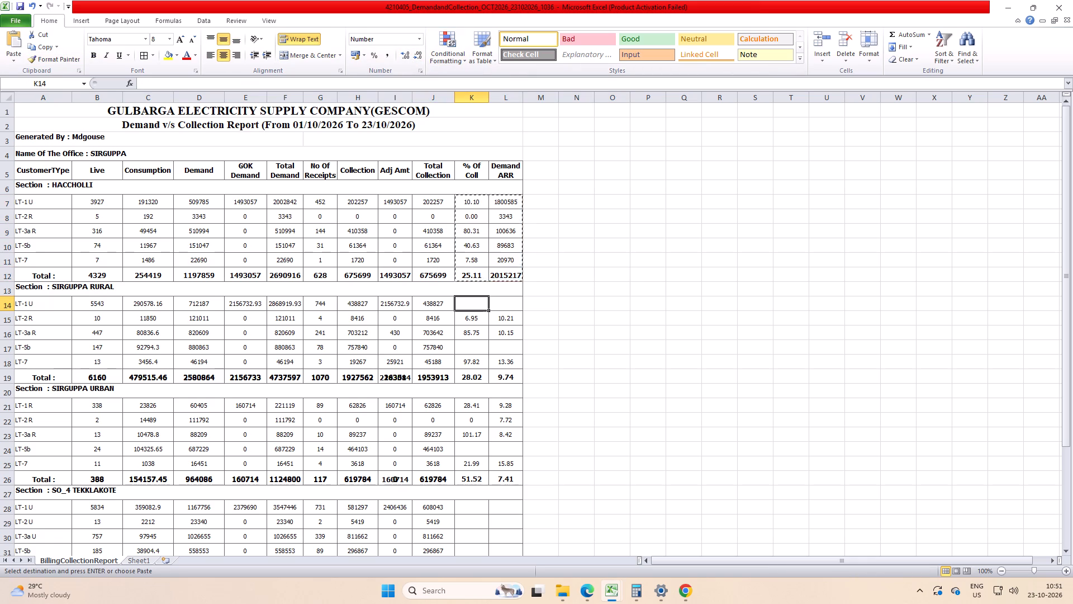
pyautogui.hotkey('ctrl', 'v')
pyautogui.click(469, 410)
pyautogui.hotkey('ctrl', 'v')
pyautogui.scroll(-3, 555, 414)
pyautogui.click(471, 368)
pyautogui.hotkey('ctrl', 'v')
pyautogui.scroll(-3, 506, 436)
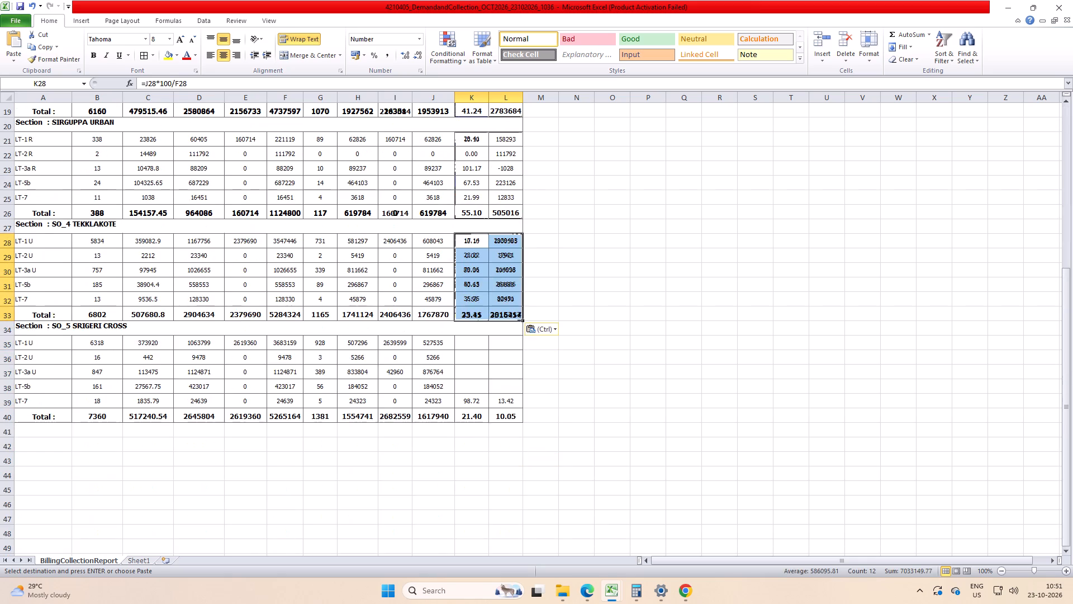
pyautogui.click(474, 335)
pyautogui.hotkey('ctrl', 'v')
pyautogui.hotkey('ctrl', 'z')
pyautogui.click(475, 344)
pyautogui.hotkey('ctrl', 'v')
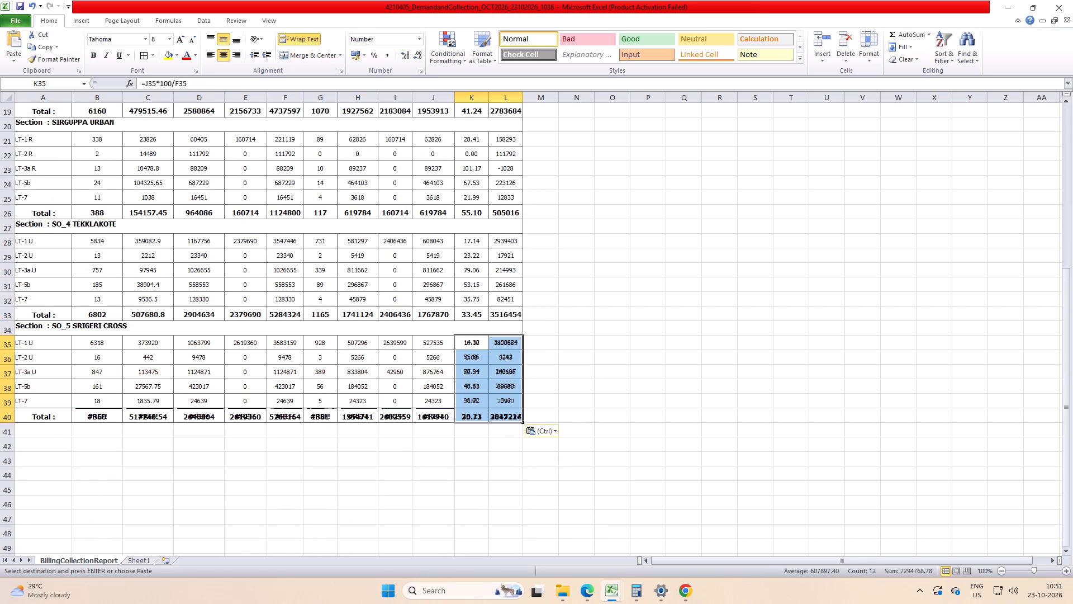
pyautogui.click(571, 371)
pyautogui.scroll(9, 499, 416)
pyautogui.click(568, 281)
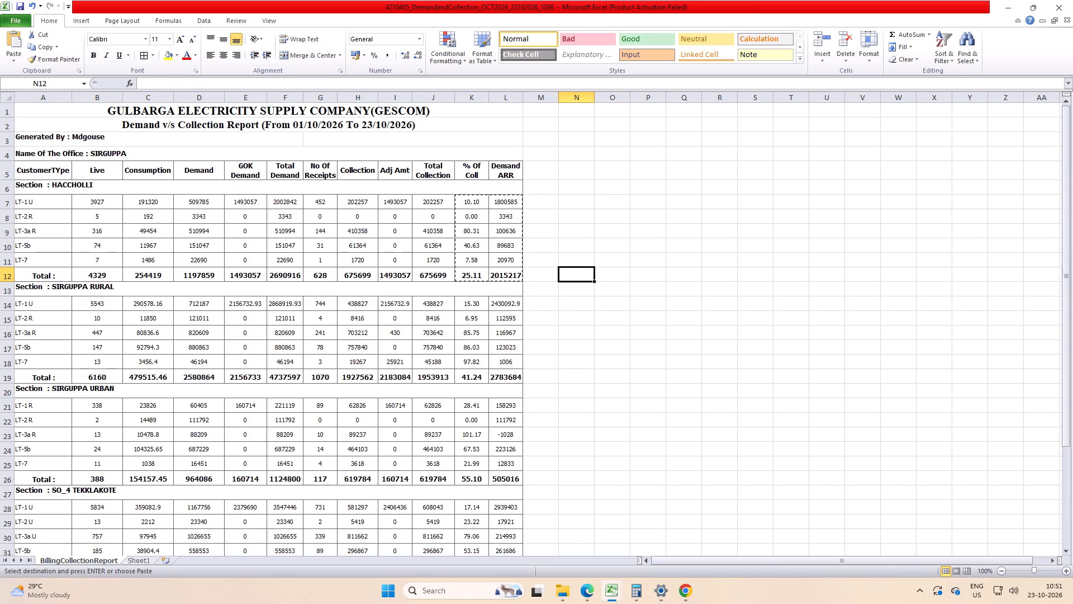
# Narrow the % Of Coll column K slightly and clear the copy selection.
pyautogui.doubleClick(488, 100)
pyautogui.moveTo(478, 99); pyautogui.dragTo(485, 102)
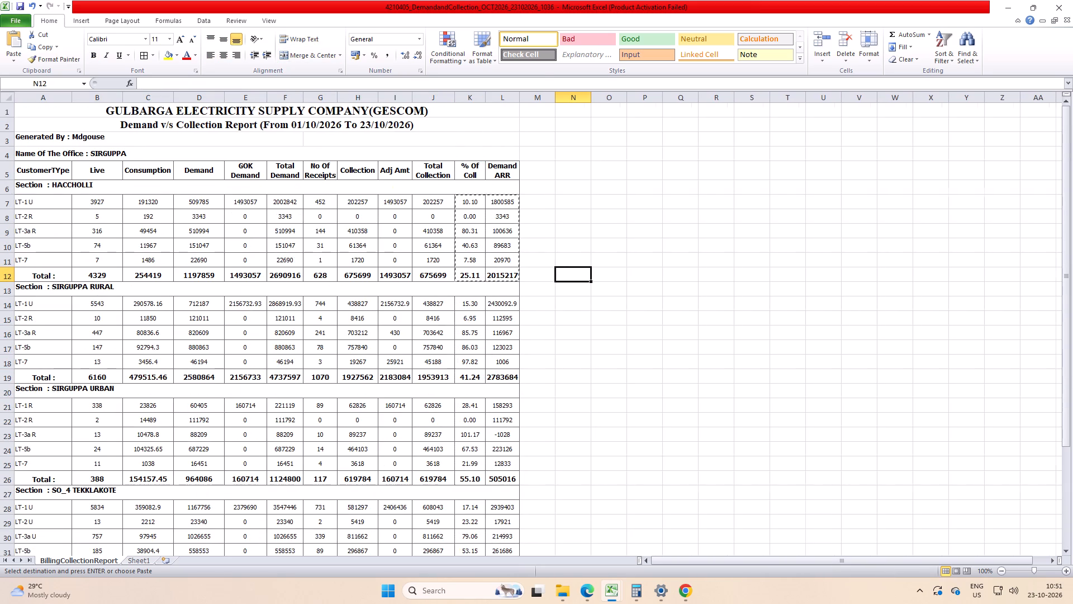
pyautogui.click(646, 246)
pyautogui.click(630, 443)
pyautogui.press('Escape')
# Recalculate the HACCHOLLI LT-1U Total Collection in J7 with =H7+I7 and save.
pyautogui.click(449, 193)
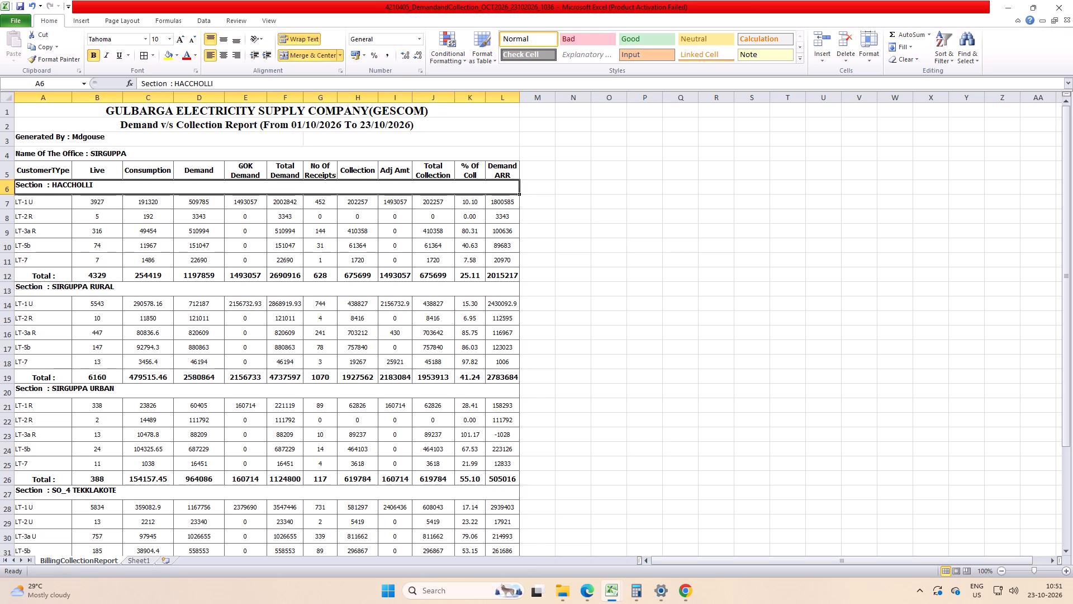
pyautogui.click(449, 199)
pyautogui.press('=')
pyautogui.press('Left')
pyautogui.press('Left')
pyautogui.press('+')
pyautogui.press('Left')
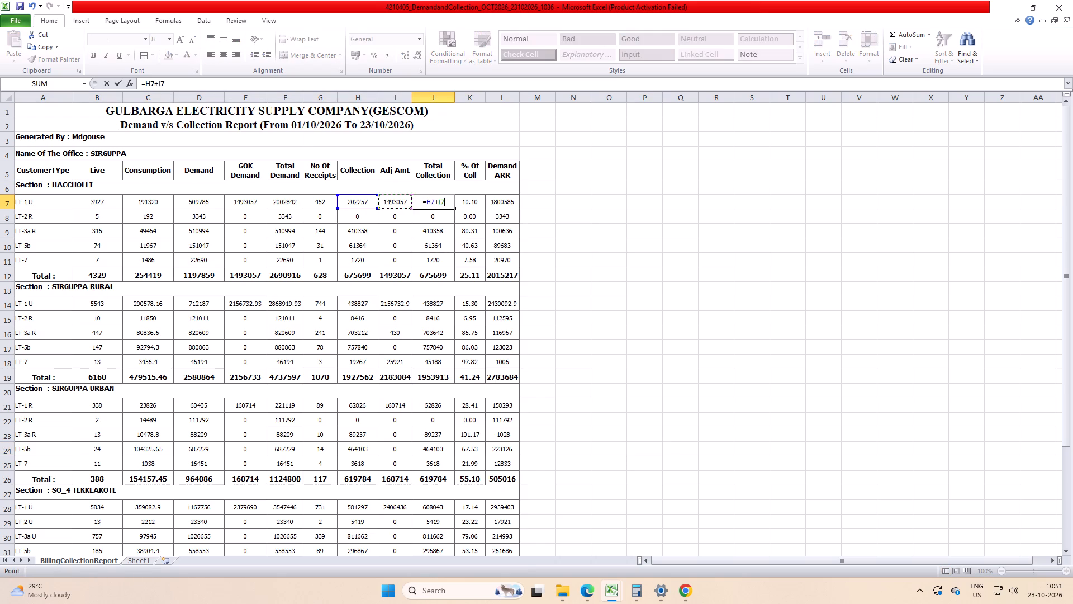
pyautogui.press('Return')
pyautogui.hotkey('ctrl', 's')
pyautogui.hotkey('ctrl', 's')
# Copy the J7 Total Collection formula to the other sections' LT-1 rows, J14, J21, J28 and J35, and save.
pyautogui.click(448, 197)
pyautogui.hotkey('ctrl', 'c')
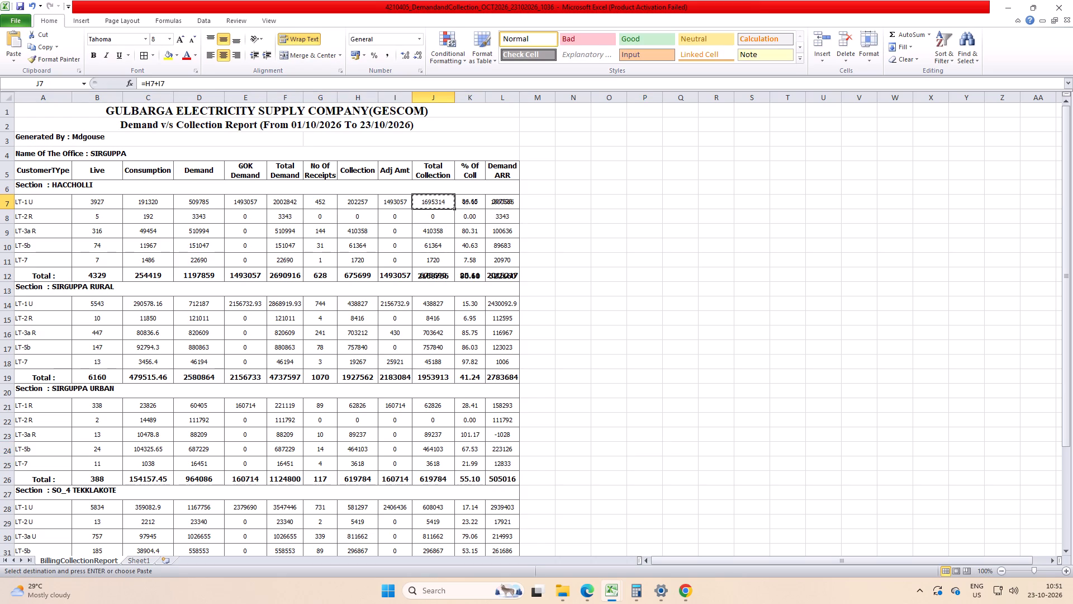
pyautogui.click(429, 305)
pyautogui.hotkey('ctrl', 'v')
pyautogui.click(433, 408)
pyautogui.hotkey('ctrl', 'v')
pyautogui.scroll(-1, 472, 421)
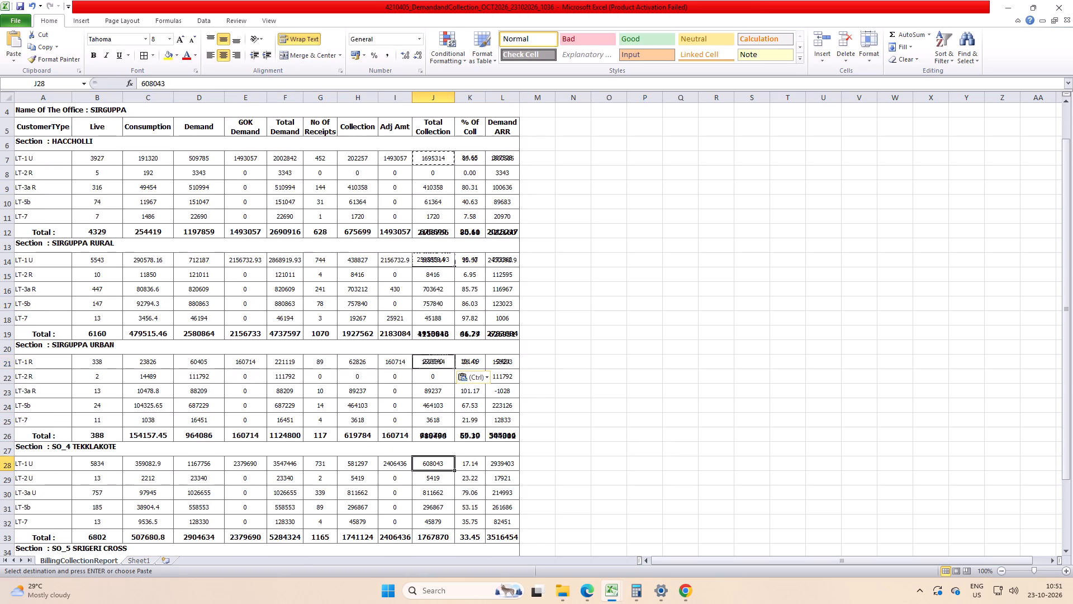
pyautogui.click(436, 461)
pyautogui.hotkey('ctrl', 'v')
pyautogui.scroll(-4, 439, 465)
pyautogui.click(431, 384)
pyautogui.hotkey('ctrl', 'v')
pyautogui.click(617, 473)
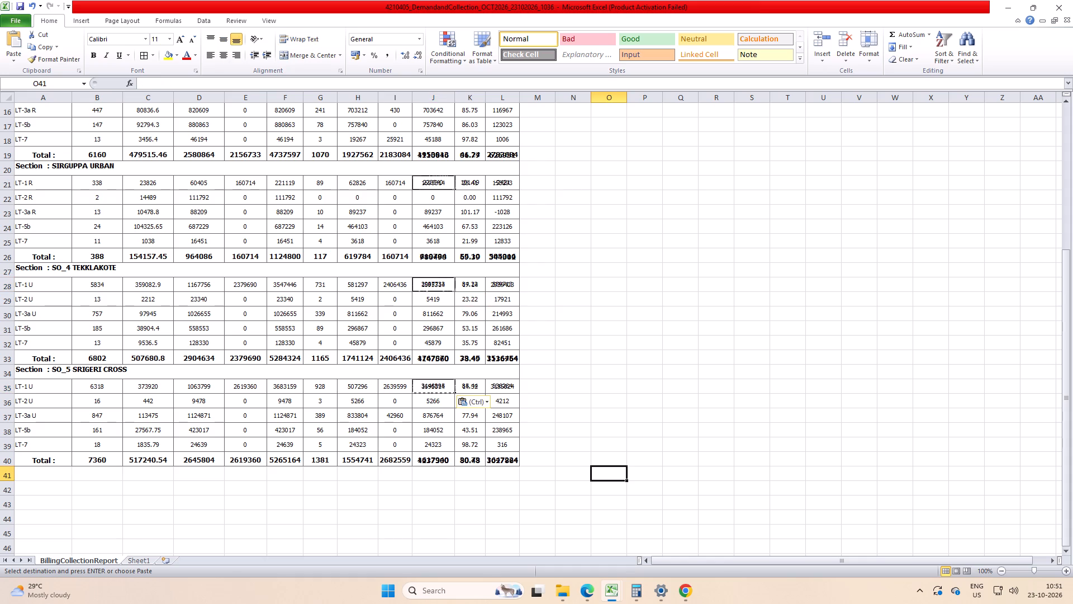
pyautogui.hotkey('ctrl', 's')
# Autofit the width of the Demand ARR column L to its contents.
pyautogui.doubleClick(520, 97)
pyautogui.click(662, 287)
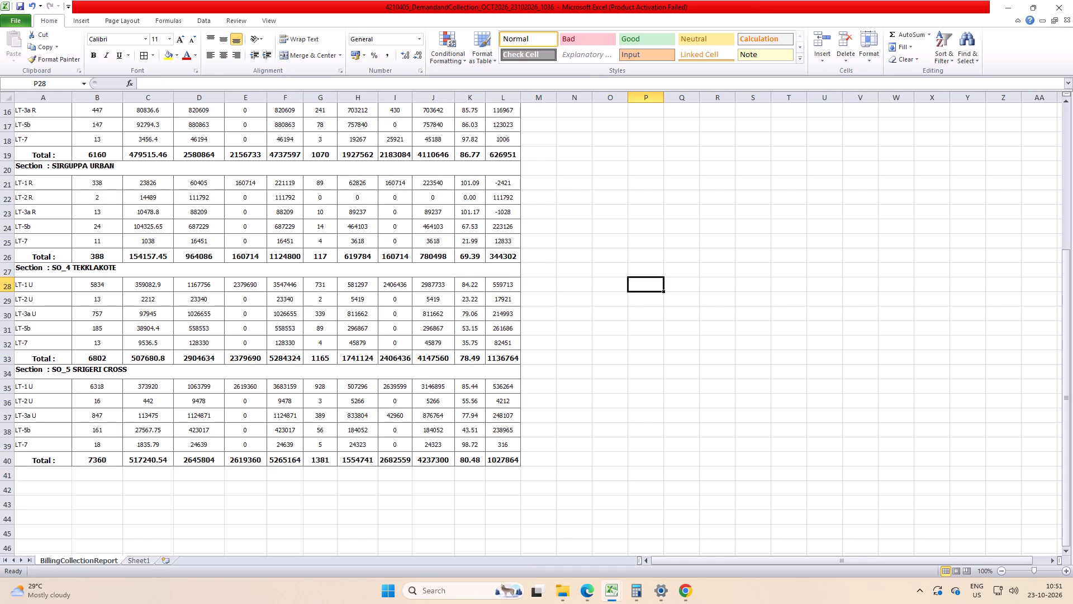
pyautogui.scroll(13, 370, 482)
pyautogui.click(658, 257)
# Rename the Demand ARR column header in L5 as Diff.
pyautogui.click(506, 171)
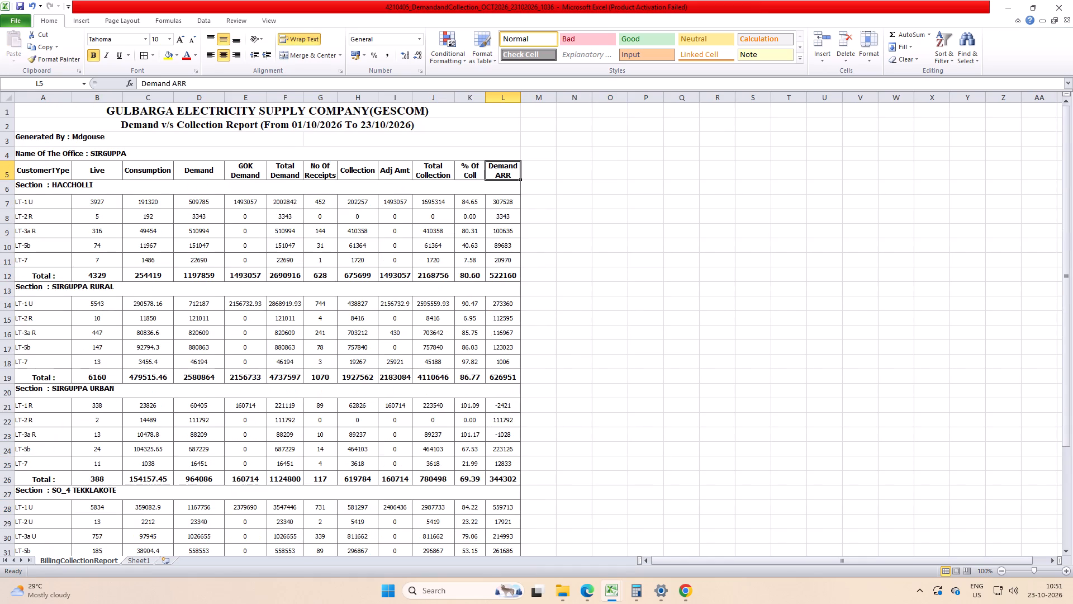
pyautogui.write('Dff')
pyautogui.press('Return')
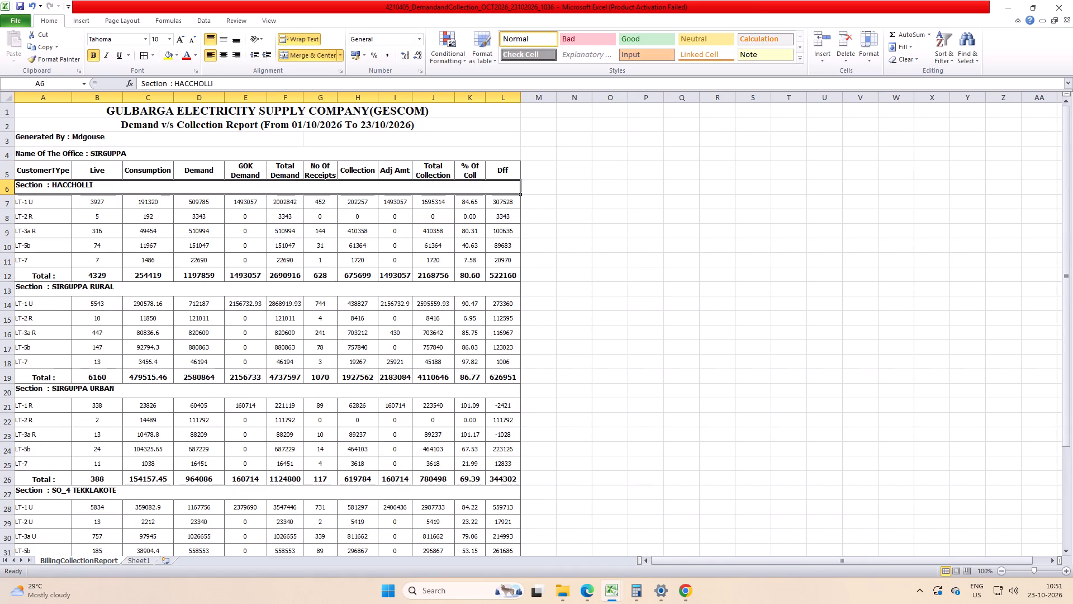
pyautogui.doubleClick(506, 171)
pyautogui.press('Left')
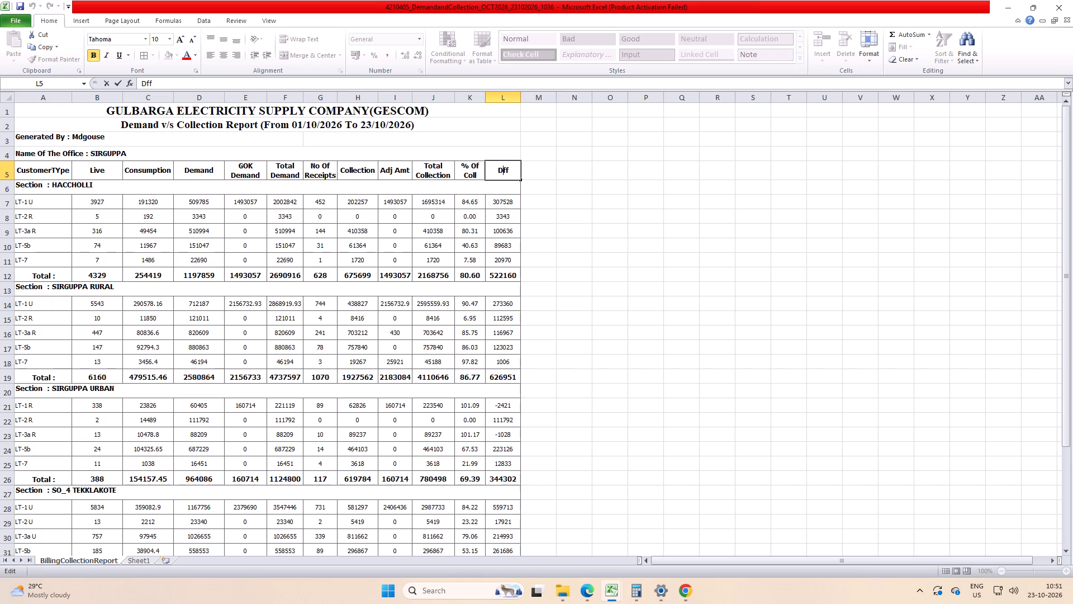
pyautogui.press('i')
pyautogui.press('Return')
pyautogui.click(641, 292)
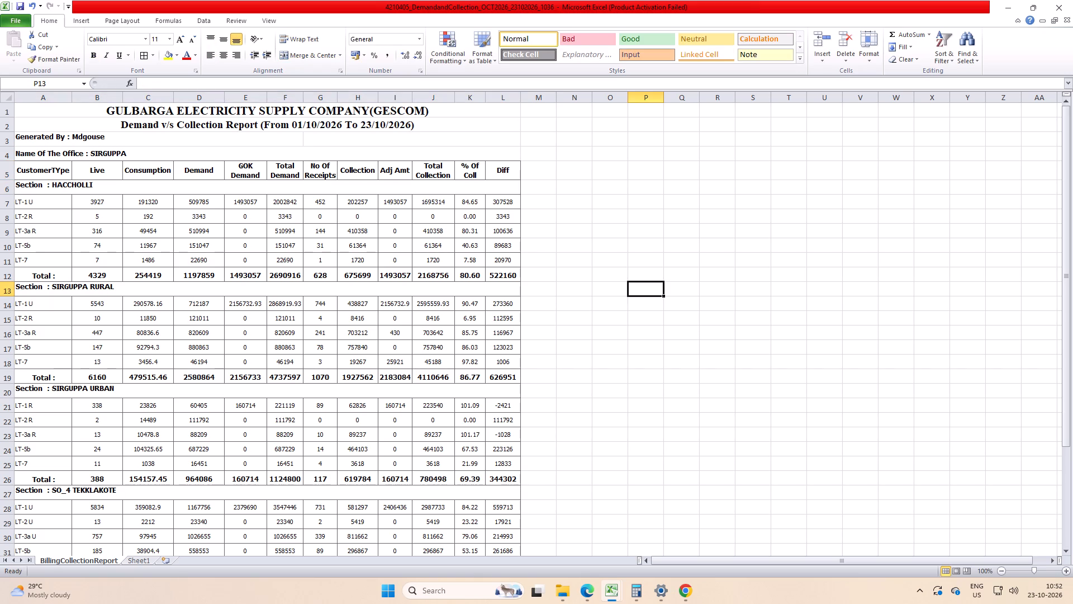
# Narrow the Live and Demand columns slightly, widen the Total Demand and No Of Receipts columns slightly, and save the workbook.
pyautogui.moveTo(126, 98); pyautogui.dragTo(121, 179)
pyautogui.click(716, 371)
pyautogui.moveTo(219, 98); pyautogui.dragTo(213, 130)
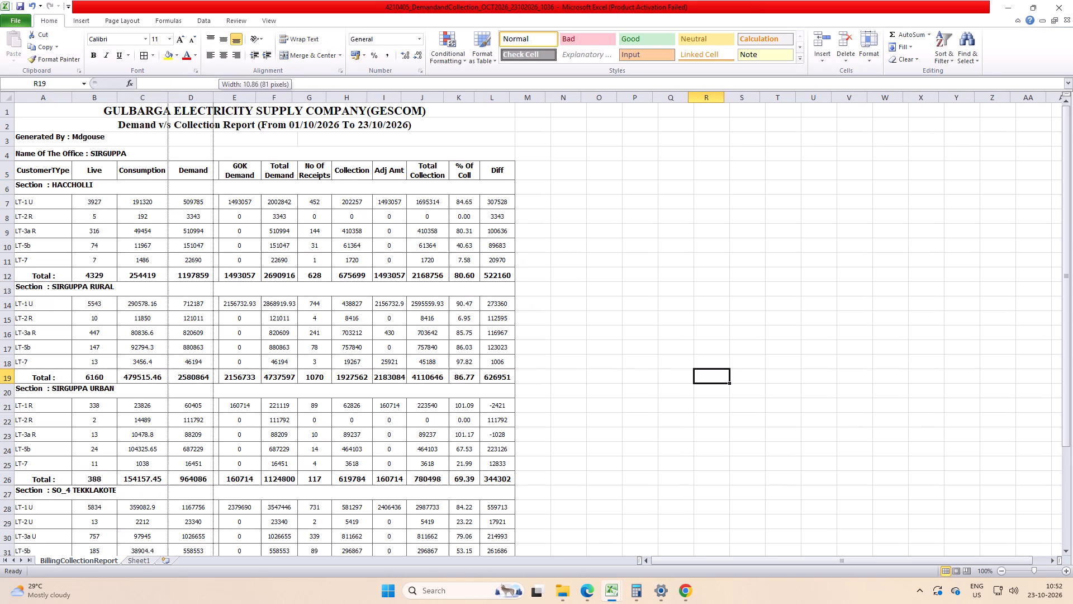
pyautogui.moveTo(213, 130); pyautogui.dragTo(212, 139)
pyautogui.click(319, 271)
pyautogui.moveTo(291, 100); pyautogui.dragTo(299, 103)
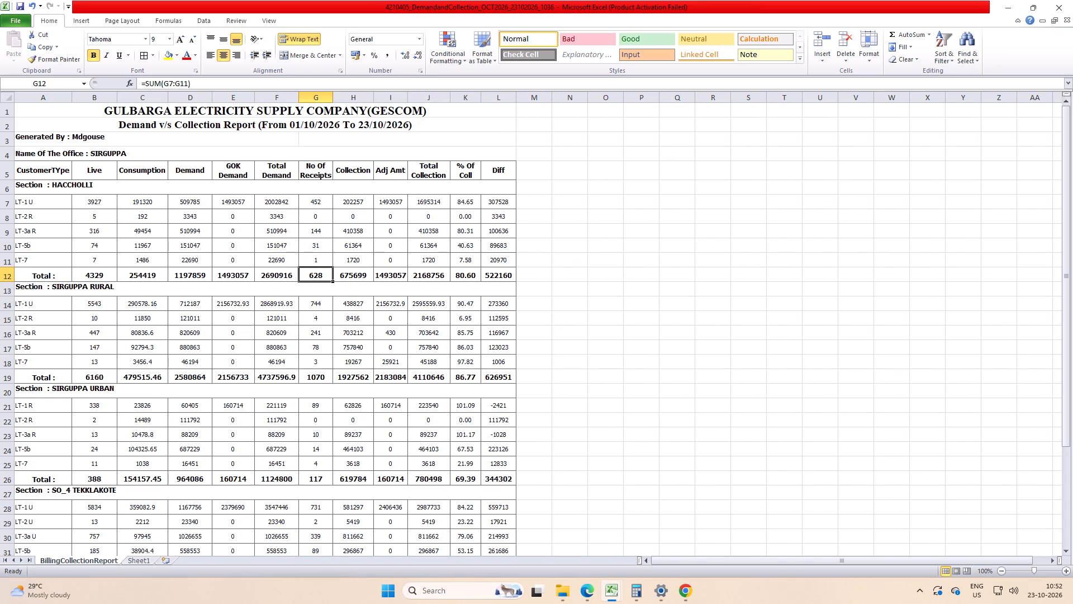
pyautogui.click(333, 100)
pyautogui.click(624, 276)
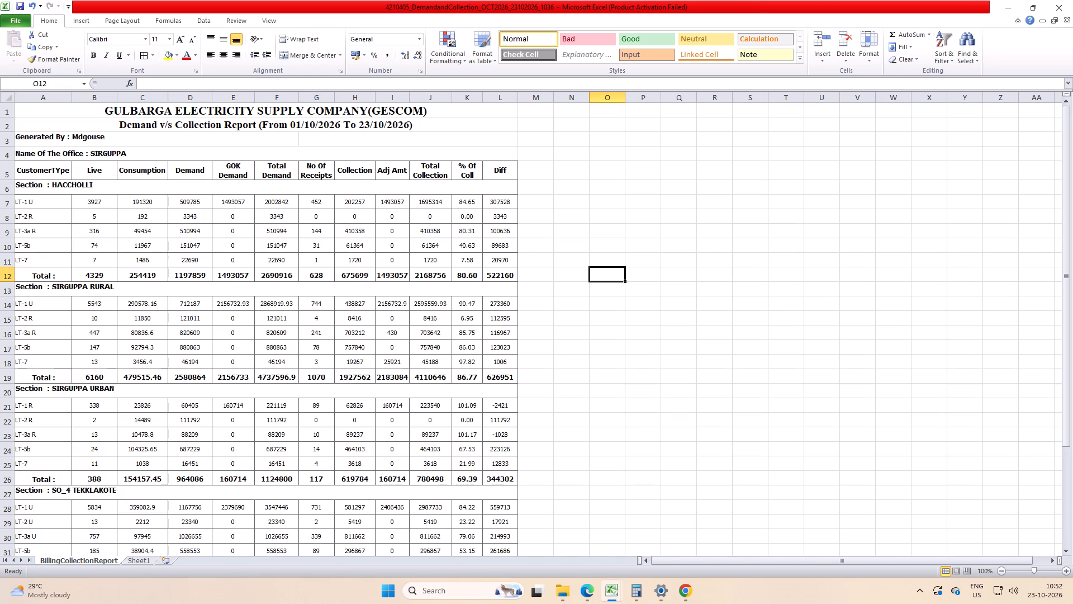
pyautogui.click(566, 433)
pyautogui.hotkey('ctrl', 's')
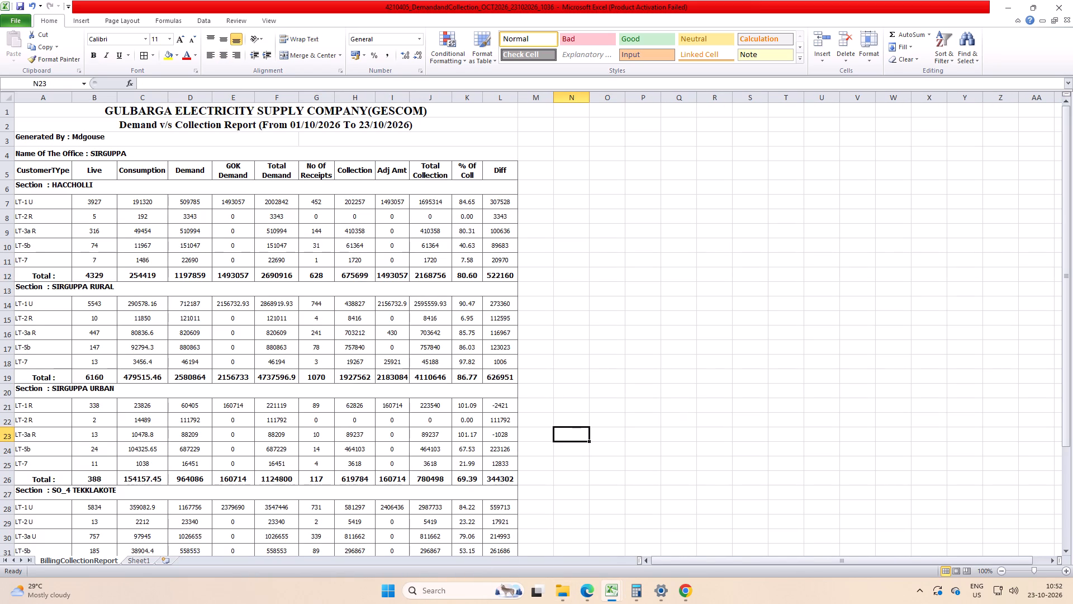
# Insert a blank row between the column headers and the HACCHOLLI section.
pyautogui.click(191, 195)
pyautogui.click(192, 190)
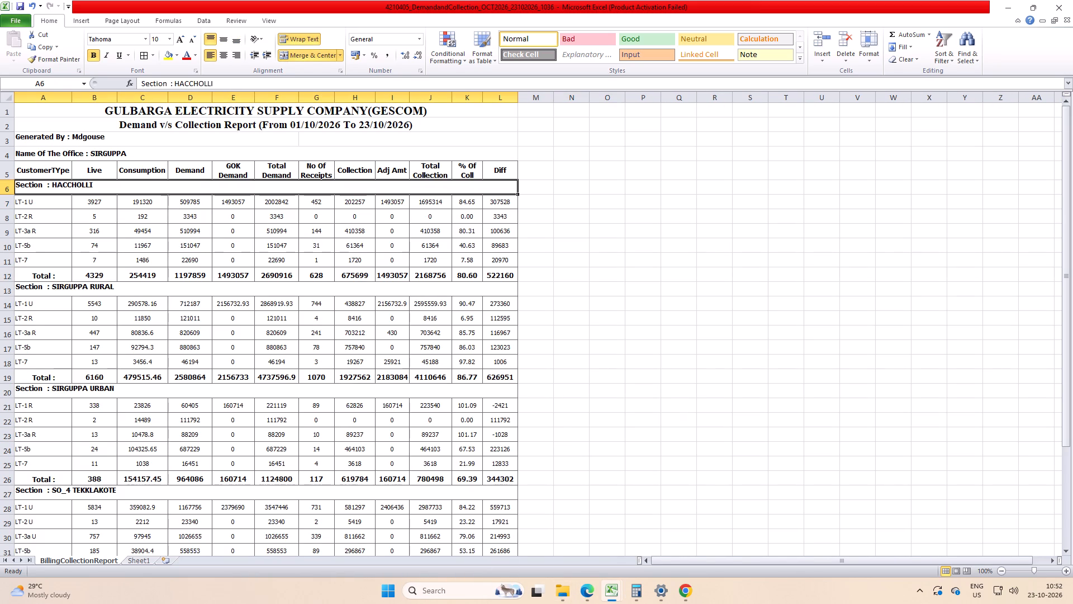
pyautogui.hotkey('shift', 'space')
pyautogui.hotkey('ctrl', '+')
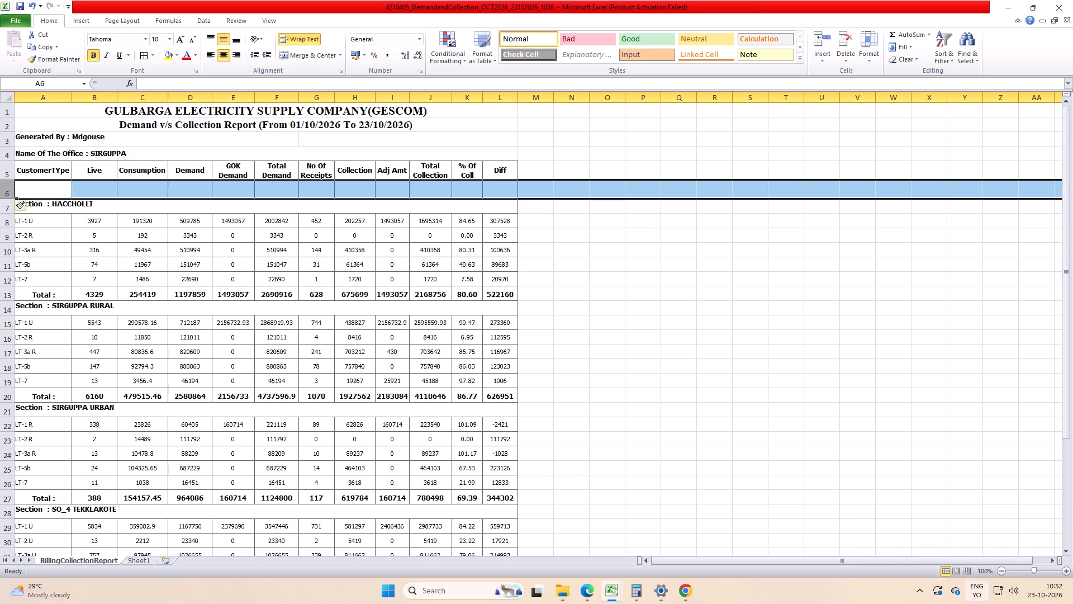
# Move the whole SIRGUPPA URBAN section, from its heading through its Total row, above HACCHOLLI by inserting the cut cells at A6.
pyautogui.scroll(-1, 394, 386)
pyautogui.scroll(-1, 190, 364)
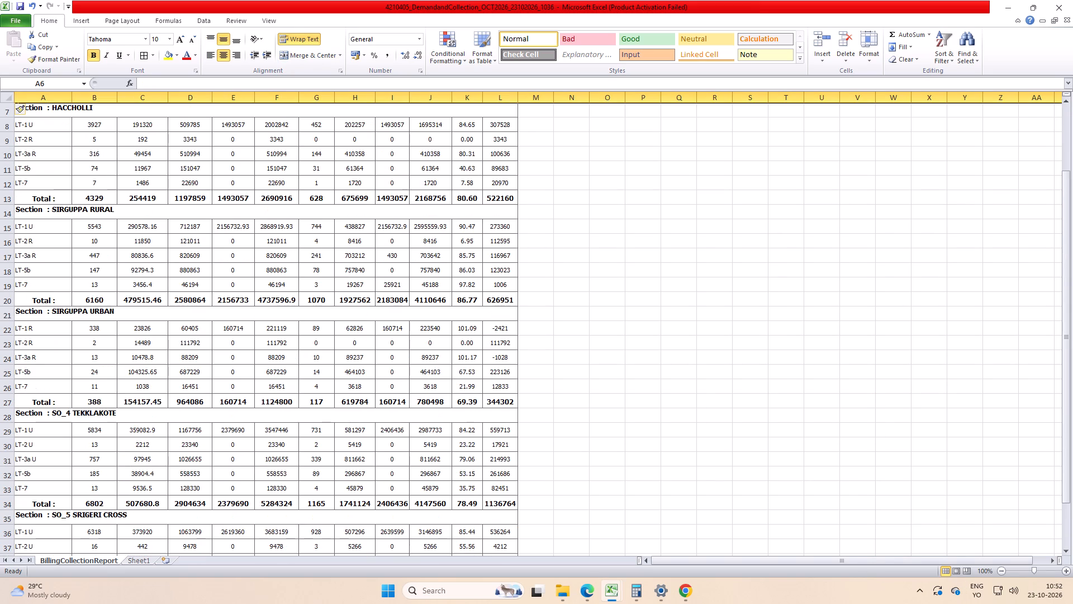
pyautogui.moveTo(191, 317); pyautogui.dragTo(203, 404)
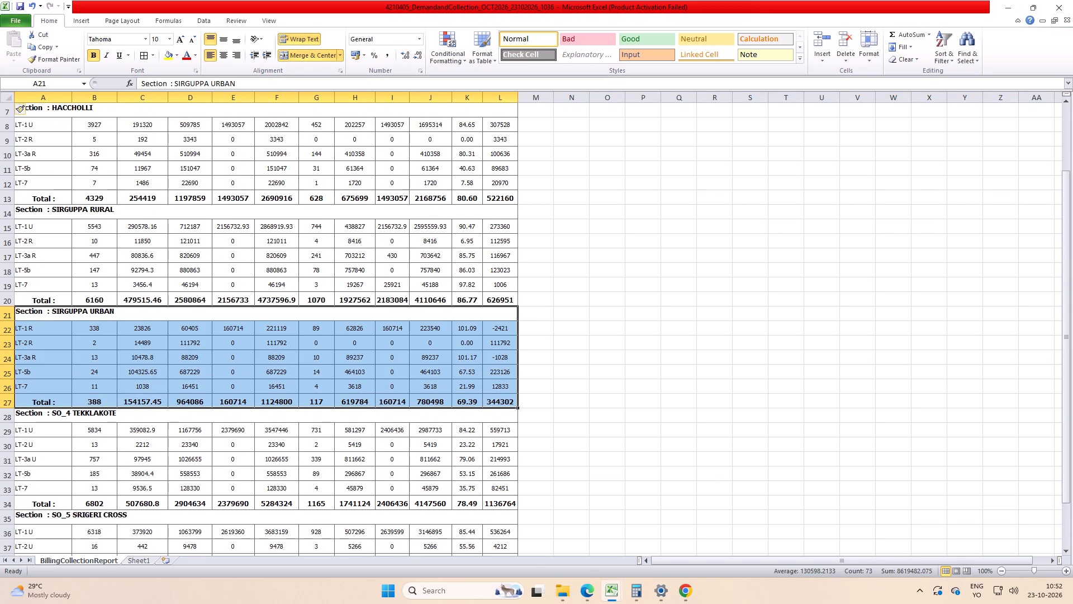
pyautogui.hotkey('ctrl', 'x')
pyautogui.hotkey('ctrl', 'x')
pyautogui.scroll(9, 140, 488)
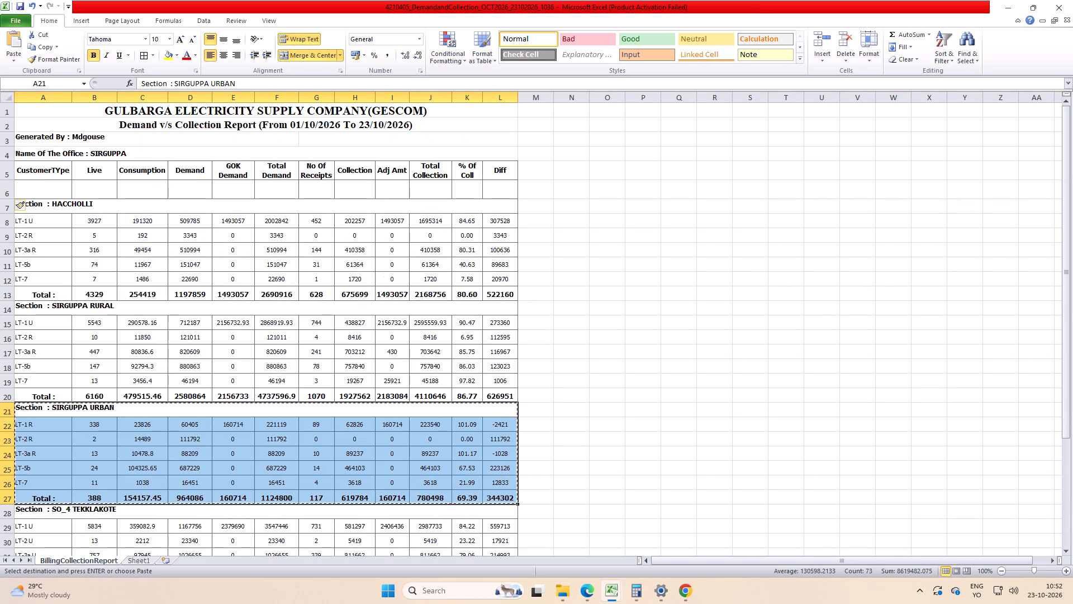
pyautogui.click(51, 190)
pyautogui.rightClick(51, 190)
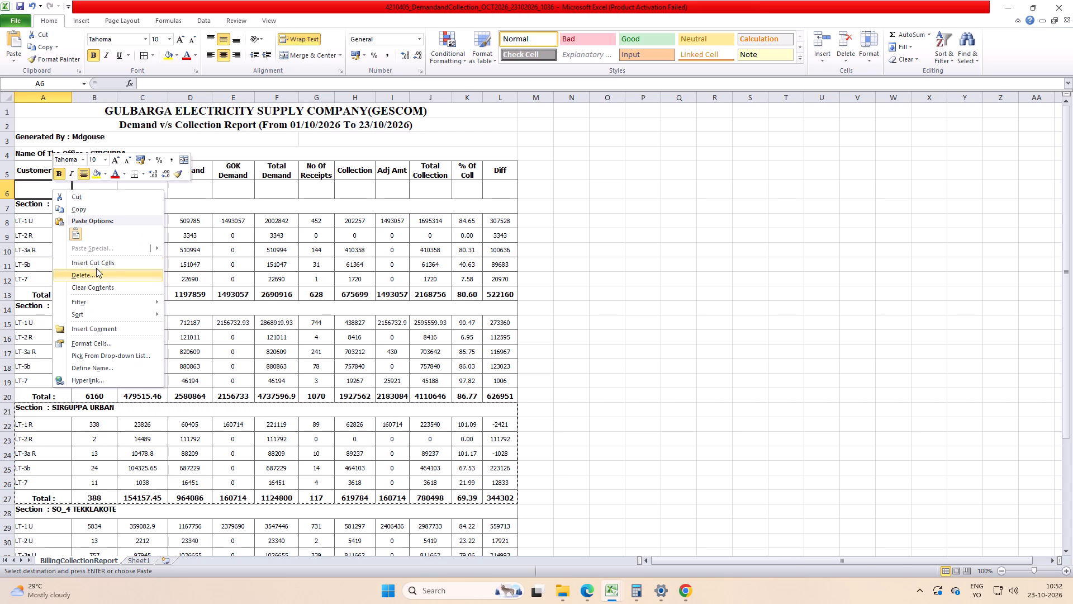
pyautogui.click(96, 268)
# Autofit the height of row 6, which holds the SIRGUPPA URBAN section heading.
pyautogui.doubleClick(7, 200)
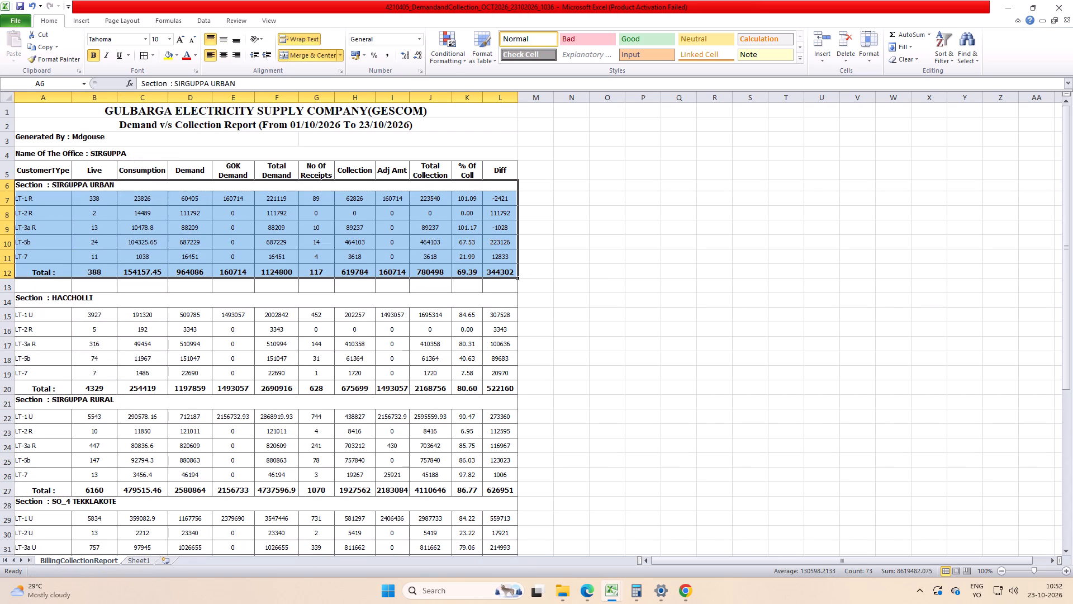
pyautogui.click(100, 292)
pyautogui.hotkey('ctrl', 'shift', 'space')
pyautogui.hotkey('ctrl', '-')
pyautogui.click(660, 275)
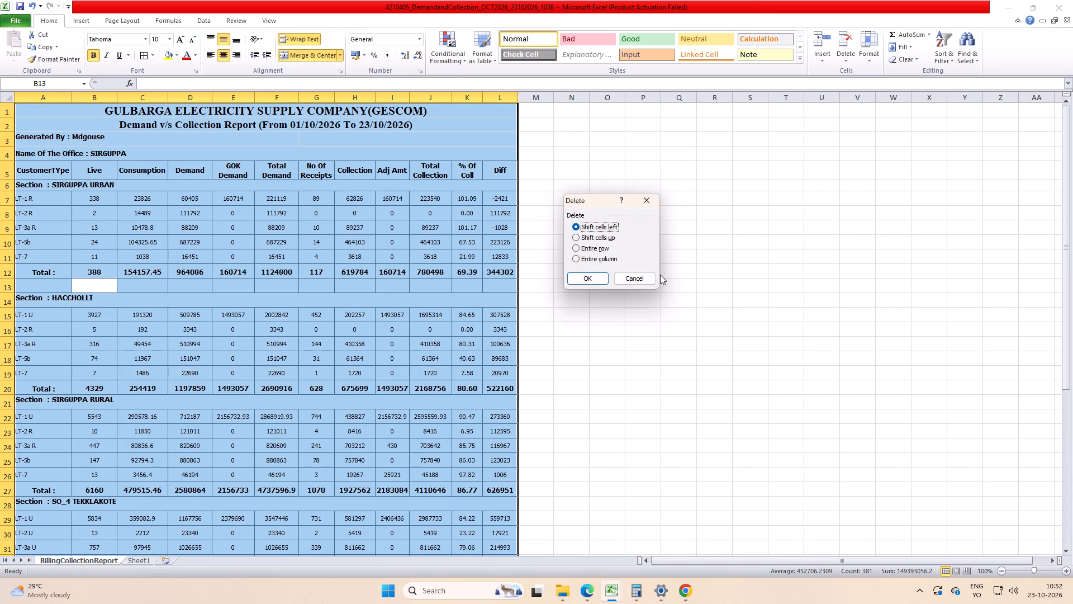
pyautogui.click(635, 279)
# Delete the blank row between the SIRGUPPA URBAN Total row and the HACCHOLLI section heading, and save the workbook.
pyautogui.click(279, 298)
pyautogui.click(281, 285)
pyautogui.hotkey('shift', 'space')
pyautogui.hotkey('ctrl', '-')
pyautogui.hotkey('ctrl', 's')
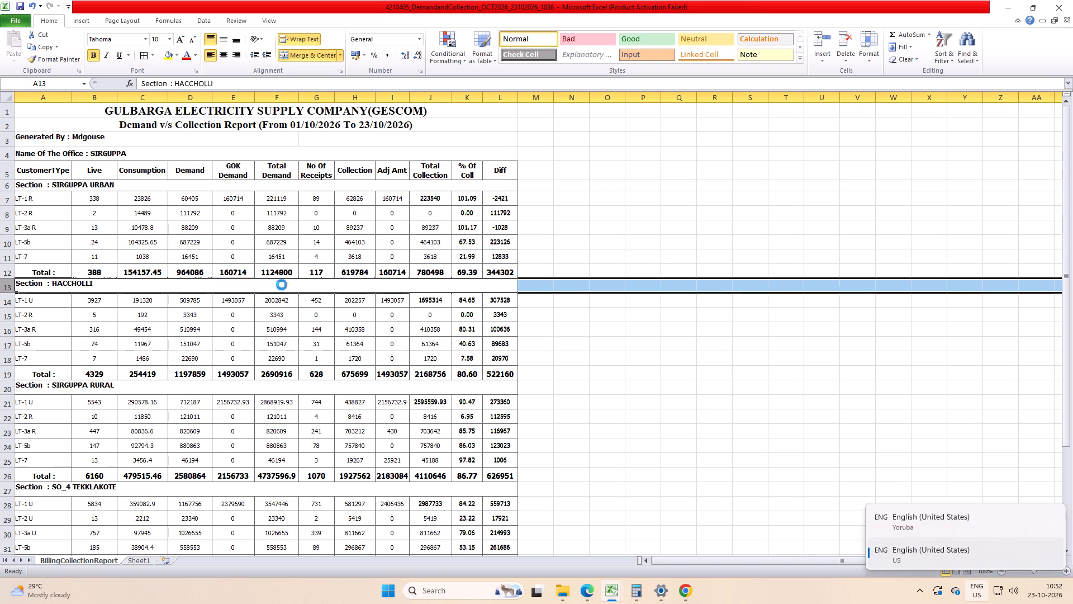
pyautogui.hotkey('ctrl', 's')
pyautogui.click(538, 387)
pyautogui.click(562, 373)
# Narrow the % Of Coll column to a width of 6.29 and the Live column slightly, and save the workbook.
pyautogui.doubleClick(484, 100)
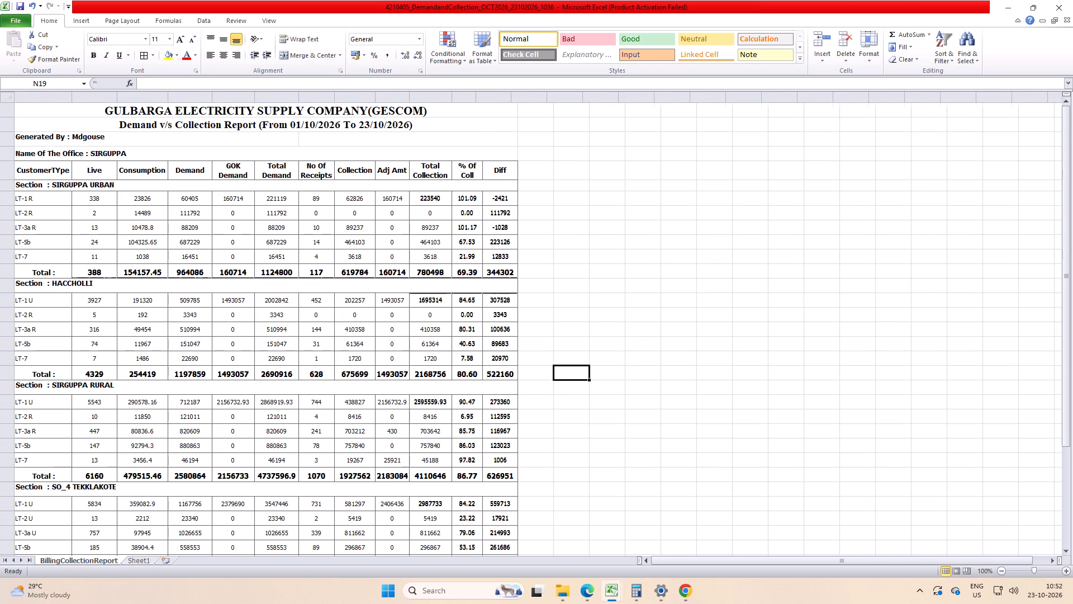
pyautogui.click(474, 97)
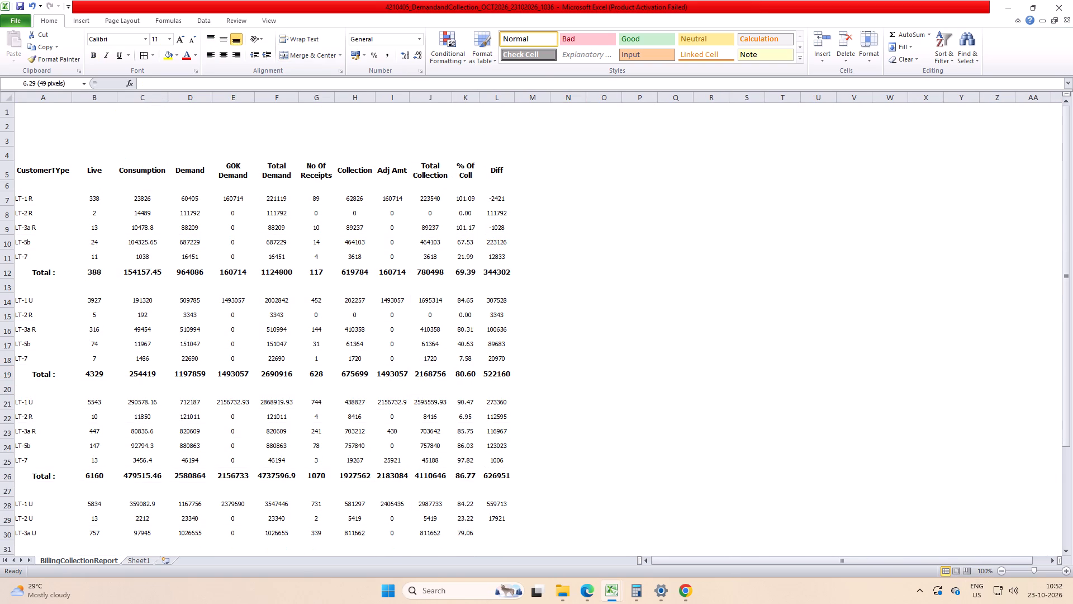
pyautogui.click(738, 395)
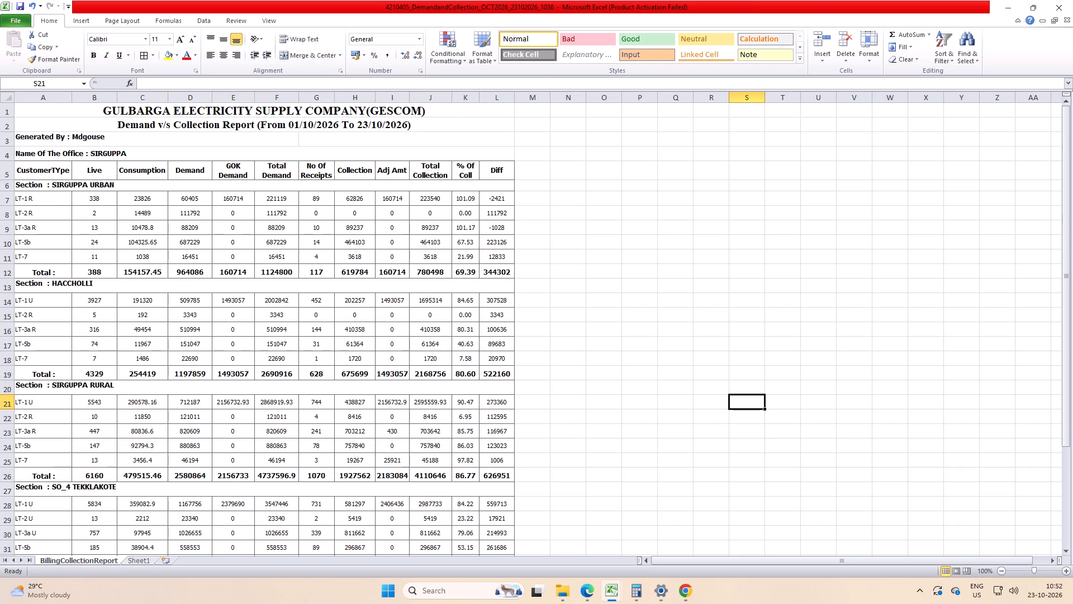
pyautogui.moveTo(116, 100); pyautogui.dragTo(107, 125)
pyautogui.click(572, 369)
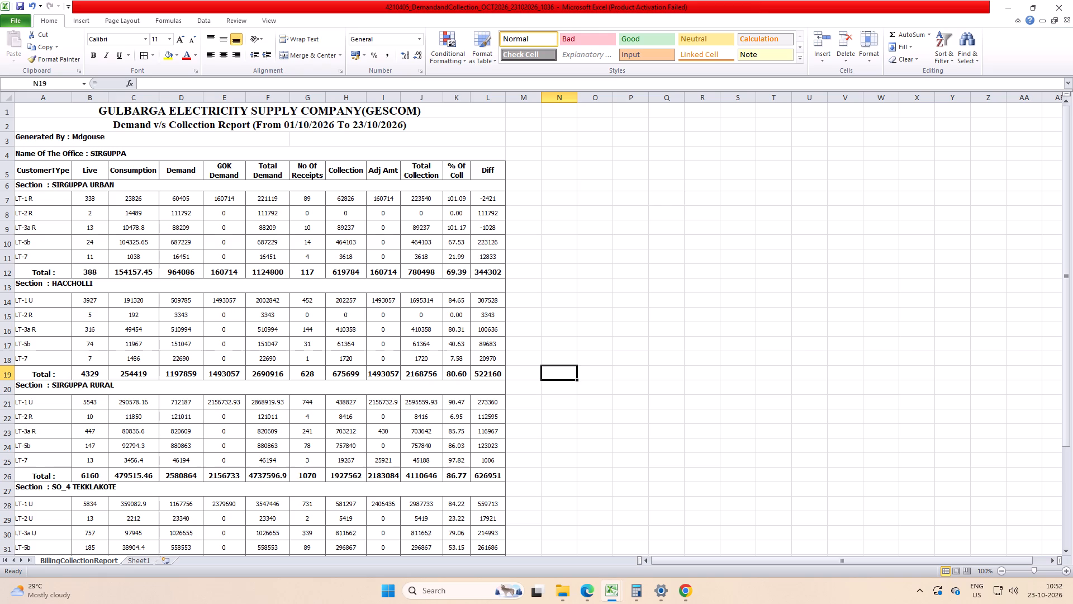
pyautogui.click(677, 202)
pyautogui.hotkey('ctrl', 's')
pyautogui.click(593, 423)
pyautogui.hotkey('ctrl', 's')
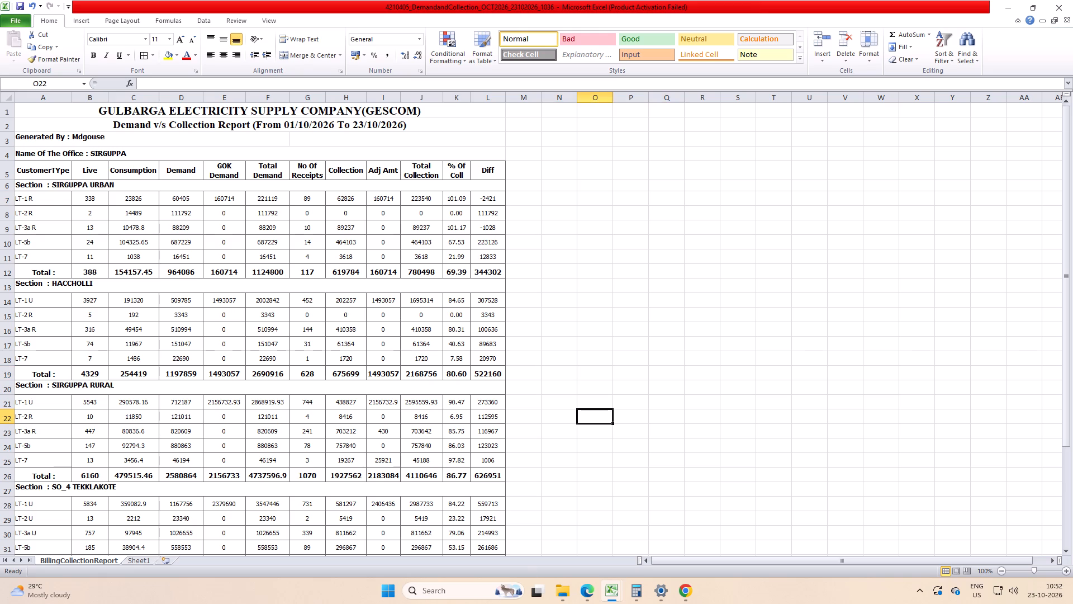
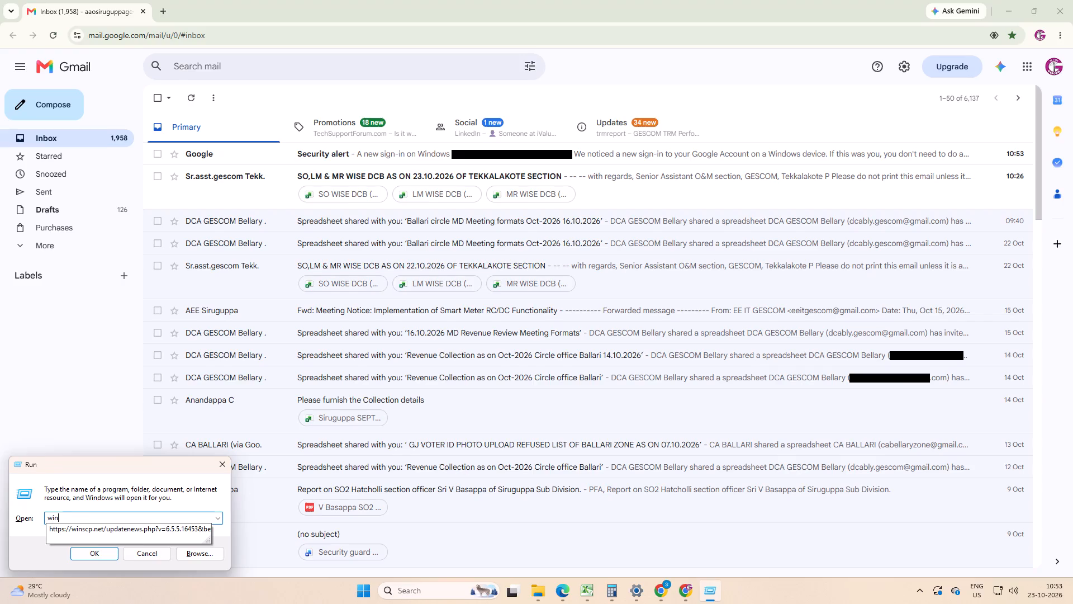
# Launch Microsoft Word (winword) with a blank document and dismiss the Office Activation Wizard.
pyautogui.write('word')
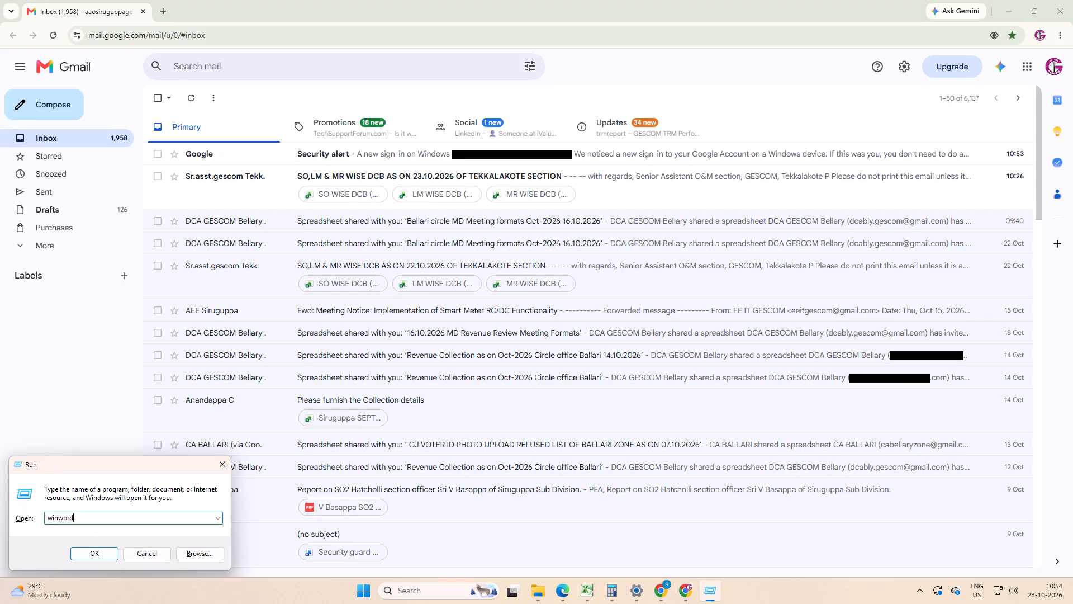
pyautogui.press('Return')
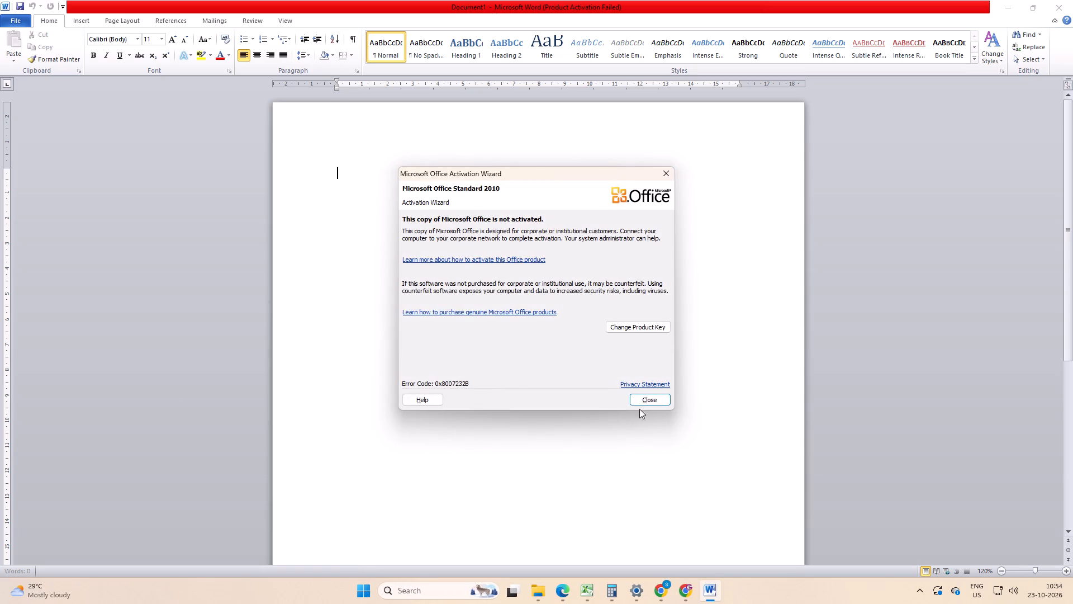
pyautogui.click(657, 400)
pyautogui.keyDown('ctrl'); pyautogui.scroll(4, 602, 437); pyautogui.keyUp('ctrl')
pyautogui.keyDown('ctrl'); pyautogui.scroll(-2, 549, 422); pyautogui.keyUp('ctrl')
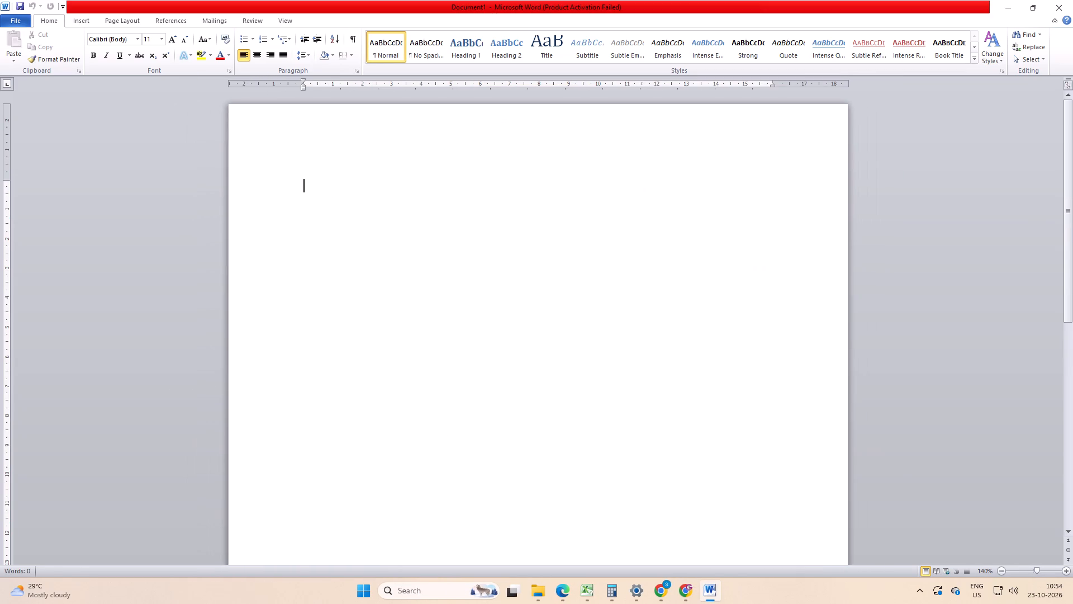
pyautogui.scroll(3, 320, 403)
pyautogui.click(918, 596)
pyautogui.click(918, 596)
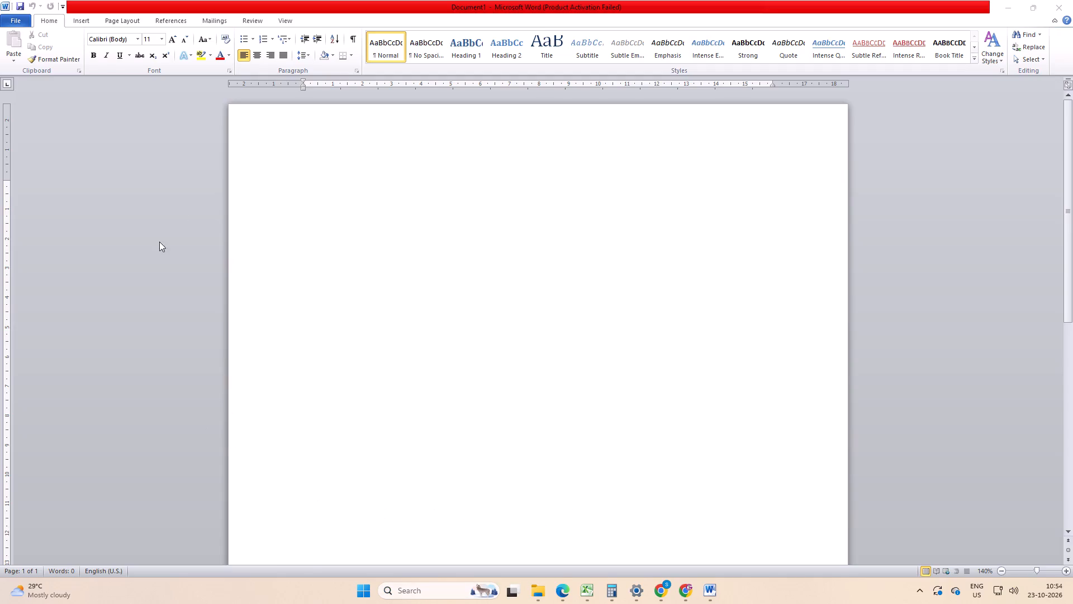
# Launch the Nudi Direct app for Kannada typing, check that it is running, and return to the blank Word document.
pyautogui.click(444, 594)
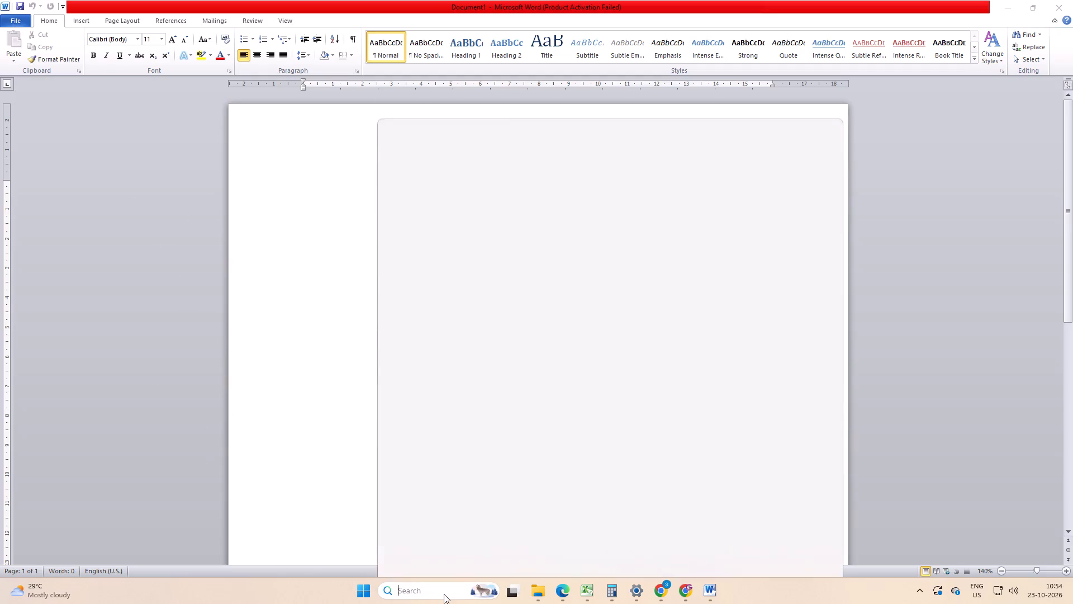
pyautogui.write('nud')
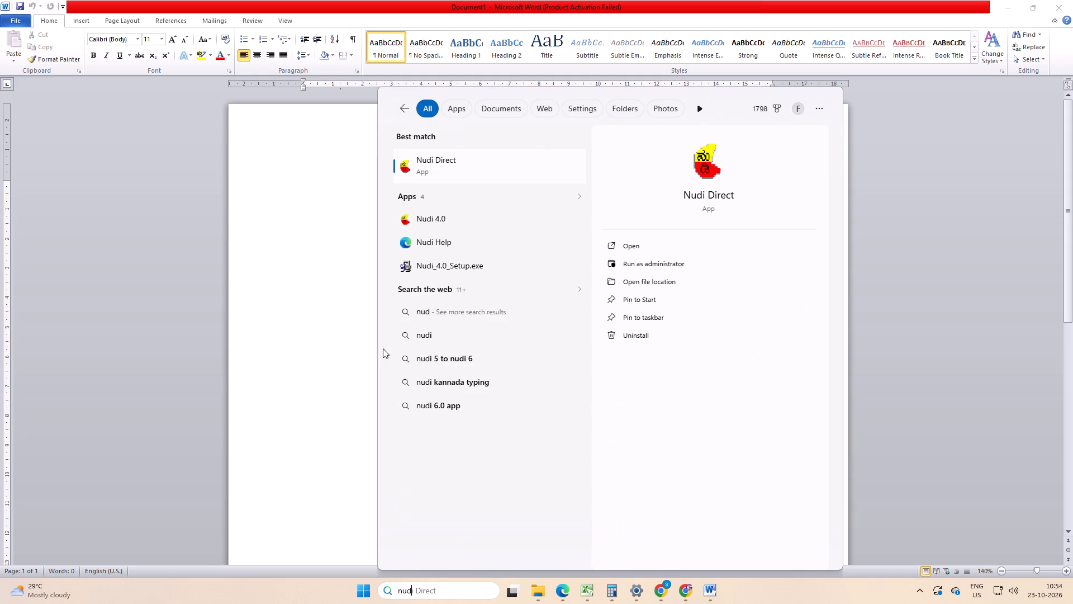
pyautogui.click(457, 174)
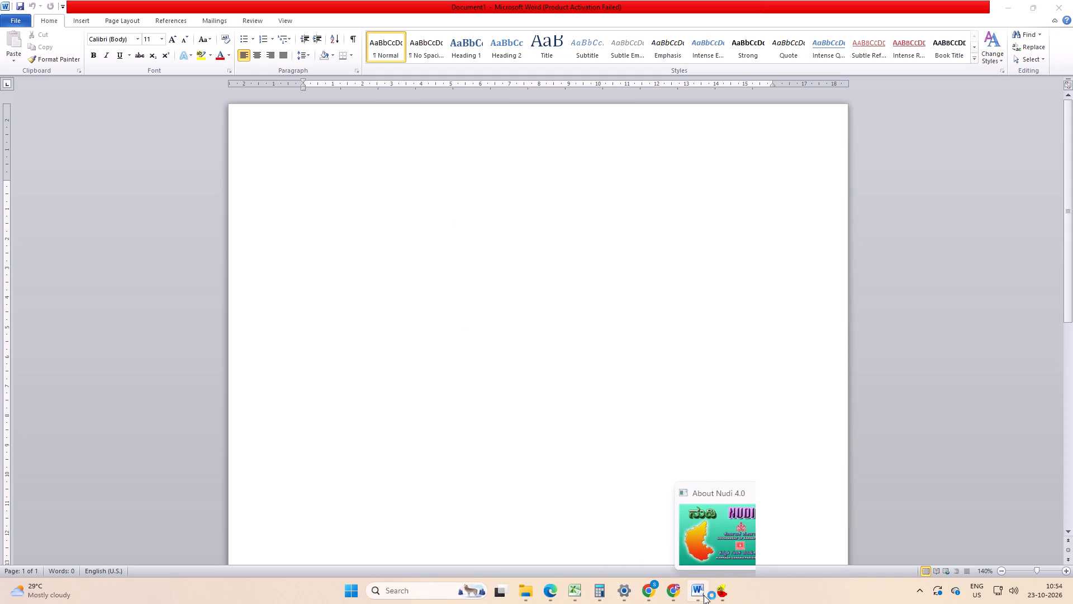
pyautogui.click(917, 589)
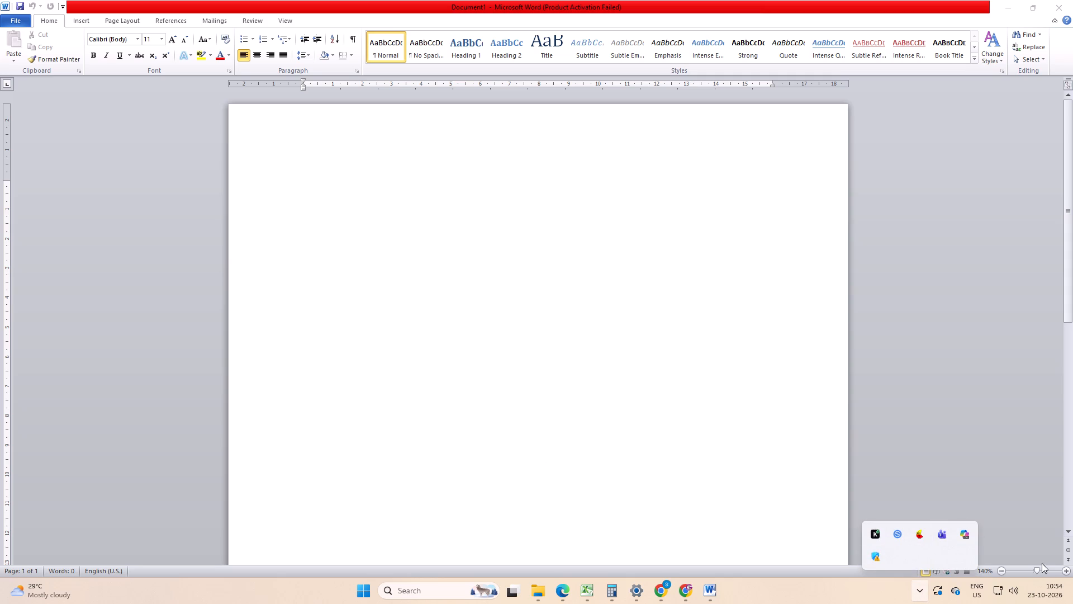
pyautogui.click(333, 188)
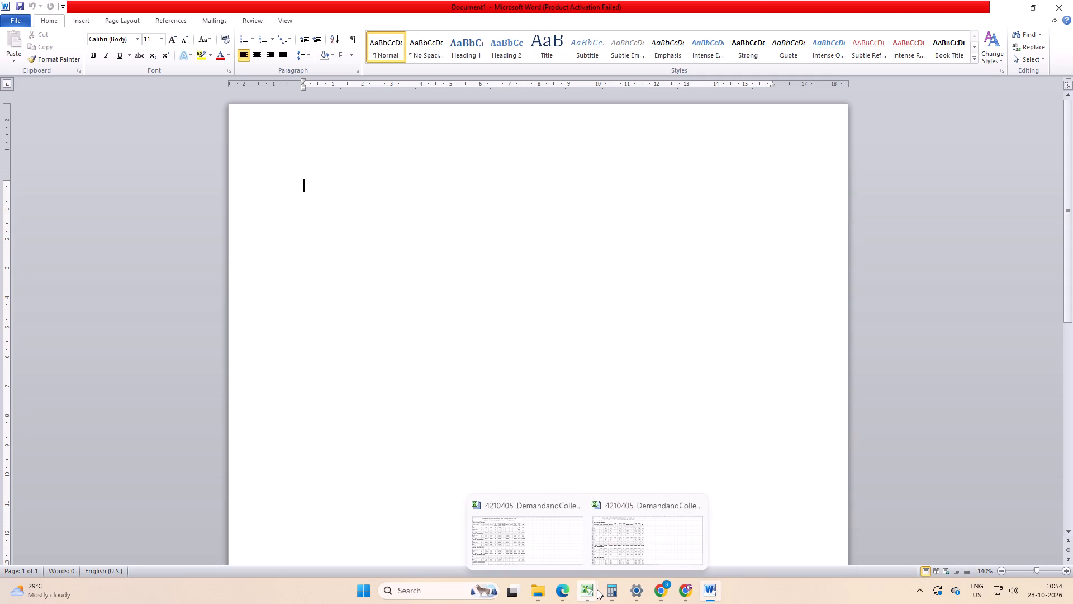
# Switch to the October 2026 Demand and Collection workbook in Excel and view the report from its title rows.
pyautogui.click(643, 540)
pyautogui.scroll(4, 495, 504)
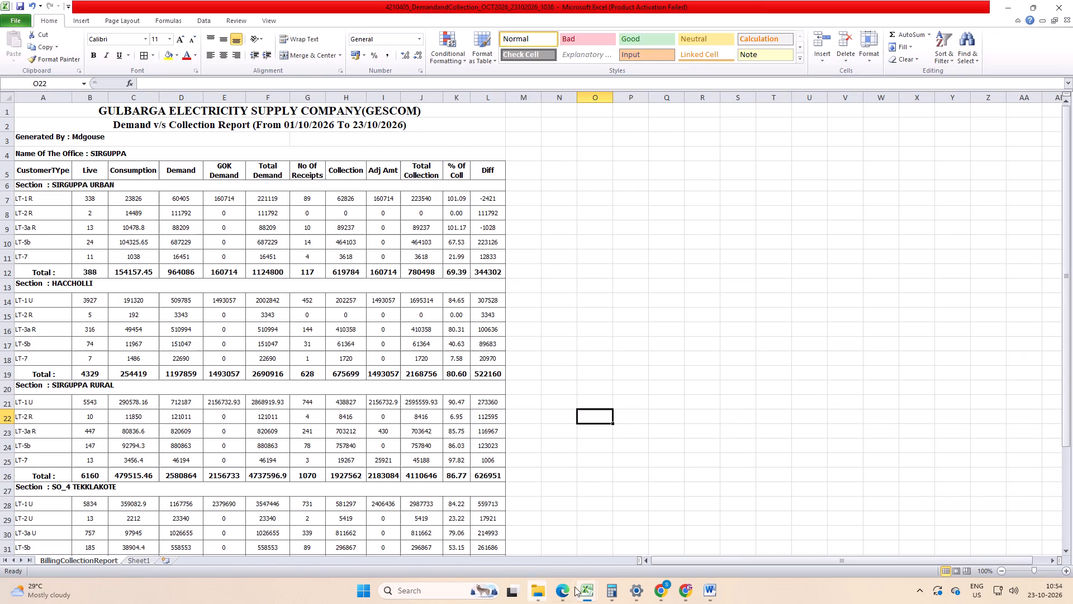
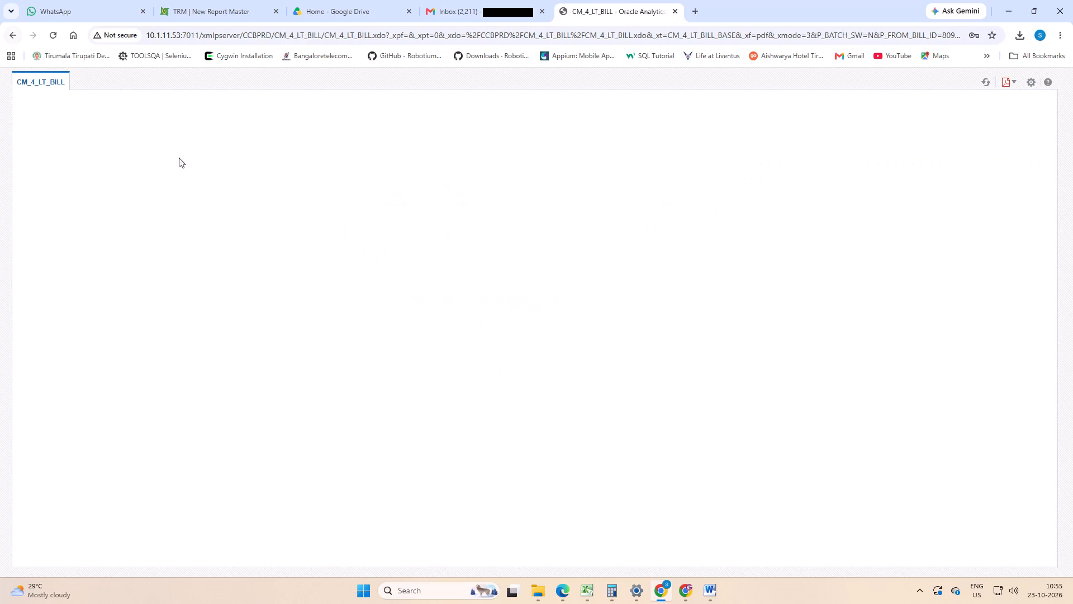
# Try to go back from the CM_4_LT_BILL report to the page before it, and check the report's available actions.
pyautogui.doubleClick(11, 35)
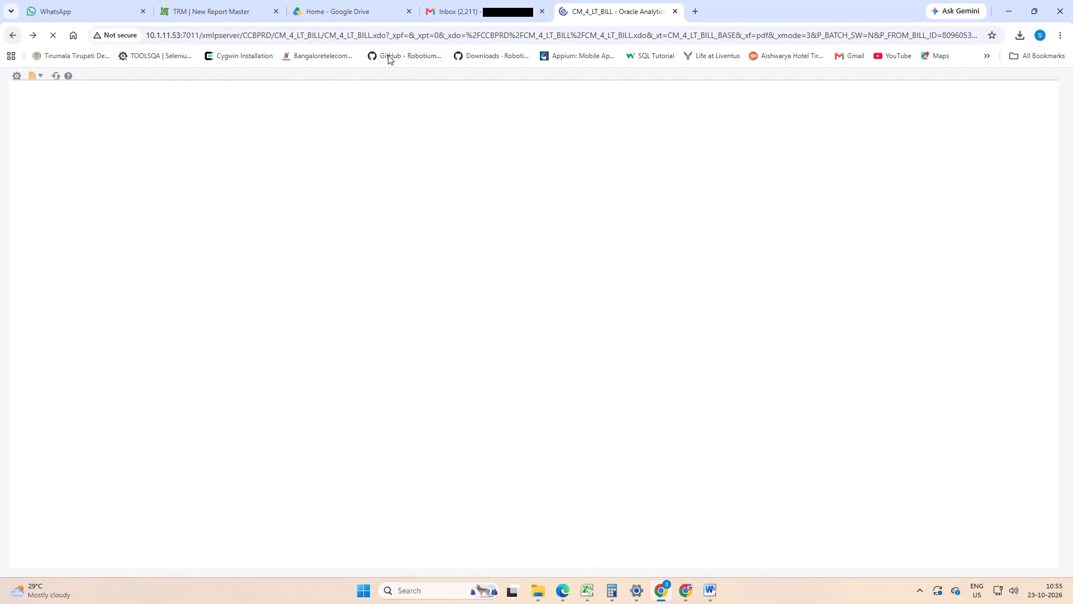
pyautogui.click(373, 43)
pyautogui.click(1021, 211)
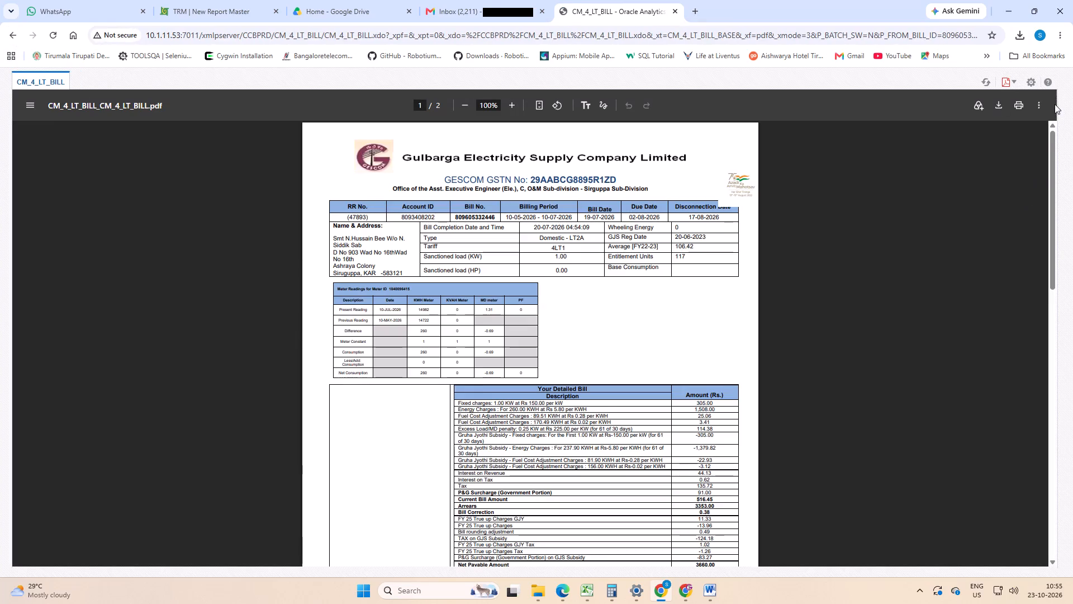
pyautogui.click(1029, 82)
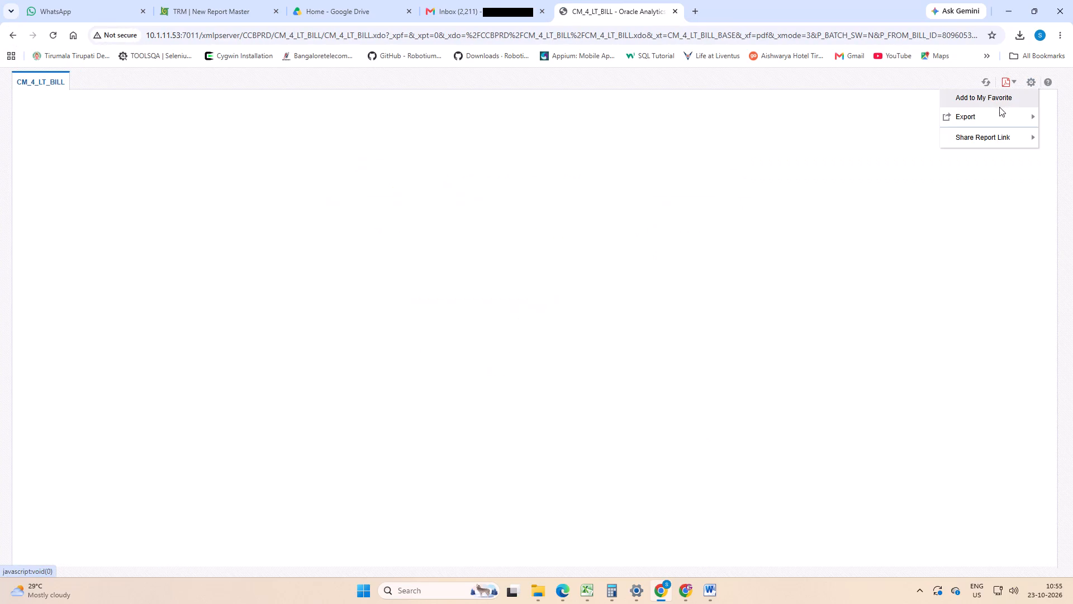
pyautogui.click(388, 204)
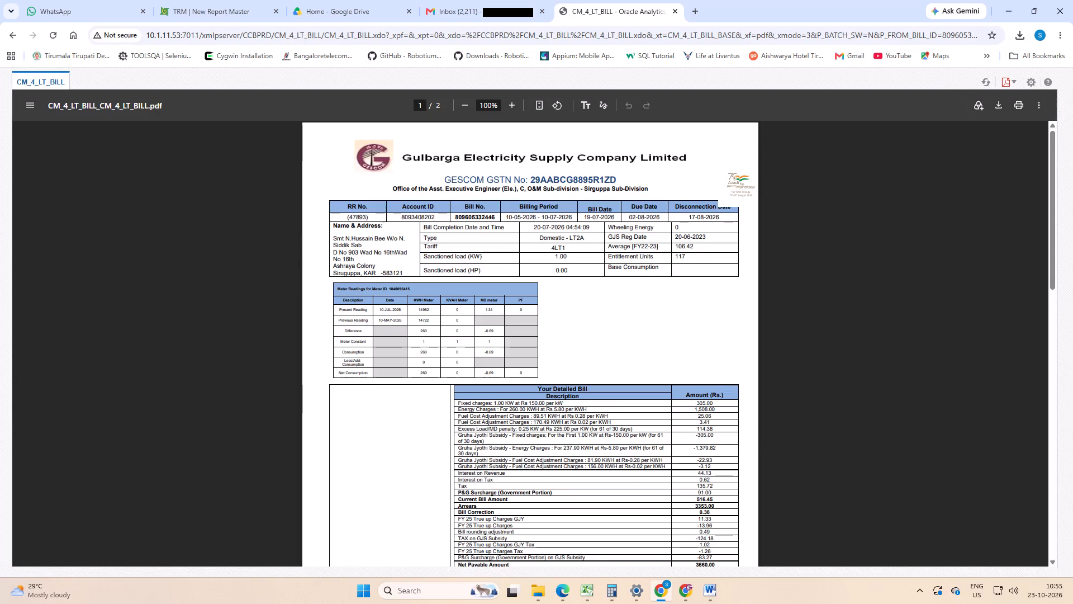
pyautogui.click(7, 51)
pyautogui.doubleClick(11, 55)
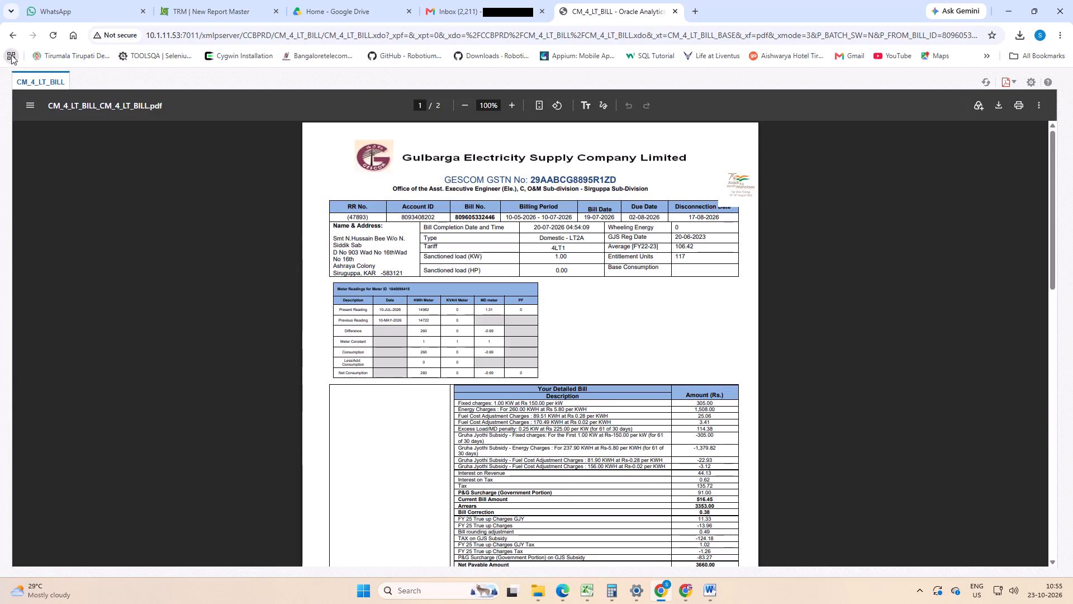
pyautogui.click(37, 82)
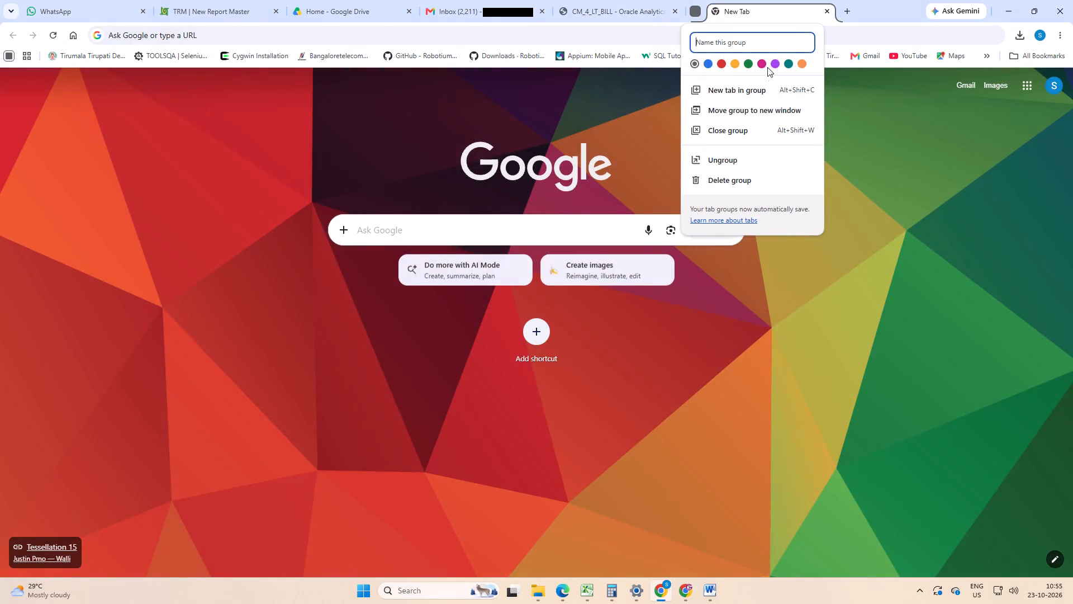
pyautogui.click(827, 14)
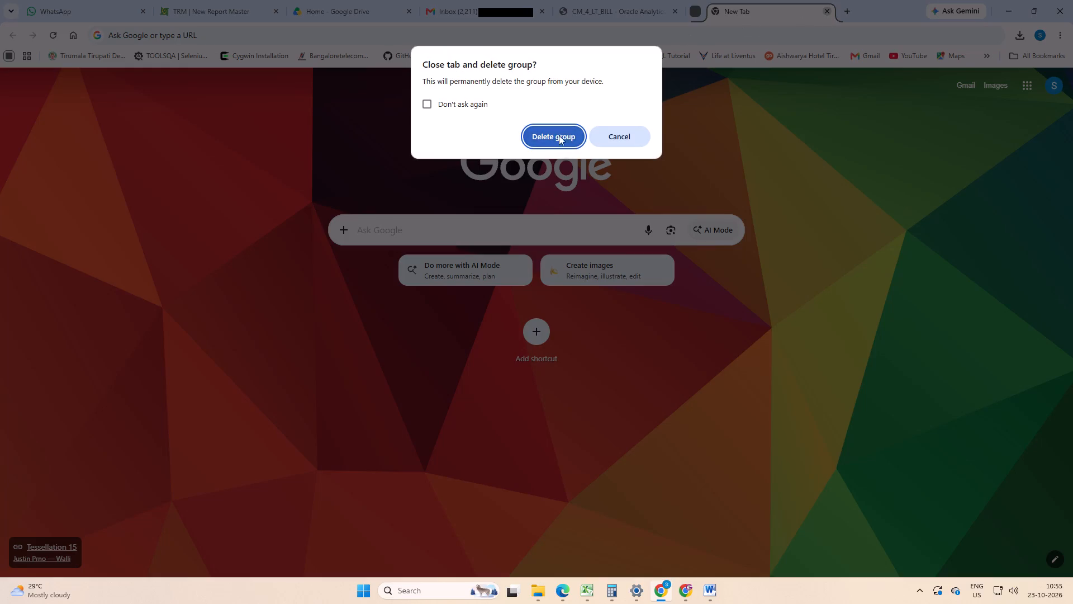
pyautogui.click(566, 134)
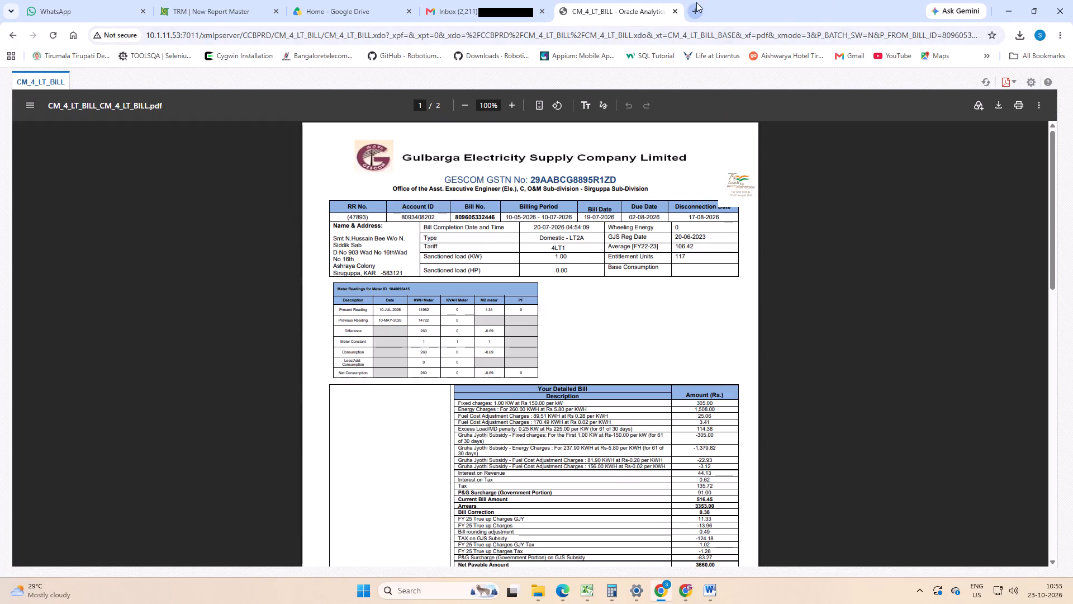
# Open a new browser tab and start entering an address beginning with 10.
pyautogui.click(697, 13)
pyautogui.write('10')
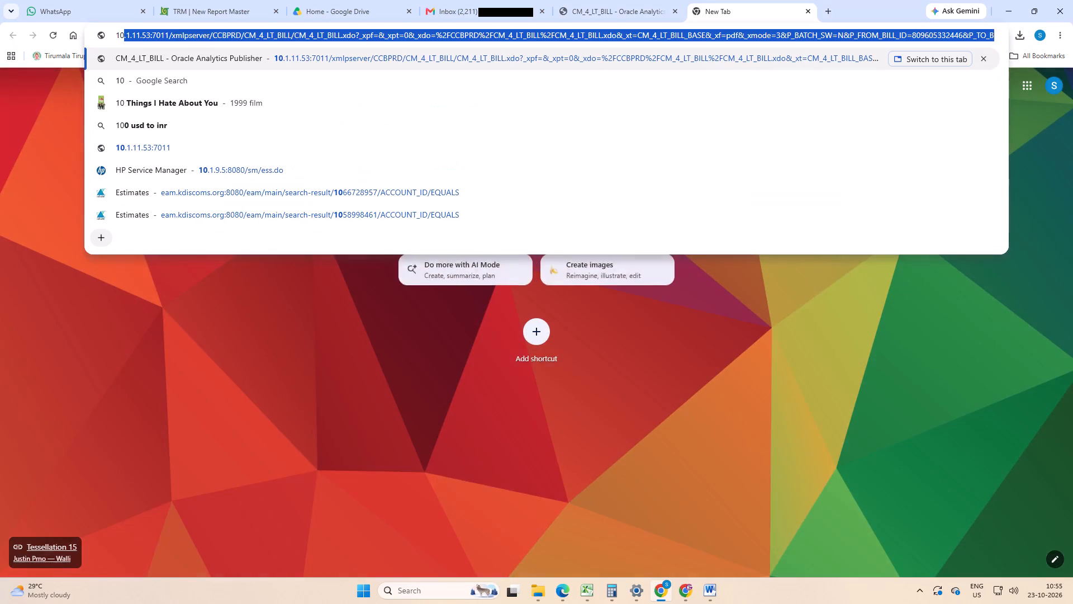
# Load the CM_4_LT_BILL report from the suggested address in the new tab and close the older duplicate report tab.
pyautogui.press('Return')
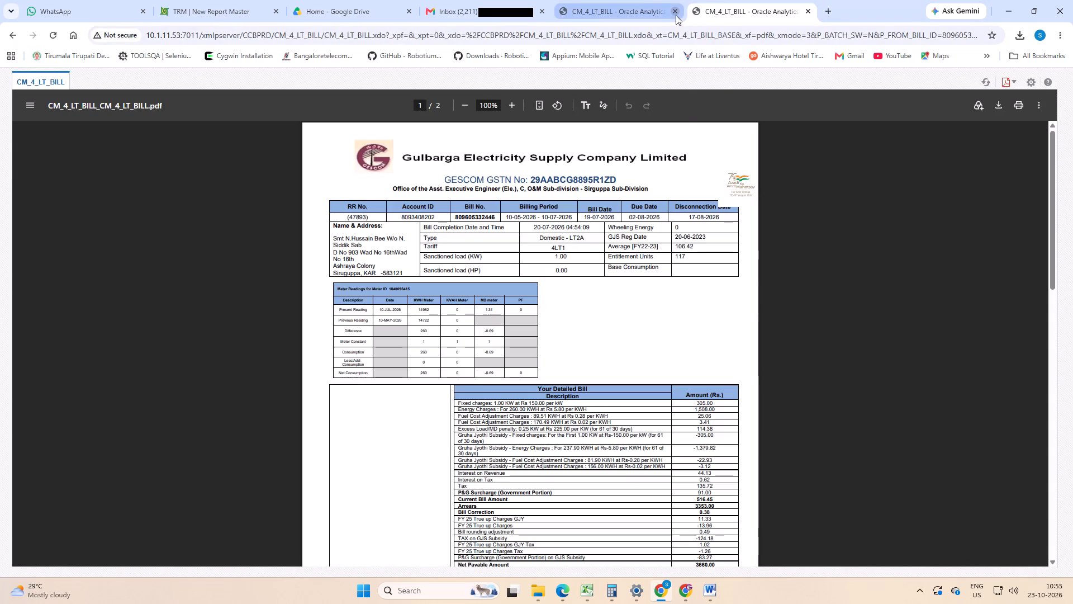
pyautogui.click(676, 15)
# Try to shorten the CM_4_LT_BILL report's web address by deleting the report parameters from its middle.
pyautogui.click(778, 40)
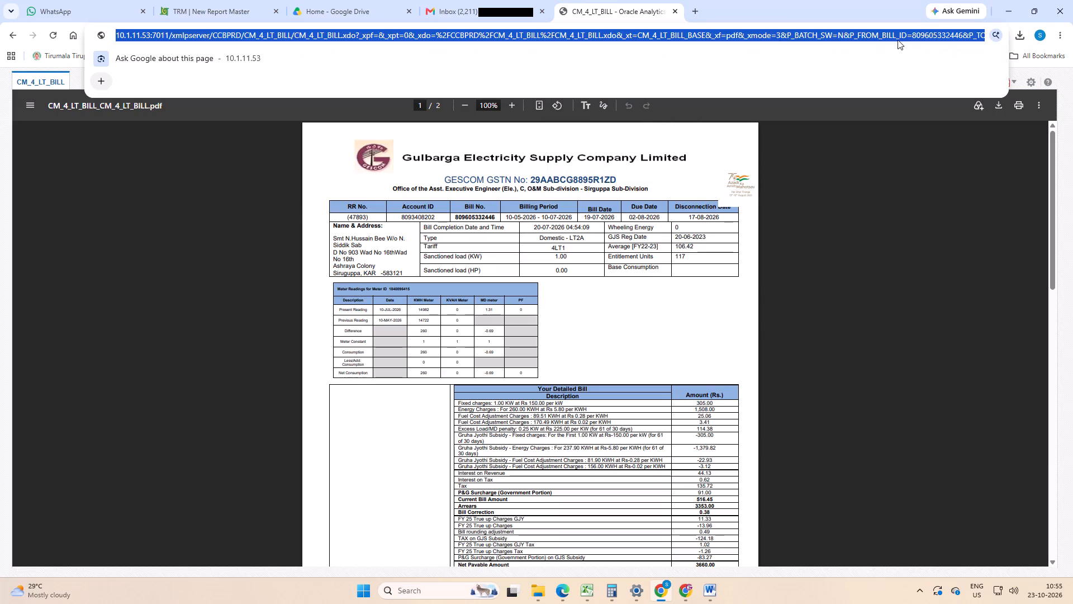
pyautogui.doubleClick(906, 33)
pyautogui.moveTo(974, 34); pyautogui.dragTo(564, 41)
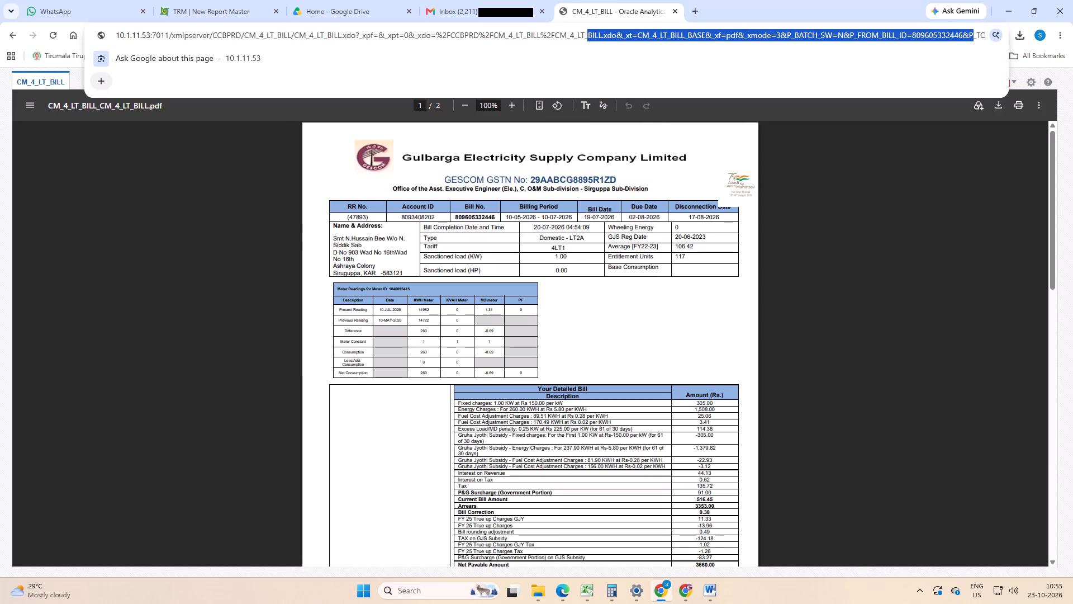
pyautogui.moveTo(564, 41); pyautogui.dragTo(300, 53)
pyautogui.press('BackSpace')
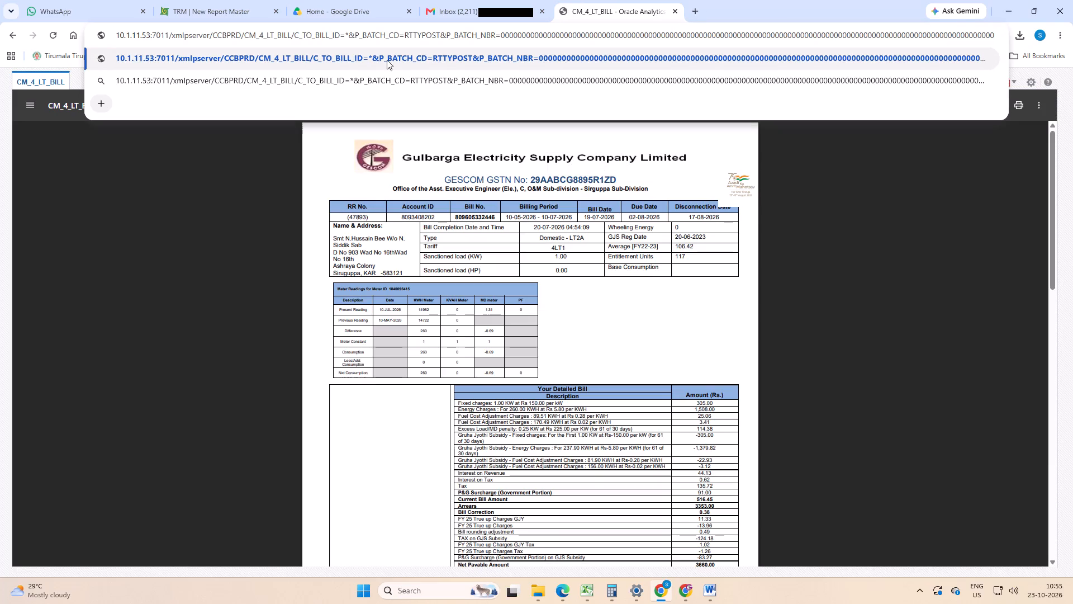
# Clear the whole address and go to the previously visited server address 10.1.11.53:7011.
pyautogui.tripleClick(457, 33)
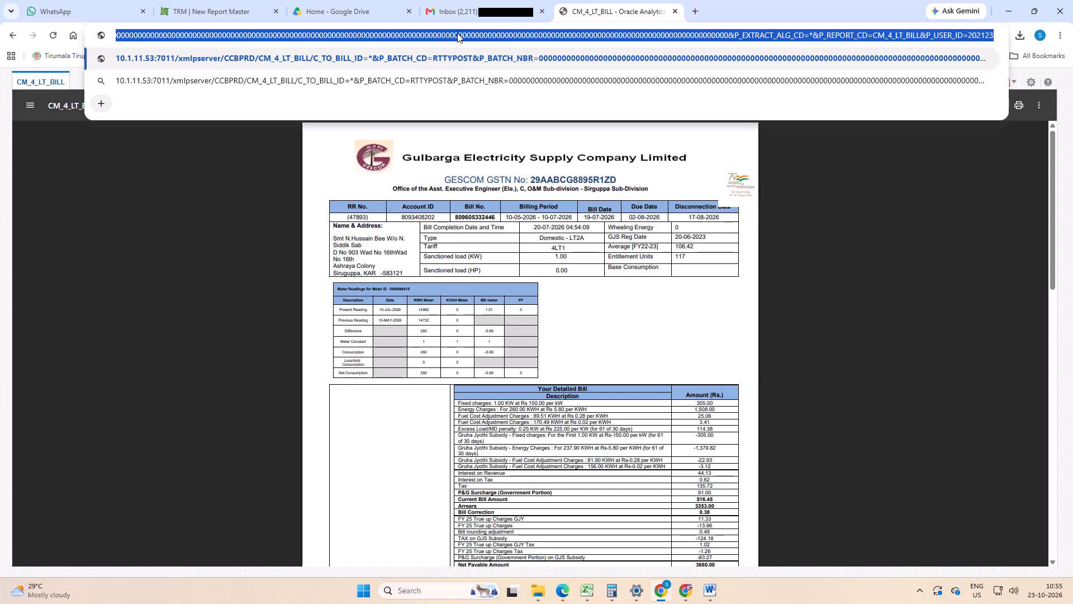
pyautogui.press('Delete')
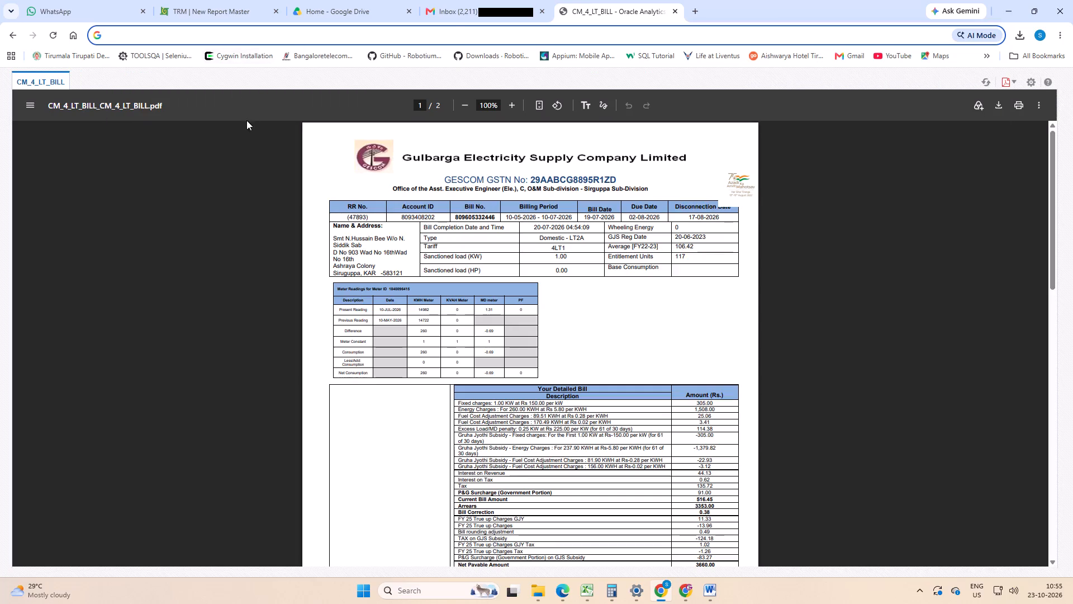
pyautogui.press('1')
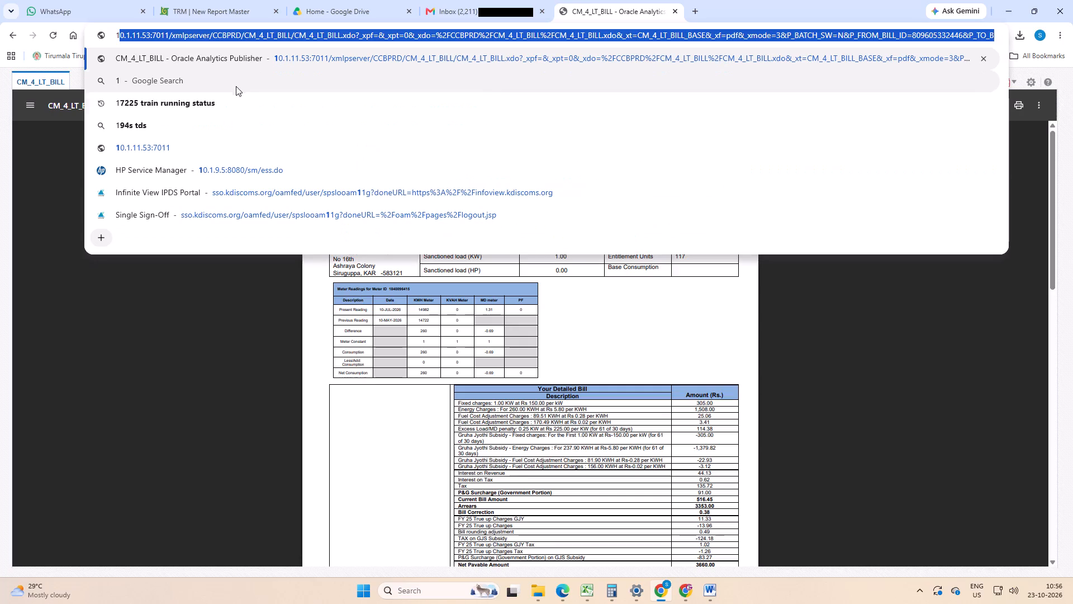
pyautogui.click(174, 147)
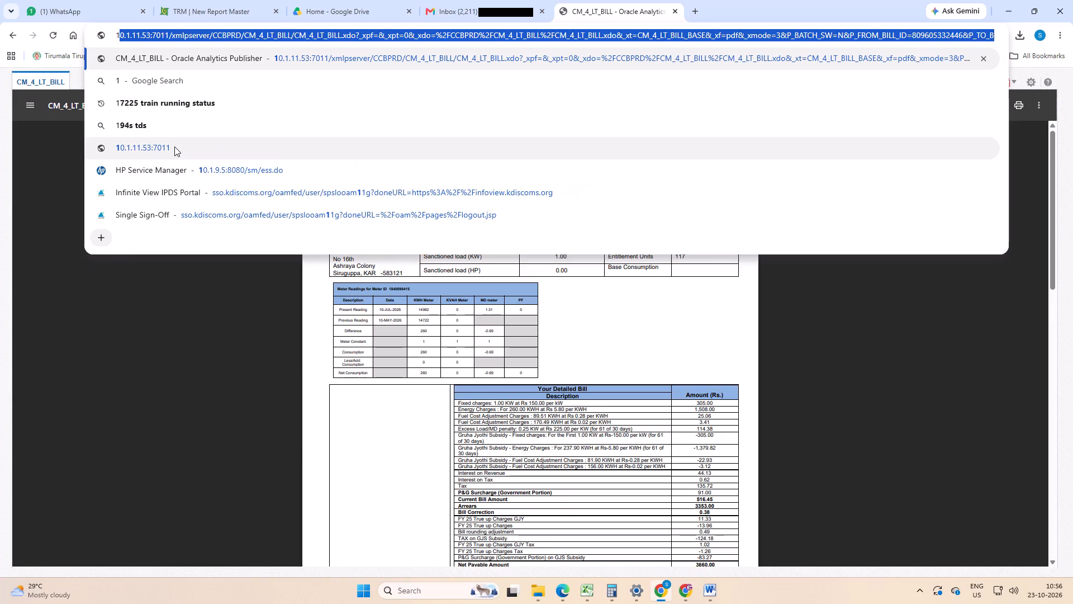
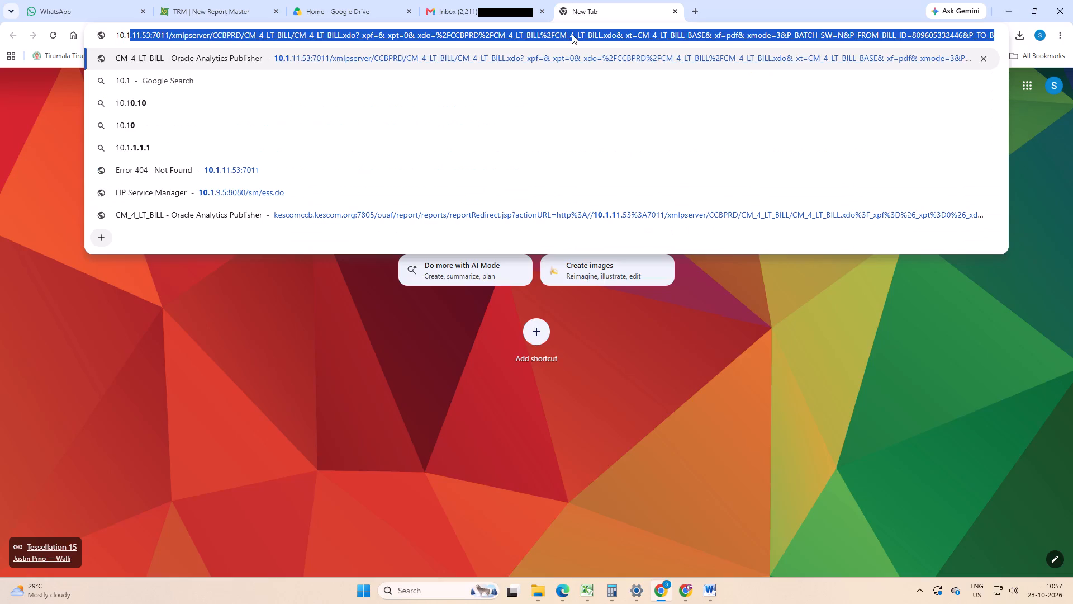
# Open the suggested CM_4_LT_BILL report address on 10.1.11.53:7011.
pyautogui.click(126, 63)
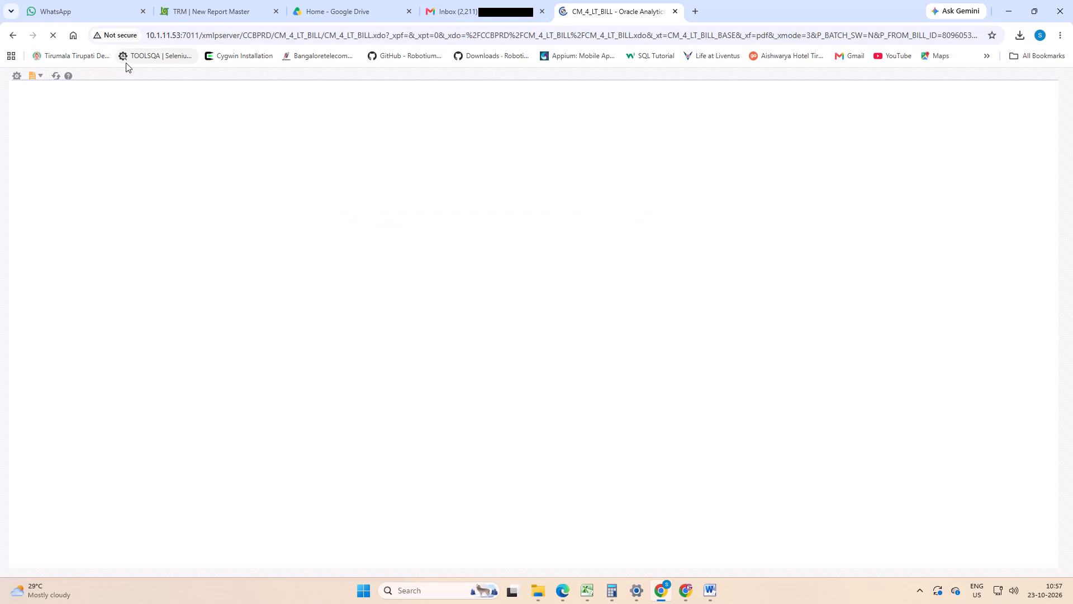
# Start editing the report's web address at the point just after 10.1.11.53:7011/xmlpserver/.
pyautogui.click(209, 36)
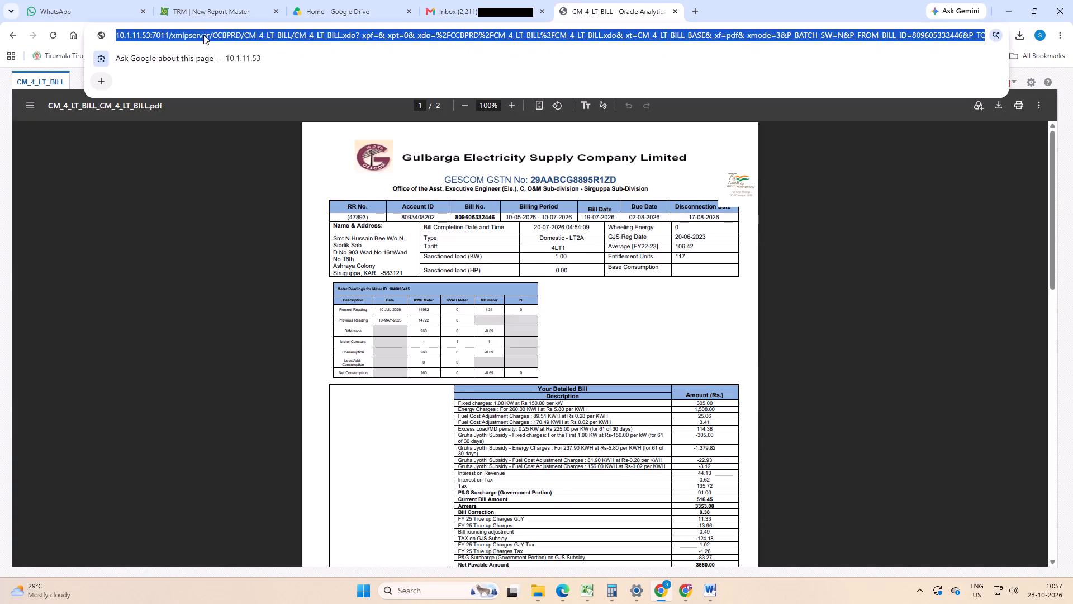
pyautogui.click(220, 43)
pyautogui.click(211, 37)
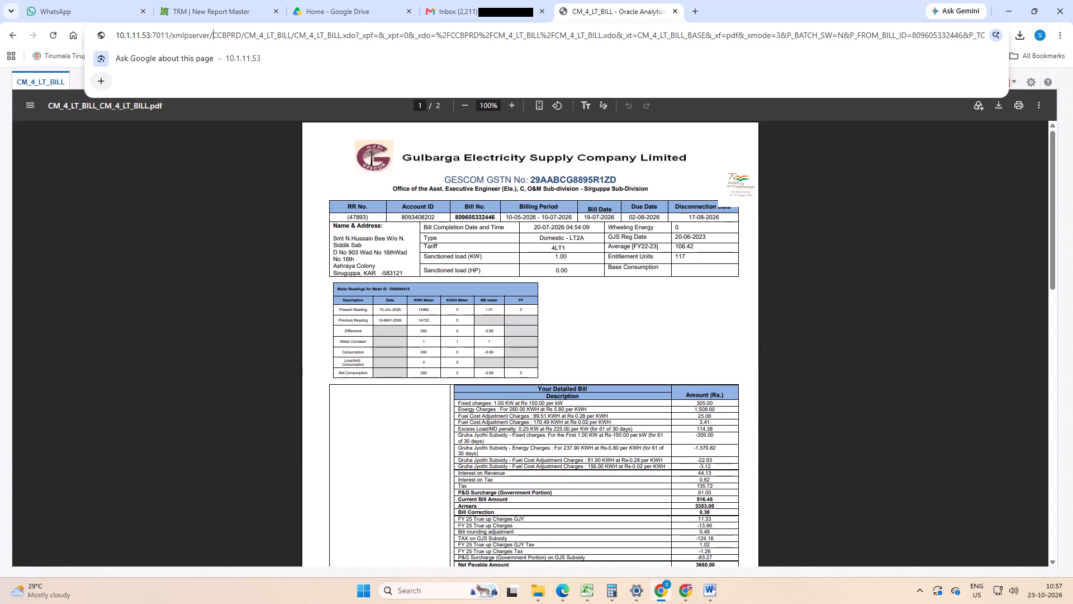
# Trim the CM_4_LT_BILL report's web address down to 10.1.11.53:7011/xmlpserver/.
pyautogui.moveTo(212, 36); pyautogui.dragTo(1029, 47)
pyautogui.press('Delete')
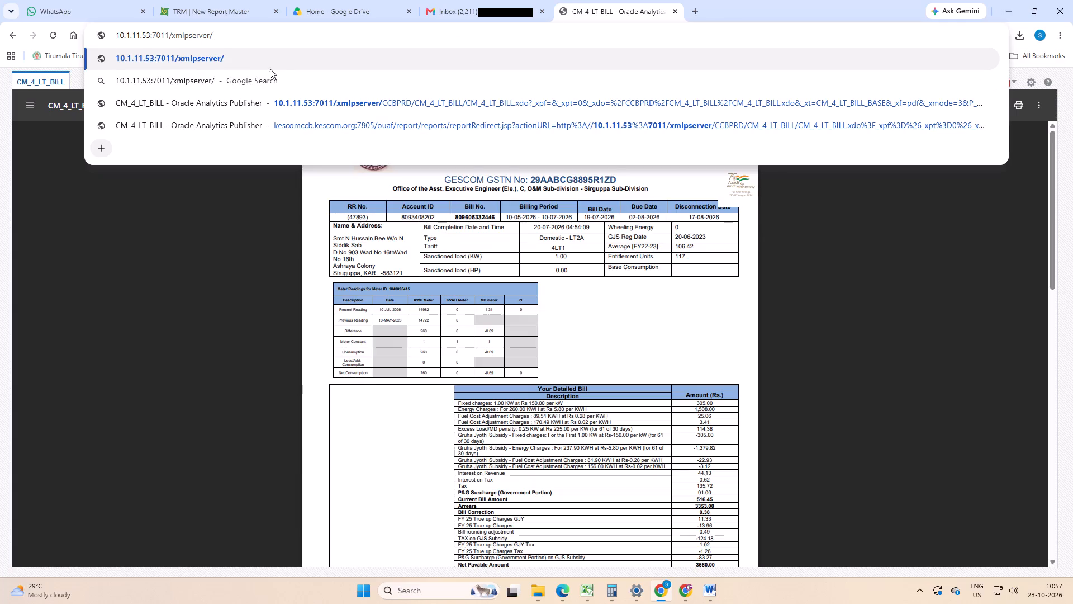
# Load the 10.1.11.53:7011/xmlpserver site from the trimmed address.
pyautogui.press('BackSpace')
pyautogui.press('Return')
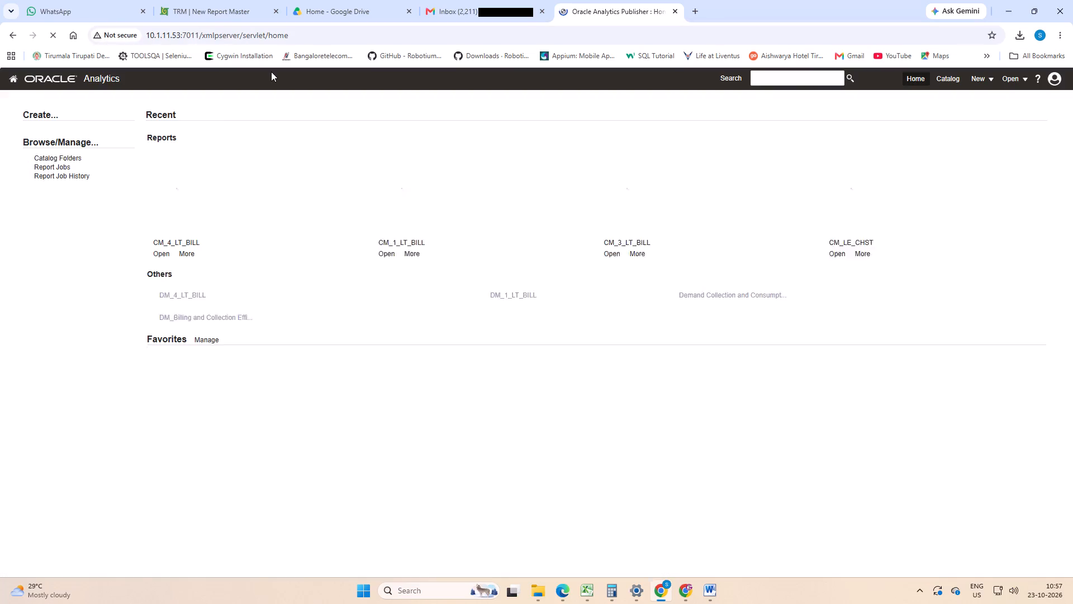
# Open the CM_R_TW_GDC tariff wise demand consumption and collection report from the catalog's shared Dashboard folder.
pyautogui.click(64, 159)
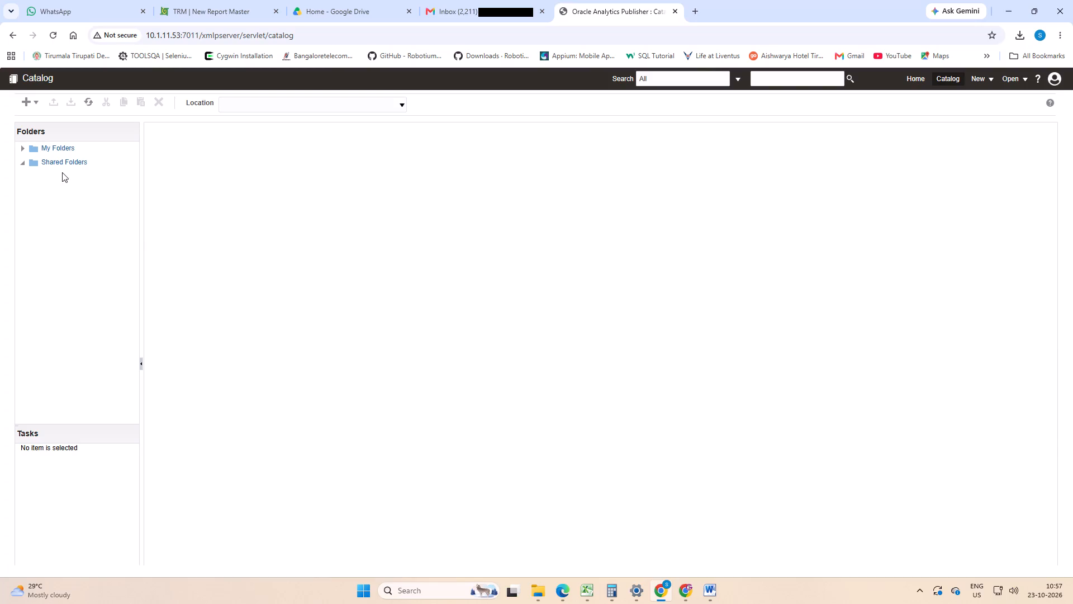
pyautogui.click(64, 235)
pyautogui.scroll(-4, 348, 427)
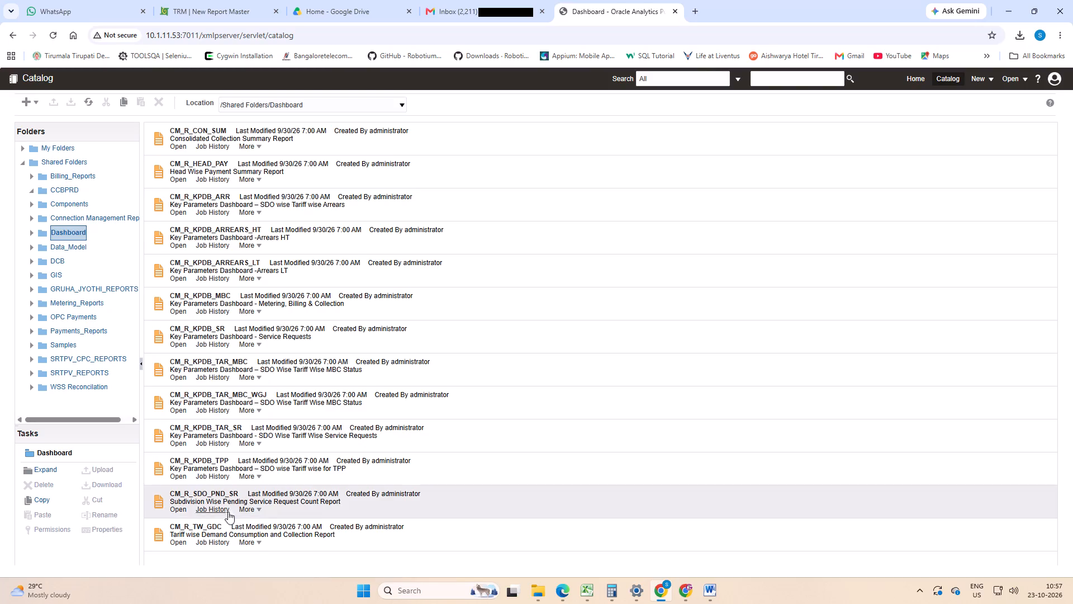
pyautogui.scroll(-4, 226, 514)
pyautogui.click(206, 524)
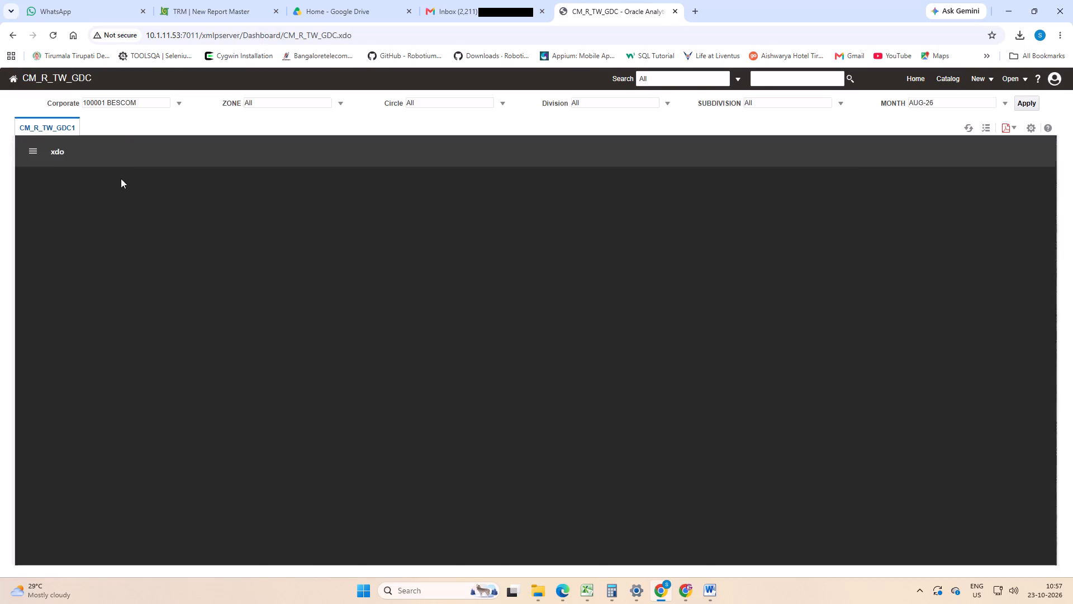
pyautogui.click(127, 103)
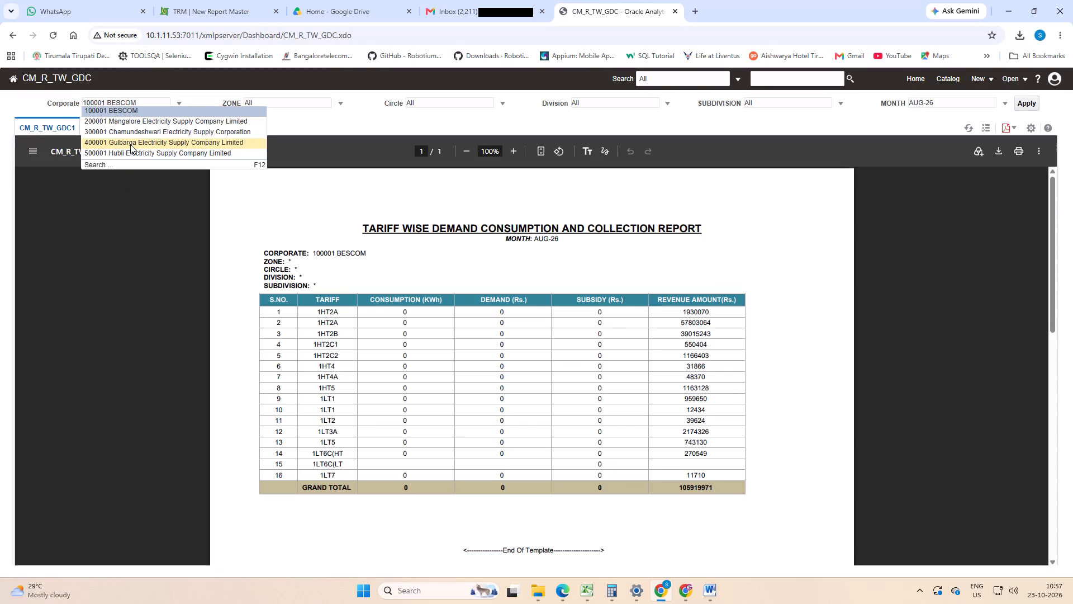
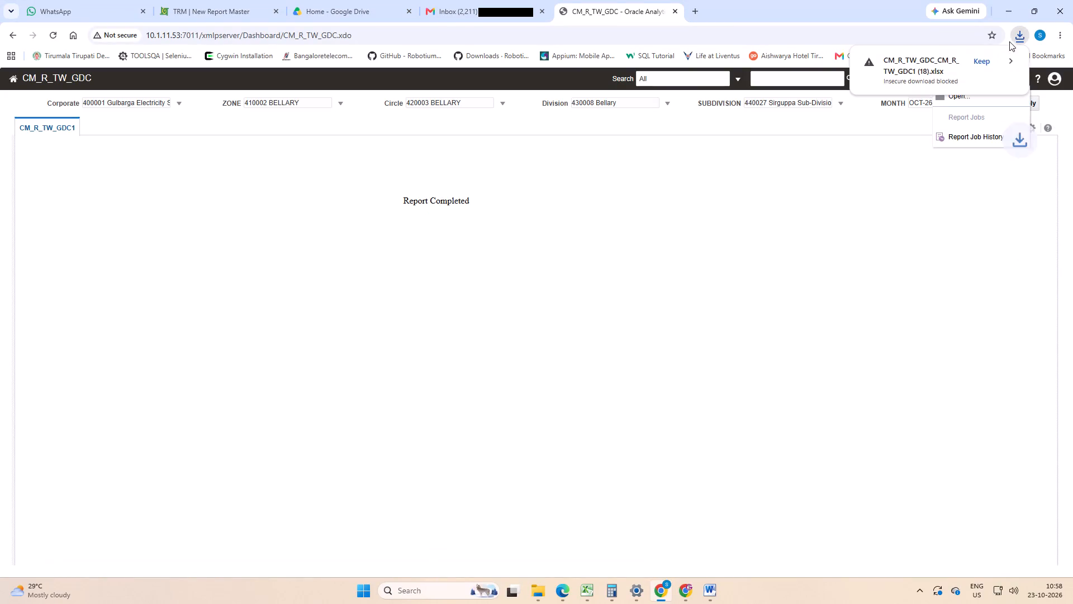
# Keep the blocked download of Sirguppa's OCT-26 report, CM_R_TW_GDC_CM_R_TW_GDC1 (18).xlsx.
pyautogui.click(941, 78)
pyautogui.click(975, 147)
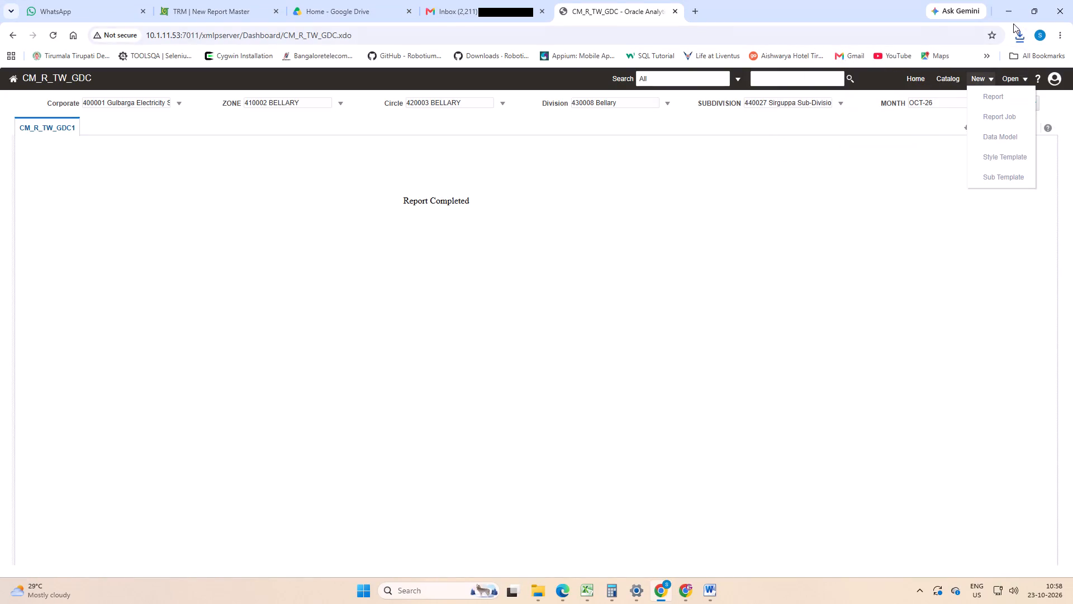
# Open the newly downloaded CM_R_TW_GDC workbook in Excel and enable editing.
pyautogui.click(1027, 32)
pyautogui.click(921, 86)
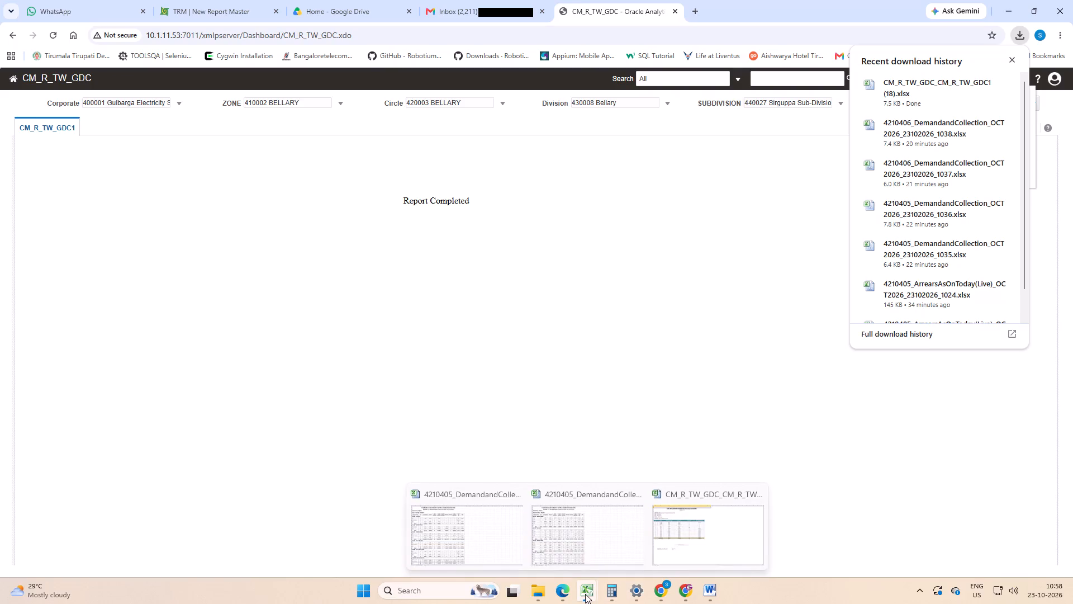
pyautogui.click(696, 546)
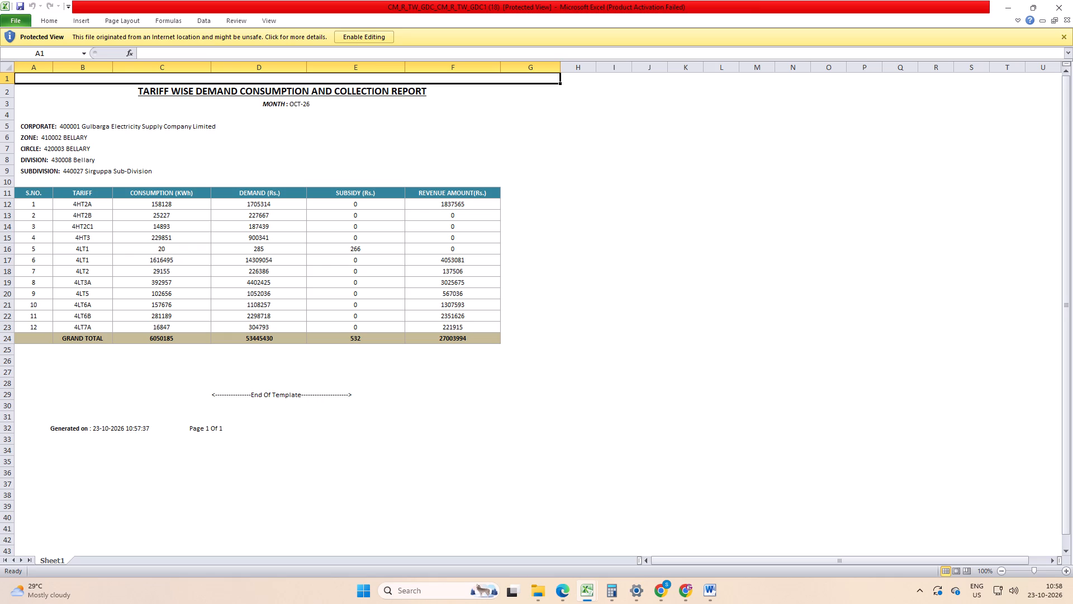
pyautogui.click(359, 32)
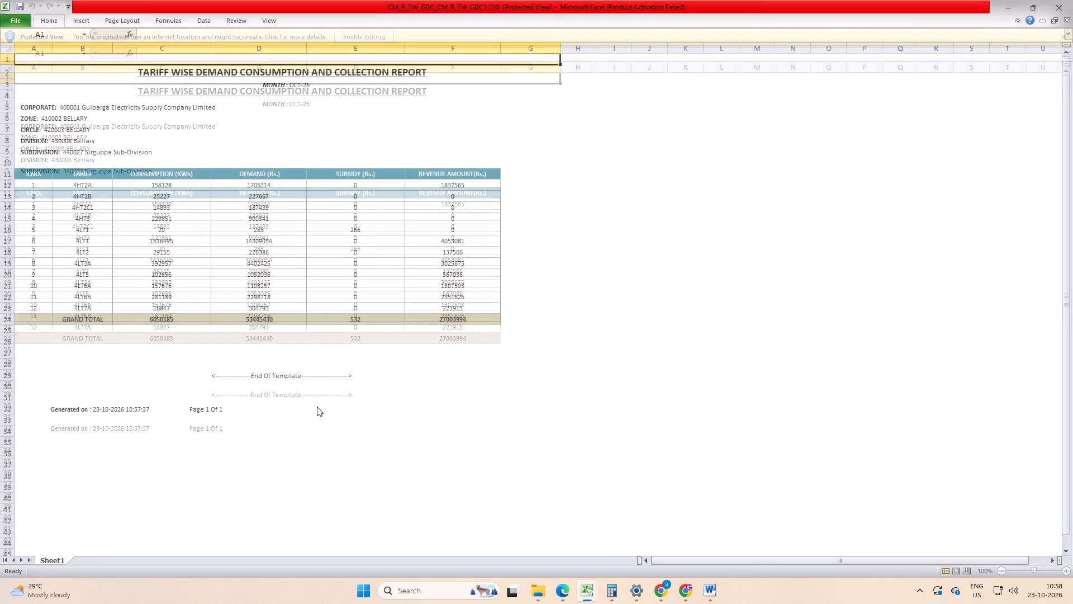
# Copy the whole tariff report sheet onto a new Sheet2, return to Sheet1 and save the workbook.
pyautogui.click(312, 412)
pyautogui.click(10, 96)
pyautogui.hotkey('ctrl', 'c')
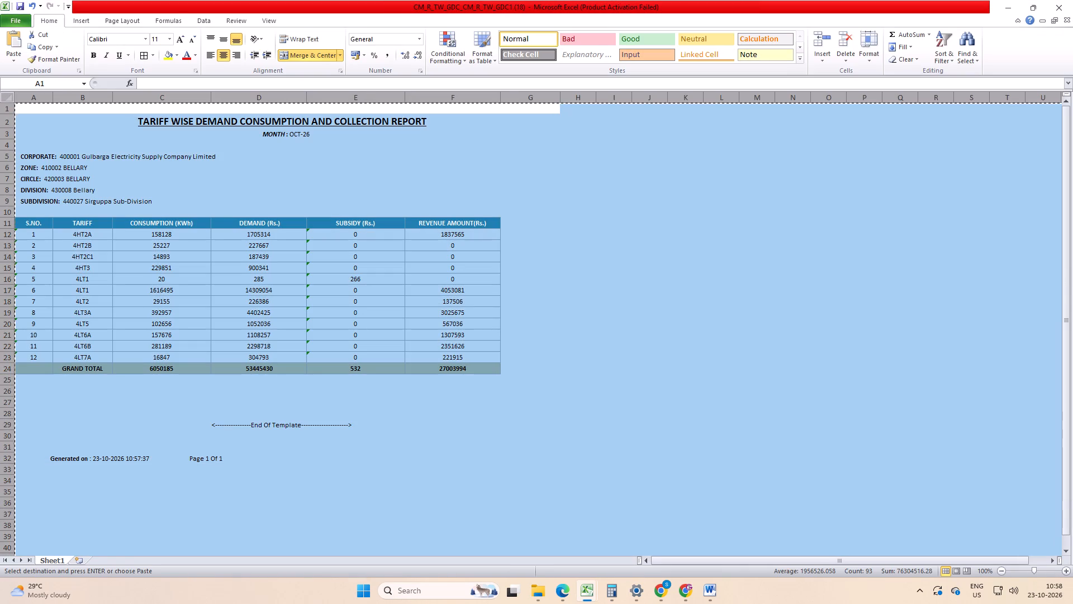
pyautogui.click(91, 557)
pyautogui.click(80, 560)
pyautogui.hotkey('ctrl', 'v')
pyautogui.click(64, 561)
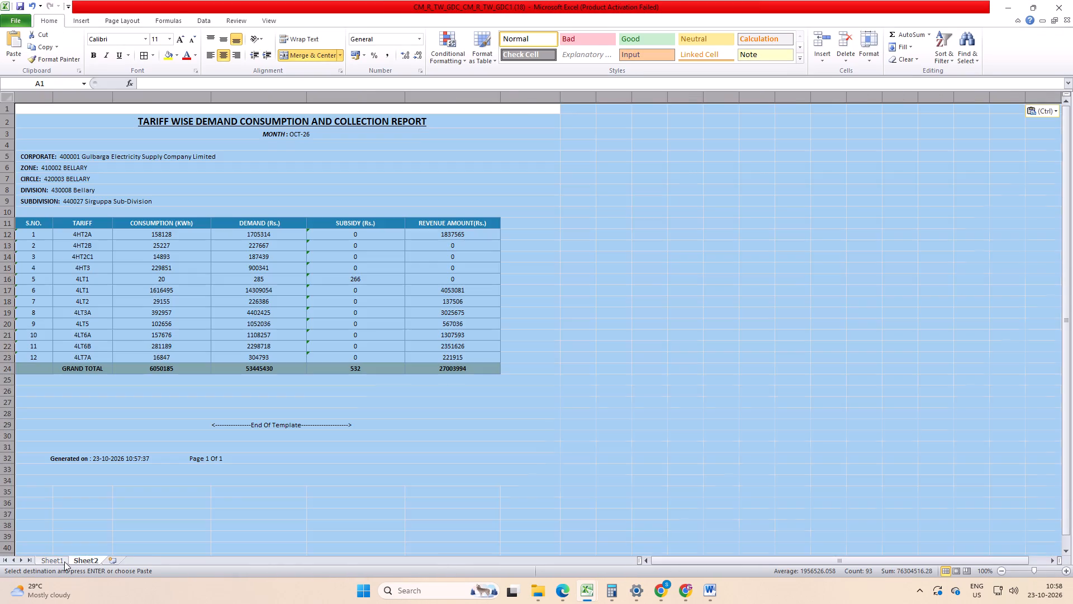
pyautogui.click(113, 509)
pyautogui.hotkey('ctrl', 's')
pyautogui.click(241, 468)
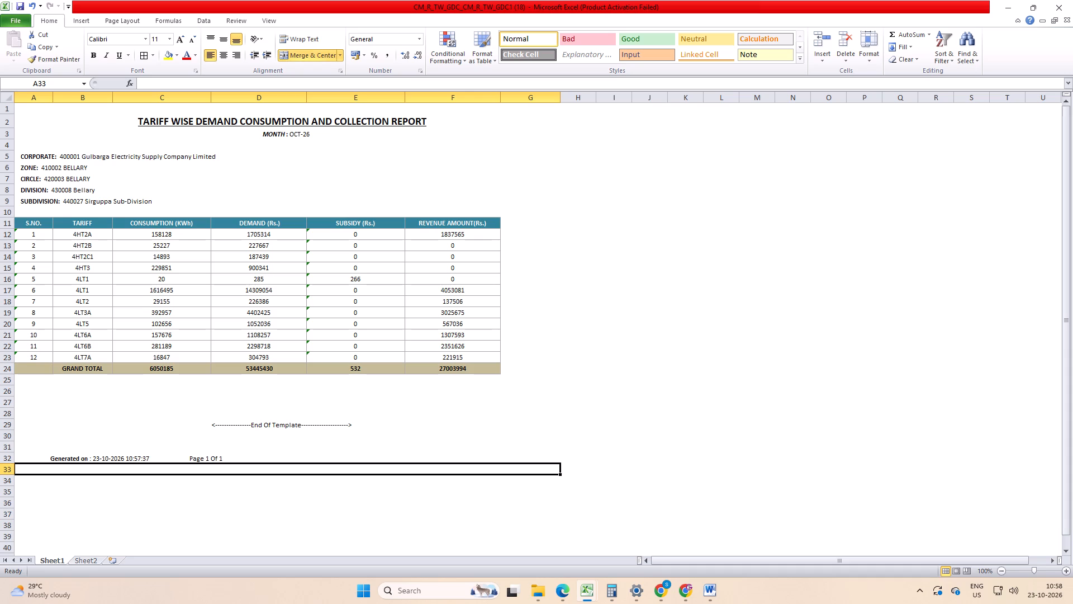
# Delete the Consumption (KWh) and Subsidy (Rs.) columns from the tariff report on Sheet1.
pyautogui.keyDown('ctrl'); pyautogui.scroll(1, 130, 348); pyautogui.keyUp('ctrl')
pyautogui.scroll(1, 209, 418)
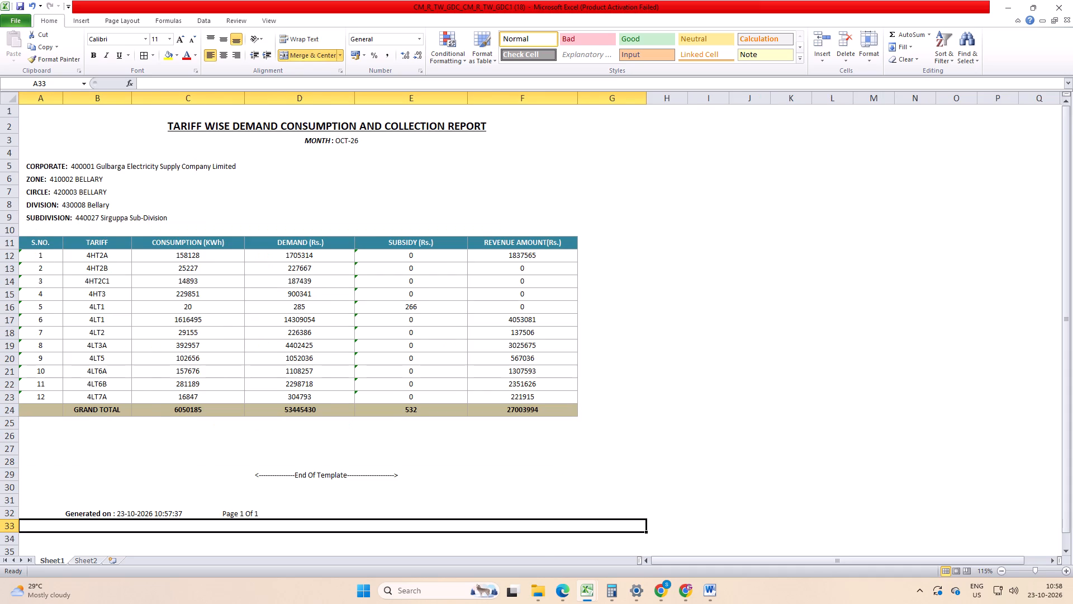
pyautogui.keyDown('ctrl'); pyautogui.scroll(1, 112, 402); pyautogui.keyUp('ctrl')
pyautogui.scroll(3, 112, 402)
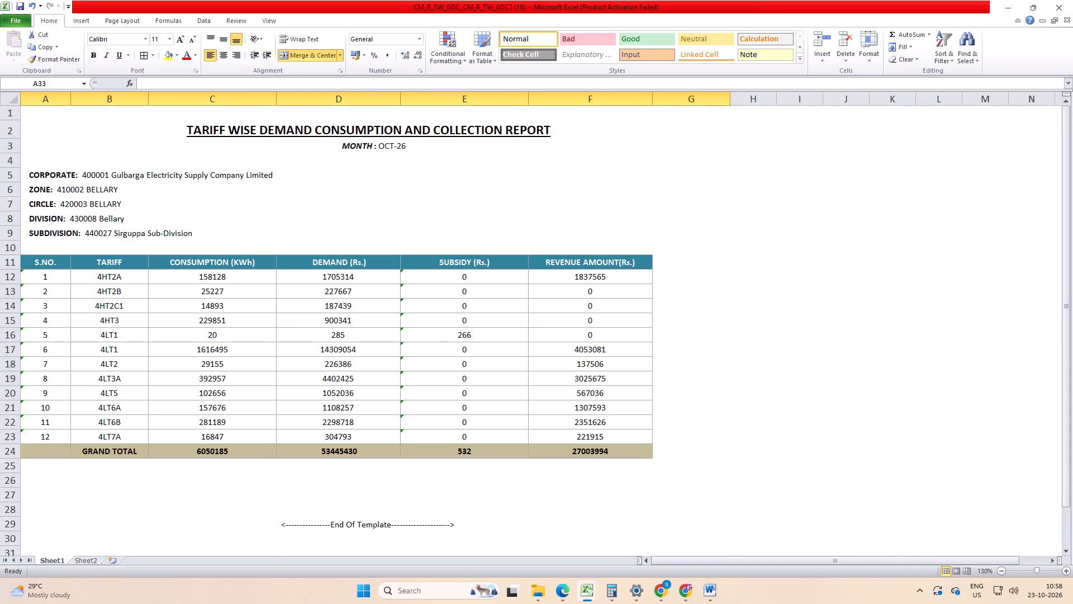
pyautogui.click(206, 102)
pyautogui.hotkey('ctrl', '-')
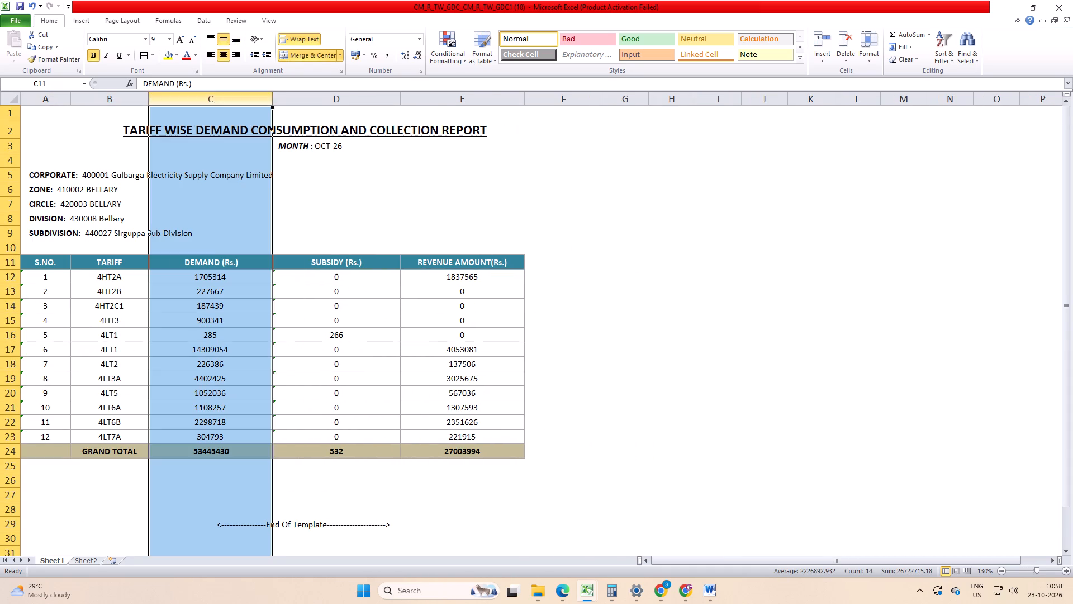
pyautogui.click(329, 102)
pyautogui.hotkey('ctrl', '-')
pyautogui.click(331, 246)
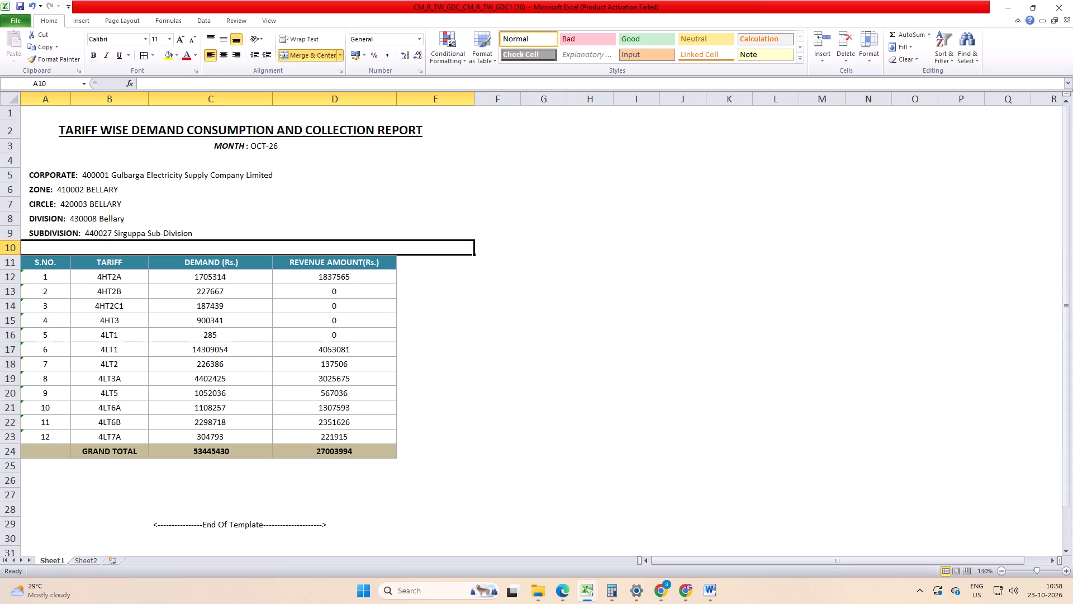
# Delete the four HT tariff rows: 4HT2A, 4HT2B, 4HT2C1 and 4HT3.
pyautogui.click(313, 306)
pyautogui.click(262, 275)
pyautogui.hotkey('shift', 'space')
pyautogui.hotkey('shift', 'Down')
pyautogui.hotkey('shift', 'Down')
pyautogui.hotkey('shift', 'Down')
pyautogui.hotkey('shift', 'Down')
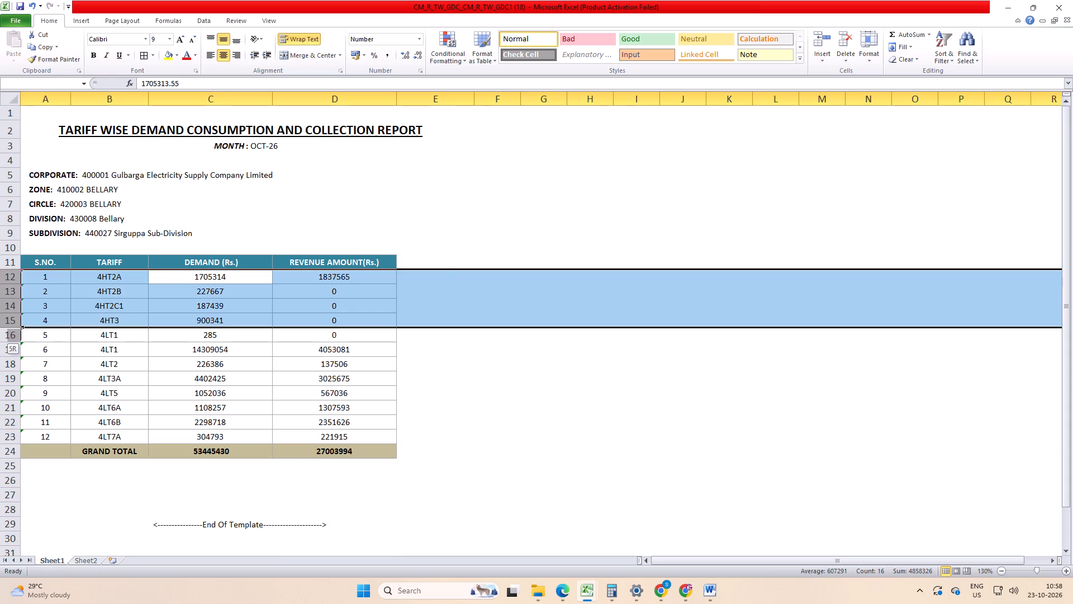
pyautogui.hotkey('shift', 'Up')
pyautogui.hotkey('ctrl', '-')
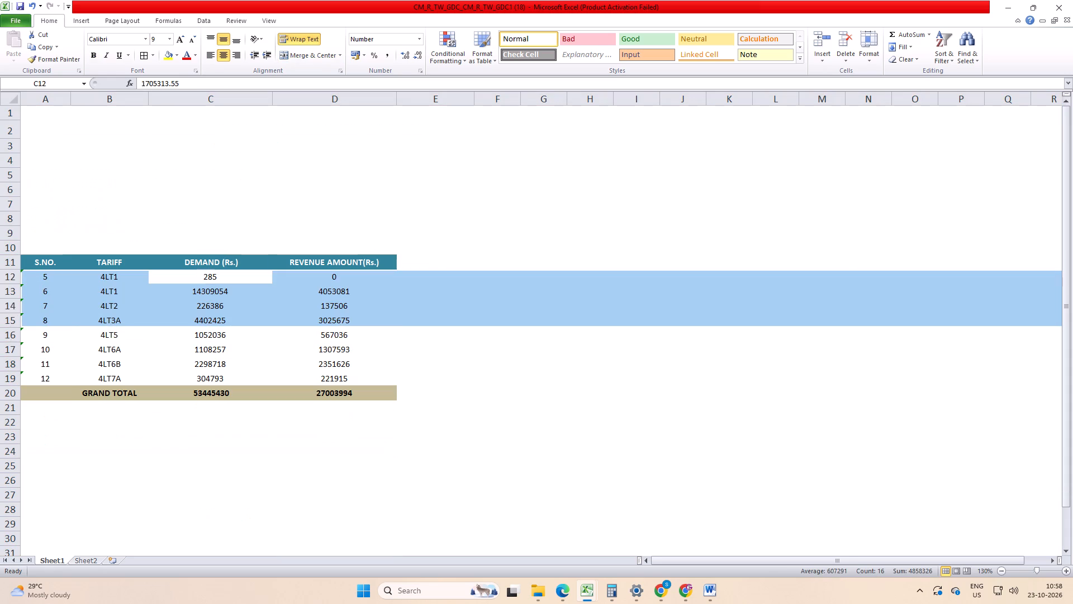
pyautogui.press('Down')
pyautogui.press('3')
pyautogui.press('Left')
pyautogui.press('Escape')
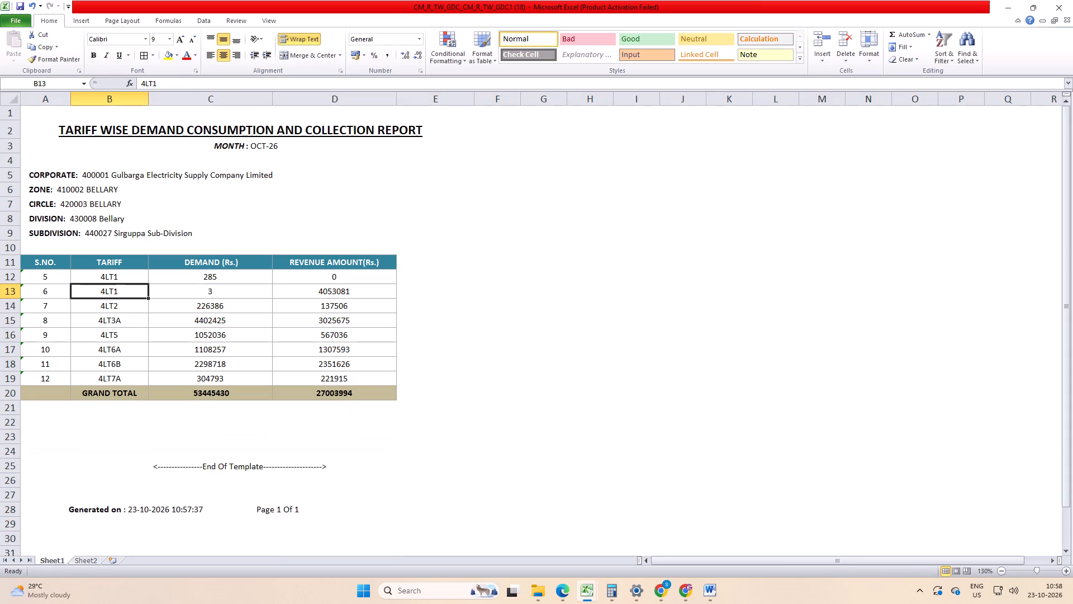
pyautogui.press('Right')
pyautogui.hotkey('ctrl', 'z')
# Change the demand of the 4LT1 row with S.No. 6 to the formula =14309053.87+285.
pyautogui.press('Left')
pyautogui.press('Right')
pyautogui.press('F2')
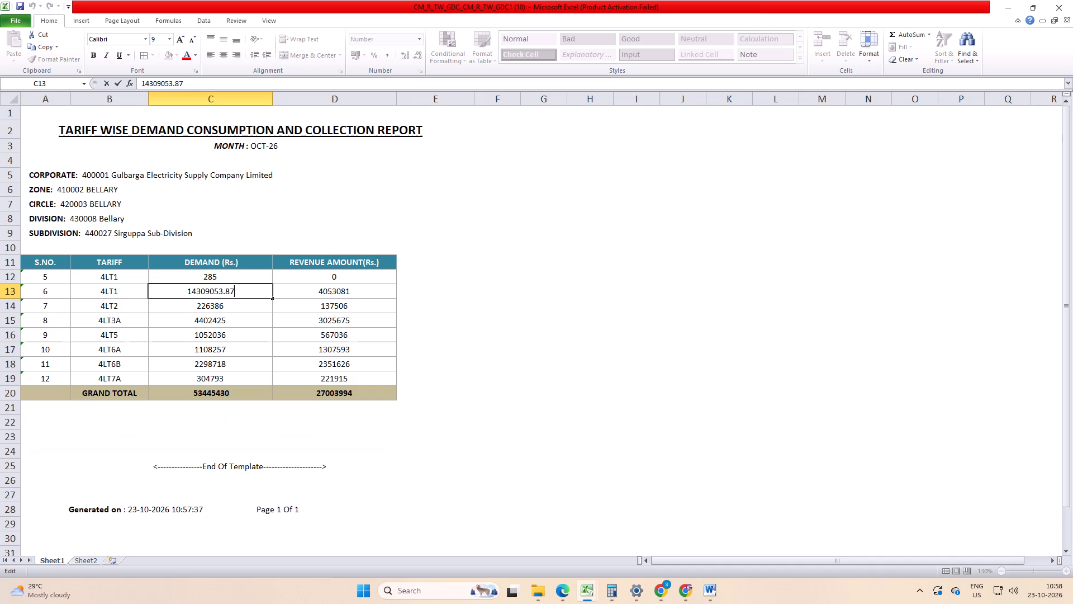
pyautogui.press('Left')
pyautogui.press('Left')
pyautogui.press('Left')
pyautogui.press('Left')
pyautogui.press('Left')
pyautogui.press('Left')
pyautogui.press('Left')
pyautogui.press('Left')
pyautogui.press('Left')
pyautogui.press('Left')
pyautogui.press('Left')
pyautogui.press('Left')
pyautogui.press('Left')
pyautogui.press('Left')
pyautogui.press('Left')
pyautogui.press('=')
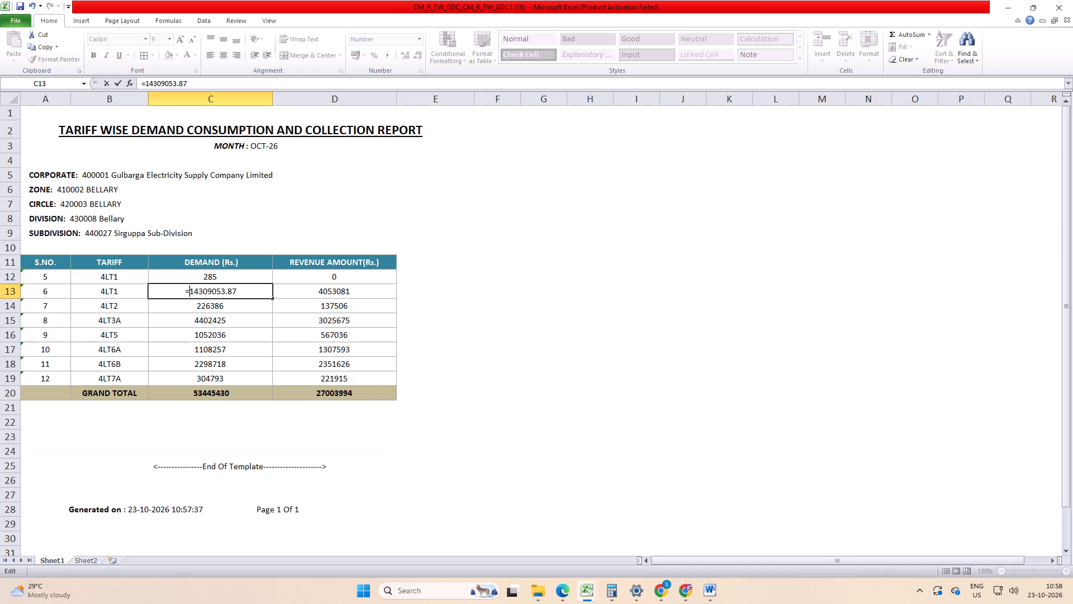
pyautogui.press('Right')
pyautogui.press('Right')
pyautogui.press('Right')
pyautogui.press('Right')
pyautogui.press('Right')
pyautogui.press('Right')
pyautogui.press('Right')
pyautogui.press('Right')
pyautogui.press('Right')
pyautogui.press('Right')
pyautogui.press('Right')
pyautogui.press('Right')
pyautogui.press('Right')
pyautogui.write('+285')
pyautogui.press('Return')
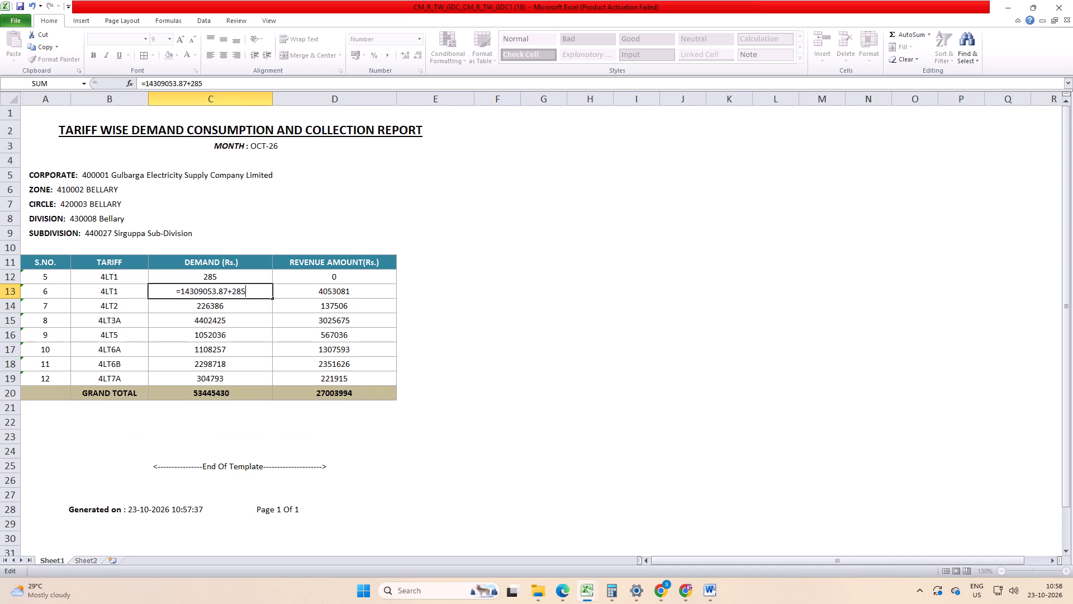
# Delete the duplicate 4LT1 row with S.No. 5.
pyautogui.press('Up')
pyautogui.press('Up')
pyautogui.hotkey('shift', 'space')
pyautogui.hotkey('ctrl', '-')
# Delete the 4LT6A and 4LT6B tariff rows.
pyautogui.press('Down')
pyautogui.press('Down')
pyautogui.press('Down')
pyautogui.press('Down')
pyautogui.hotkey('shift', 'space')
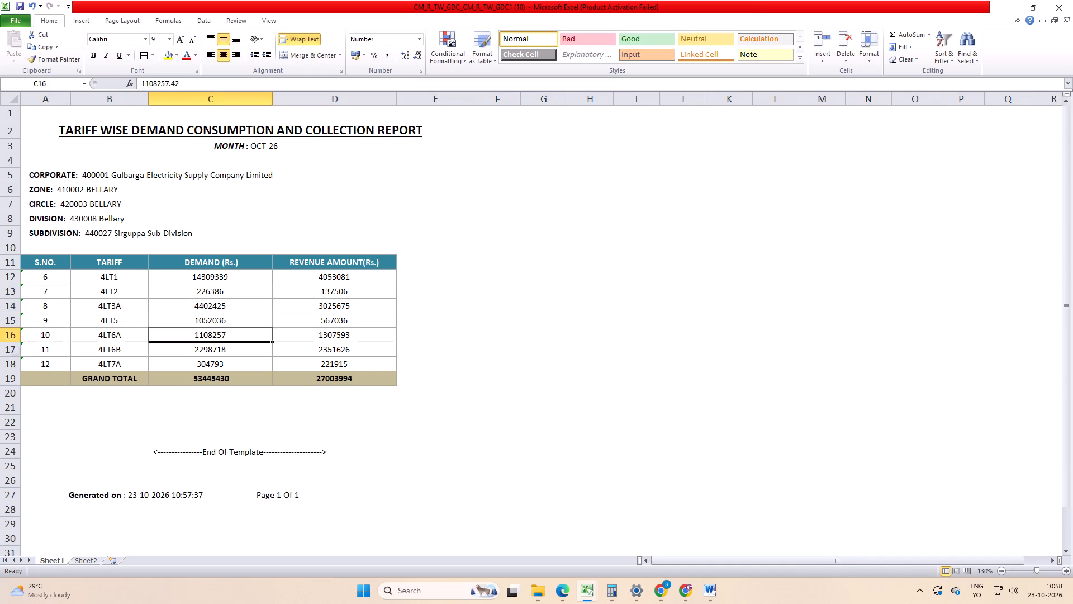
pyautogui.hotkey('shift', 'Down')
pyautogui.hotkey('ctrl', '-')
# Replace the Grand Total demand and revenue amounts with sums of rows 12 to 16, and save the workbook.
pyautogui.press('Down')
pyautogui.press('Left')
pyautogui.press('Right')
pyautogui.hotkey('alt', '=')
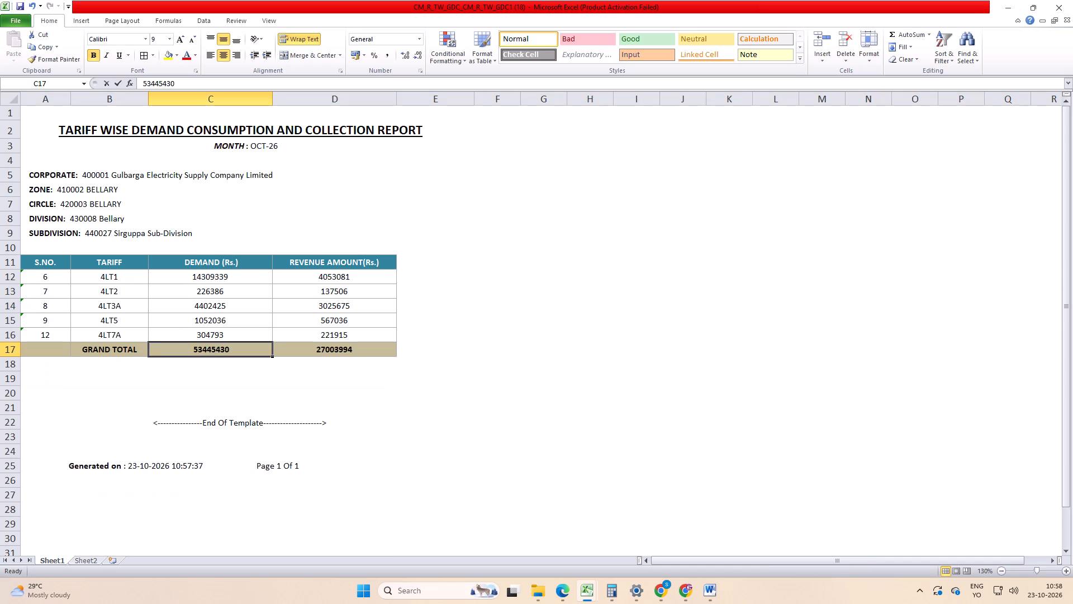
pyautogui.press('Return')
pyautogui.press('Up')
pyautogui.hotkey('ctrl', 'c')
pyautogui.hotkey('shift', 'Right')
pyautogui.hotkey('ctrl', 'v')
pyautogui.hotkey('ctrl', 's')
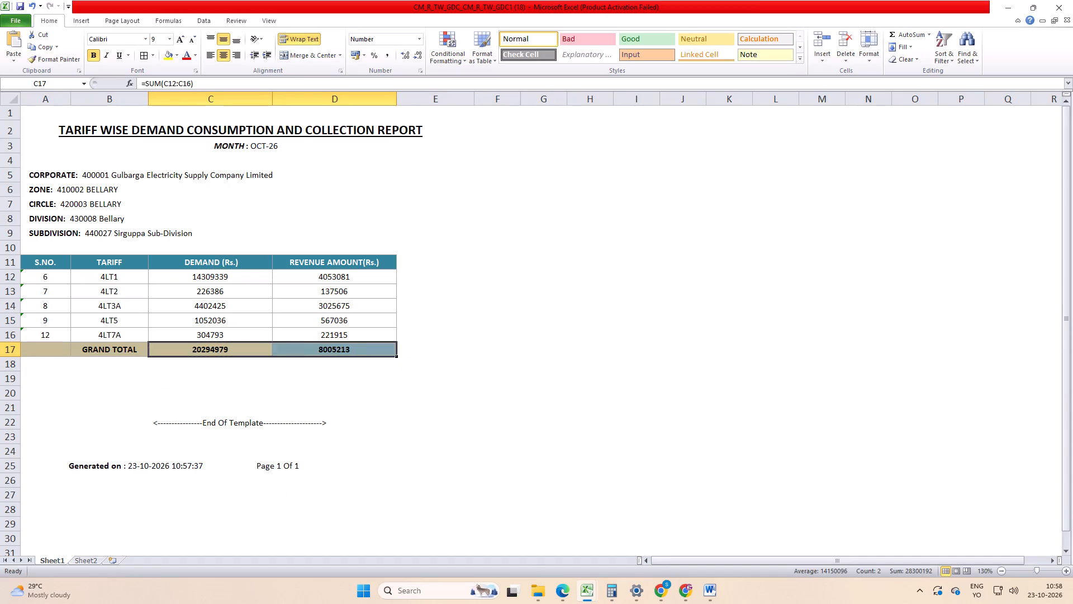
pyautogui.hotkey('ctrl', 's')
# Compare the trimmed tariff report's demand and revenue with the 4210405 Demand v/s Collection workbook for Siruguppa.
pyautogui.click(437, 419)
pyautogui.keyDown('ctrl'); pyautogui.scroll(3, 258, 427); pyautogui.keyUp('ctrl')
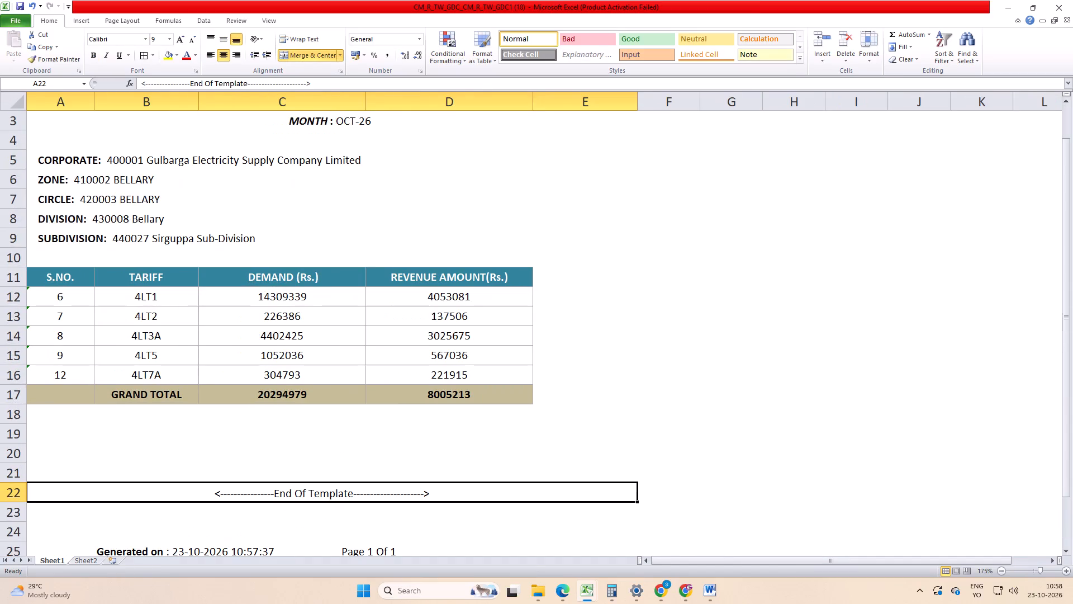
pyautogui.hotkey('alt', 'Tab')
pyautogui.hotkey('alt', 'Tab')
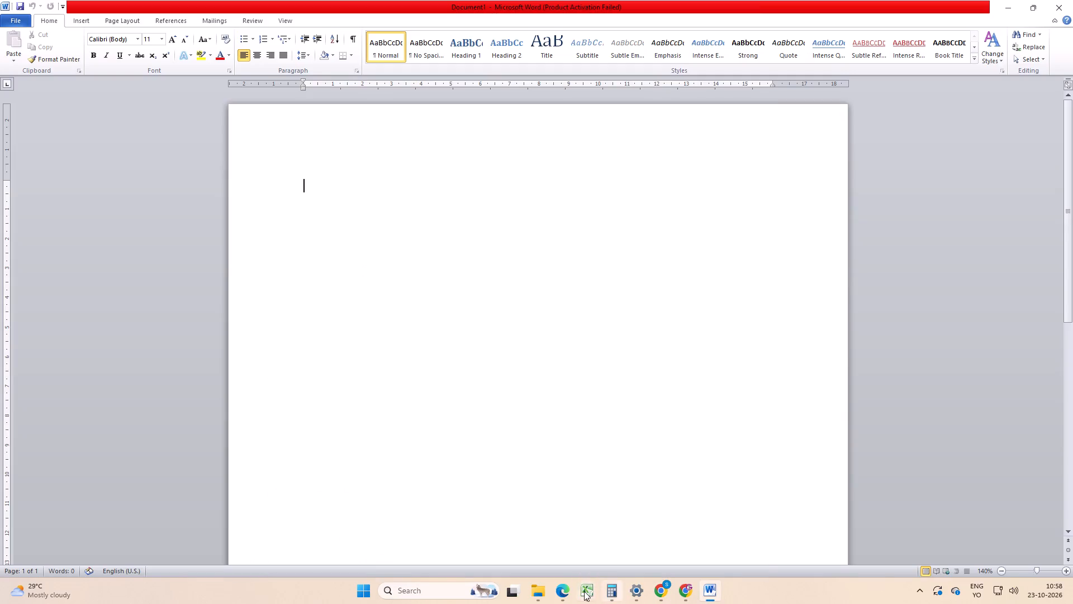
pyautogui.click(584, 591)
pyautogui.click(568, 545)
pyautogui.click(661, 443)
pyautogui.hotkey('alt', 'Tab')
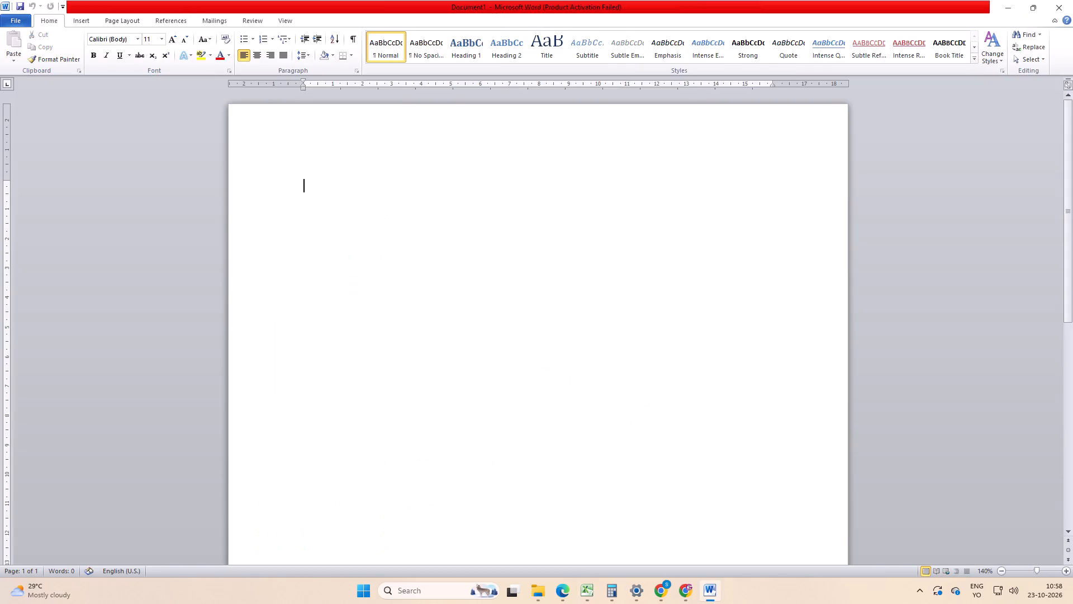
pyautogui.hotkey('alt', 'Tab')
pyautogui.click(590, 580)
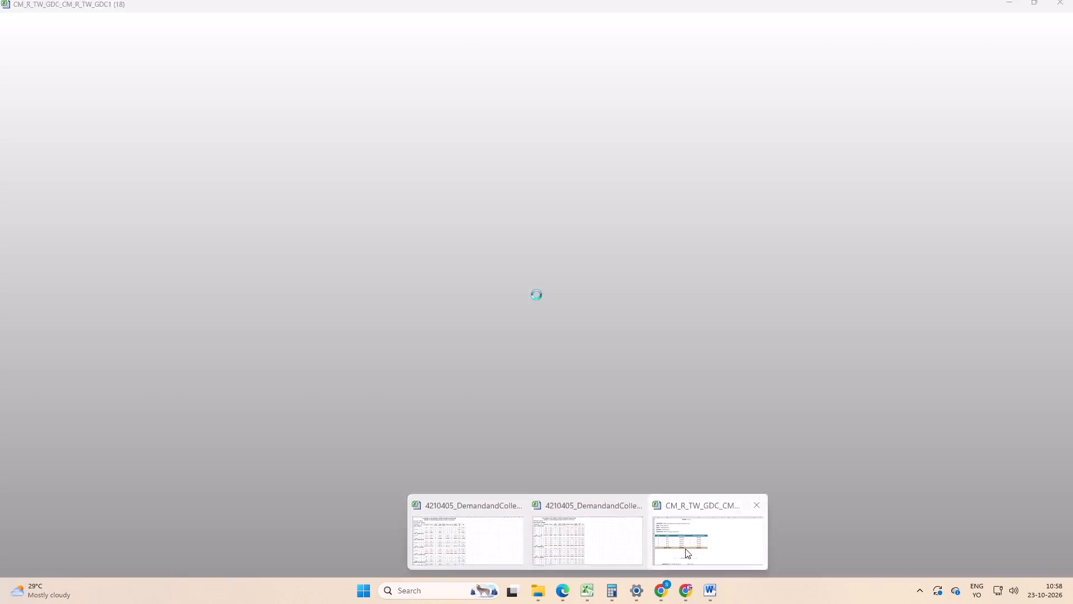
pyautogui.click(687, 548)
pyautogui.hotkey('alt', 'Tab')
pyautogui.hotkey('alt', 'Tab')
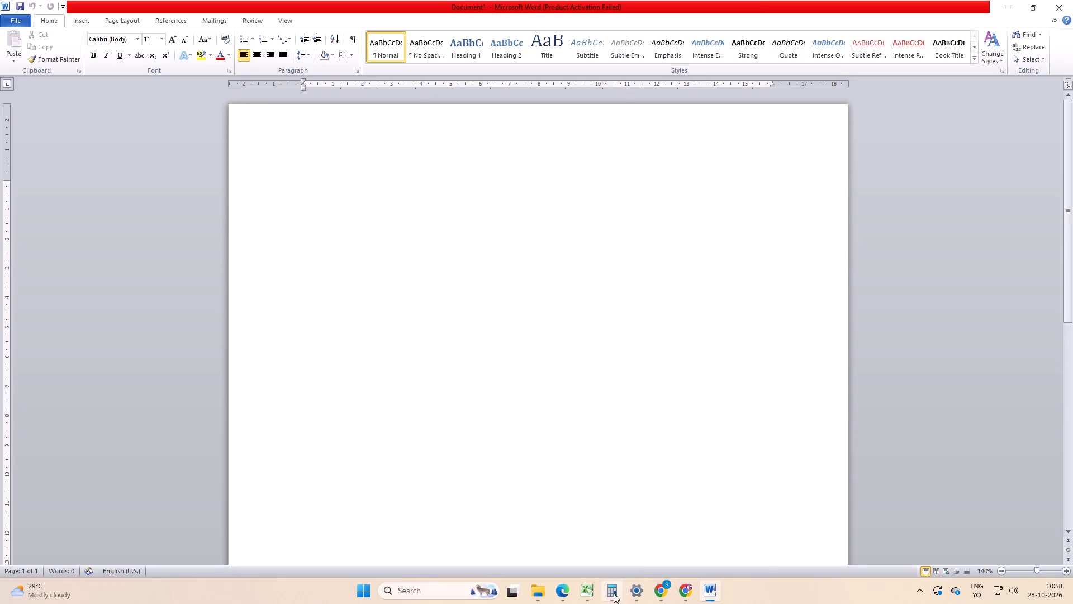
pyautogui.click(577, 583)
pyautogui.click(577, 530)
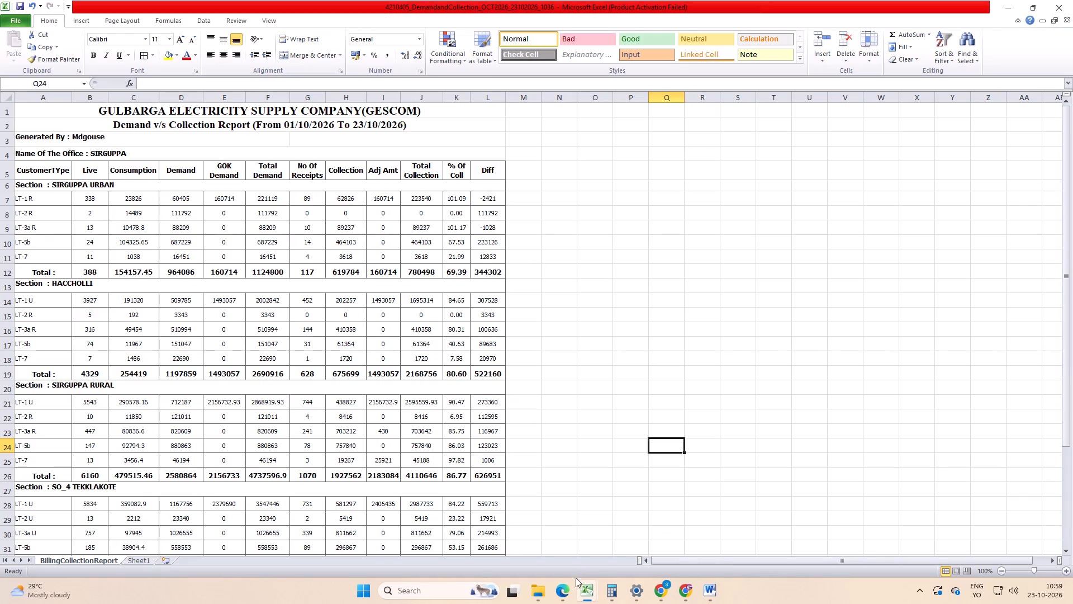
pyautogui.click(582, 588)
pyautogui.click(683, 535)
pyautogui.click(585, 591)
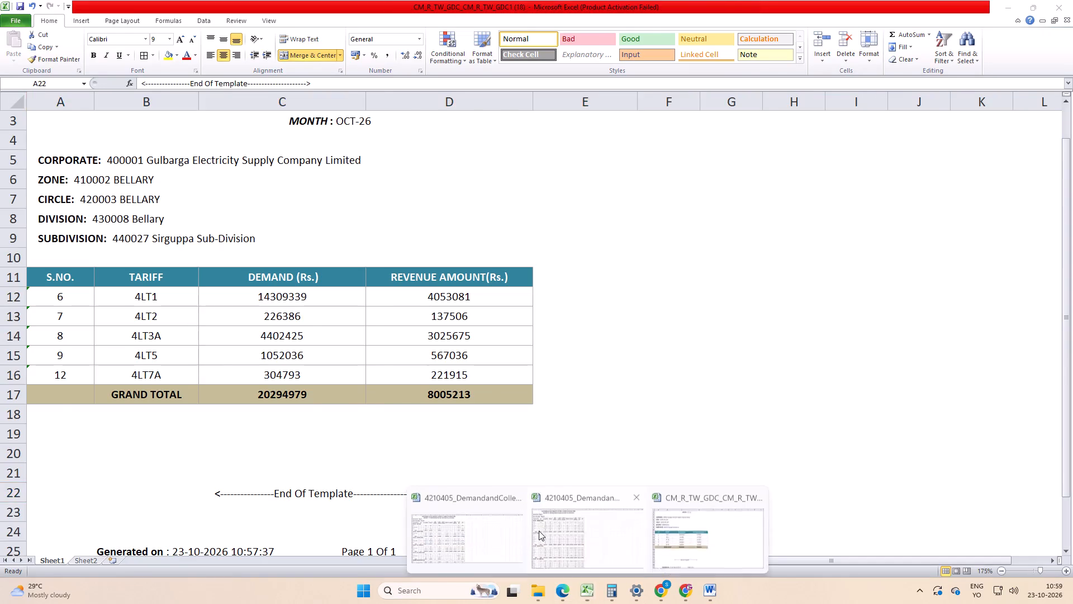
pyautogui.click(595, 509)
pyautogui.hotkey('alt', 'Tab')
pyautogui.hotkey('alt', 'Tab')
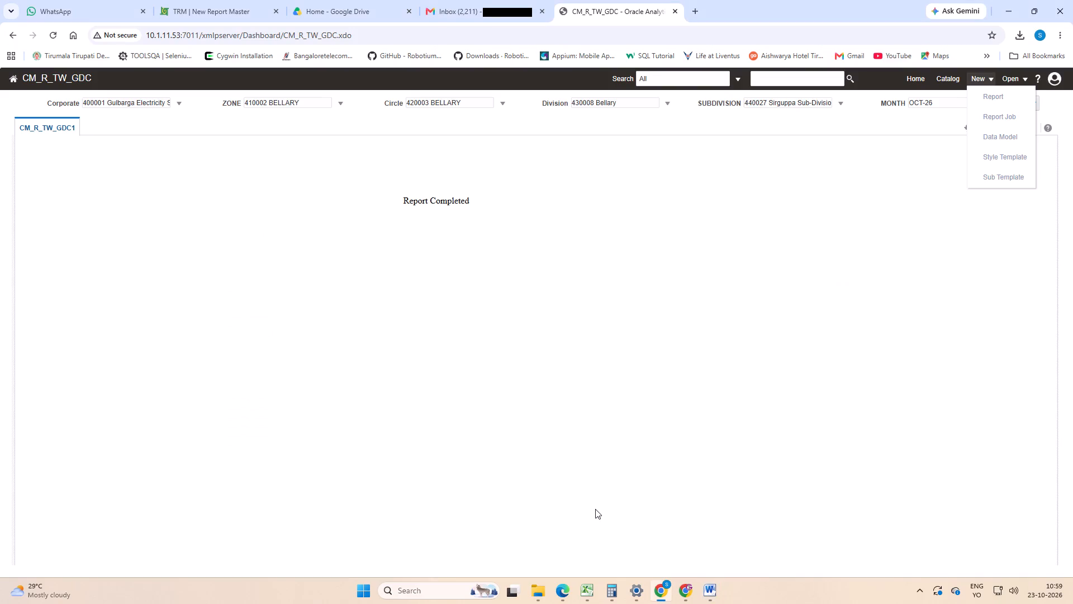
pyautogui.hotkey('alt', 'Tab')
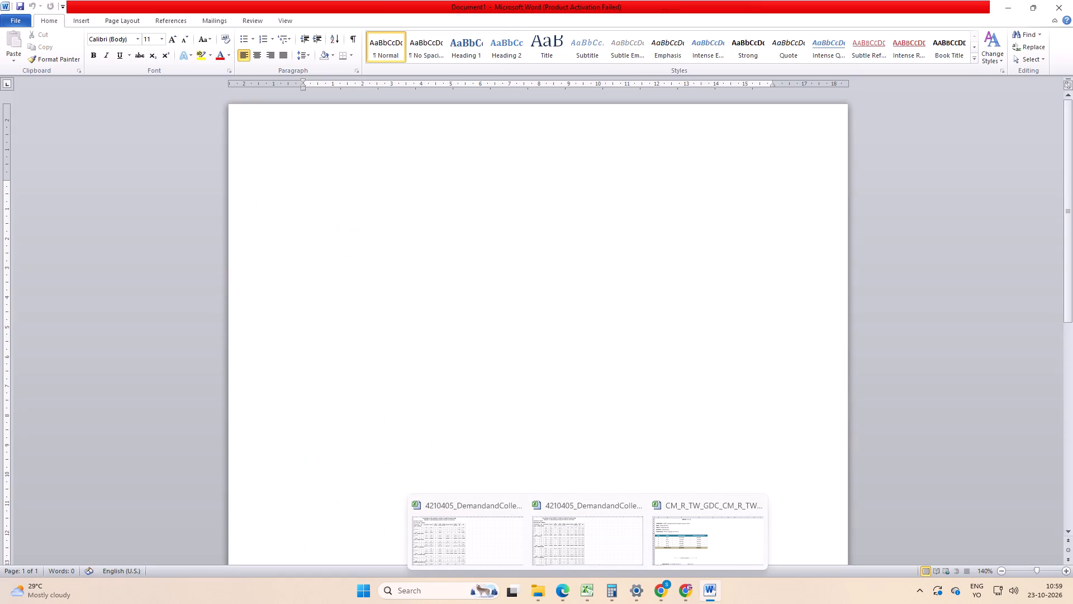
pyautogui.click(590, 589)
# Close the blank Word document.
pyautogui.click(706, 594)
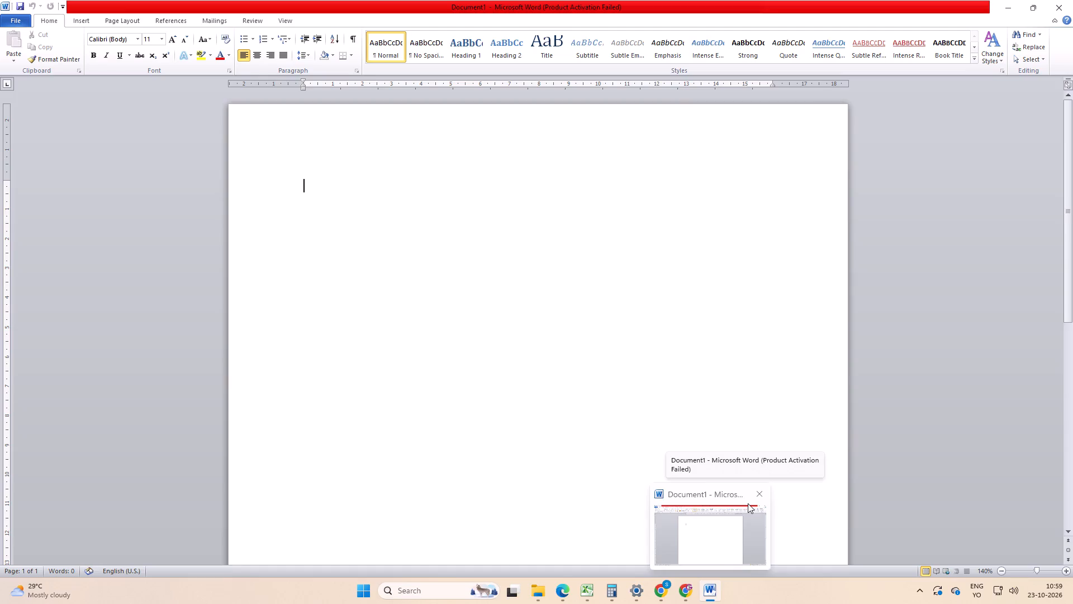
pyautogui.click(760, 495)
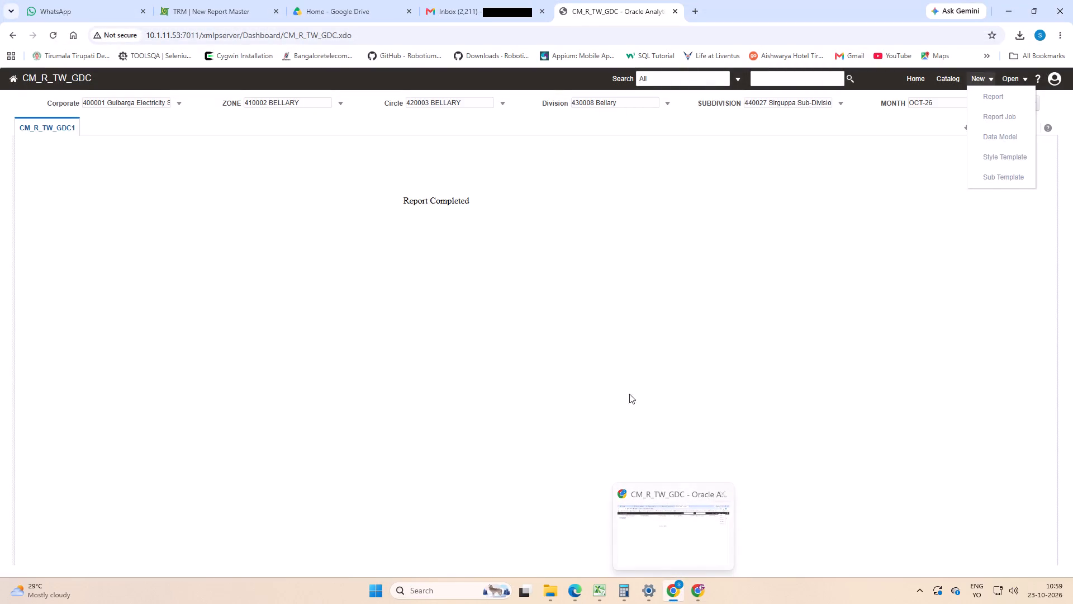
# Switch back to the CM_R_TW_GDC workbook in Excel and examine its remaining LT tariff rows.
pyautogui.click(600, 591)
pyautogui.click(689, 529)
pyautogui.keyDown('ctrl'); pyautogui.scroll(1, 451, 515); pyautogui.keyUp('ctrl')
pyautogui.click(640, 446)
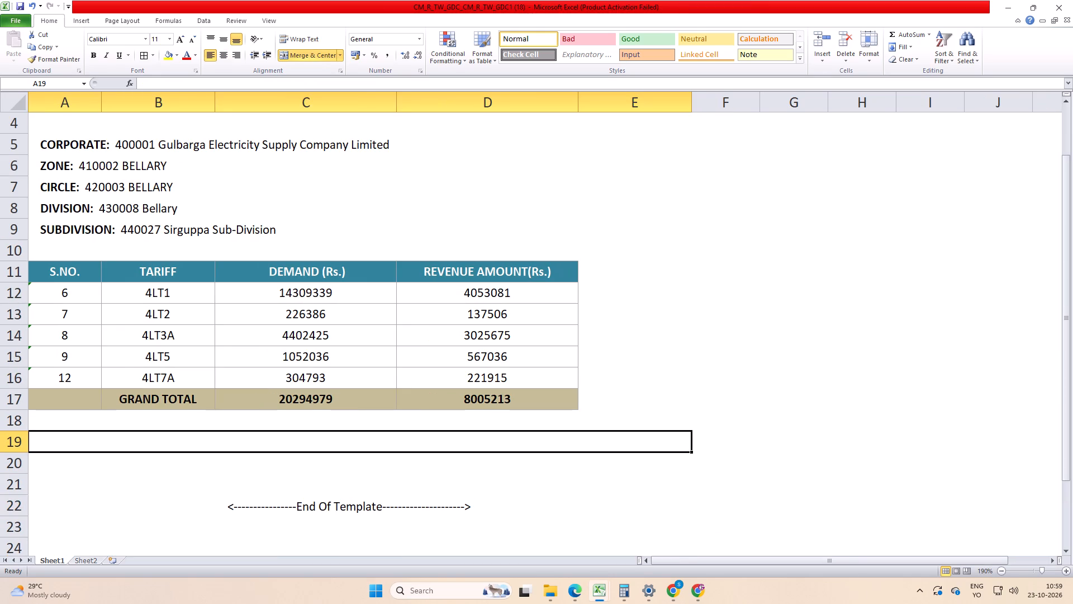
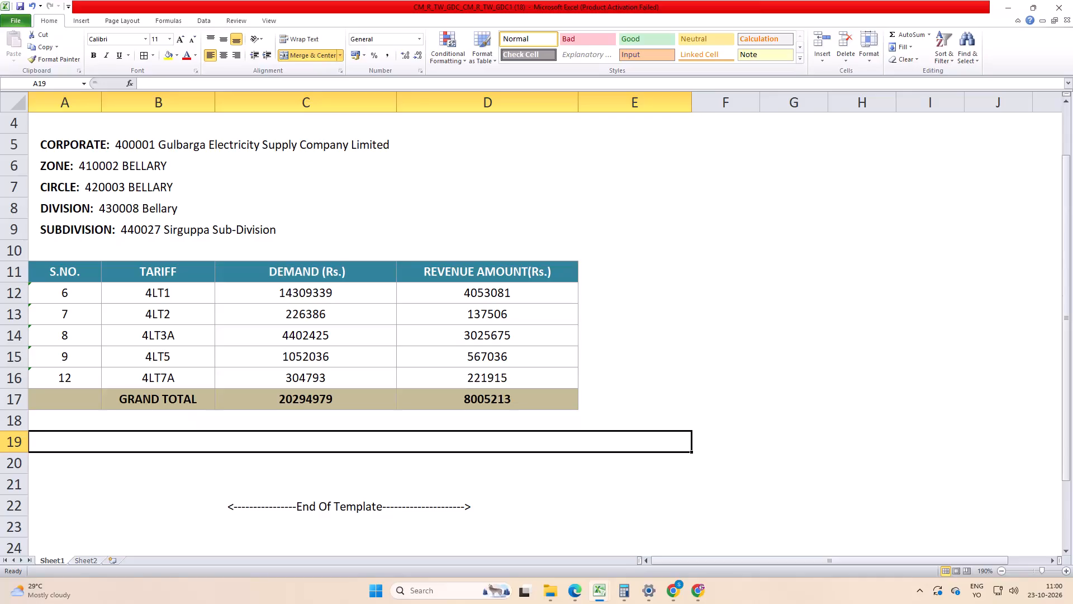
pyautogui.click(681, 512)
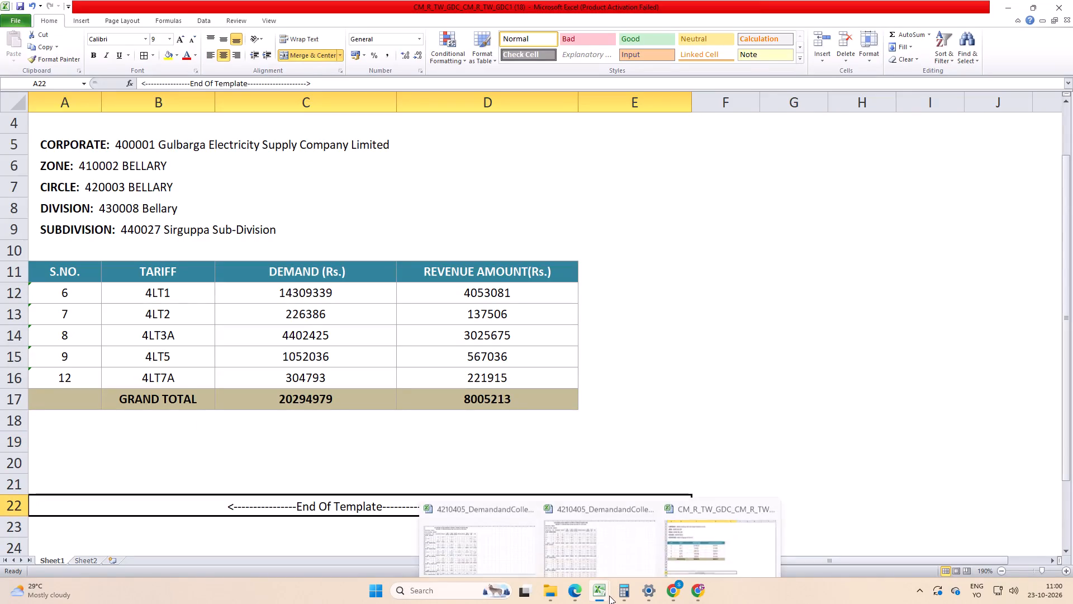
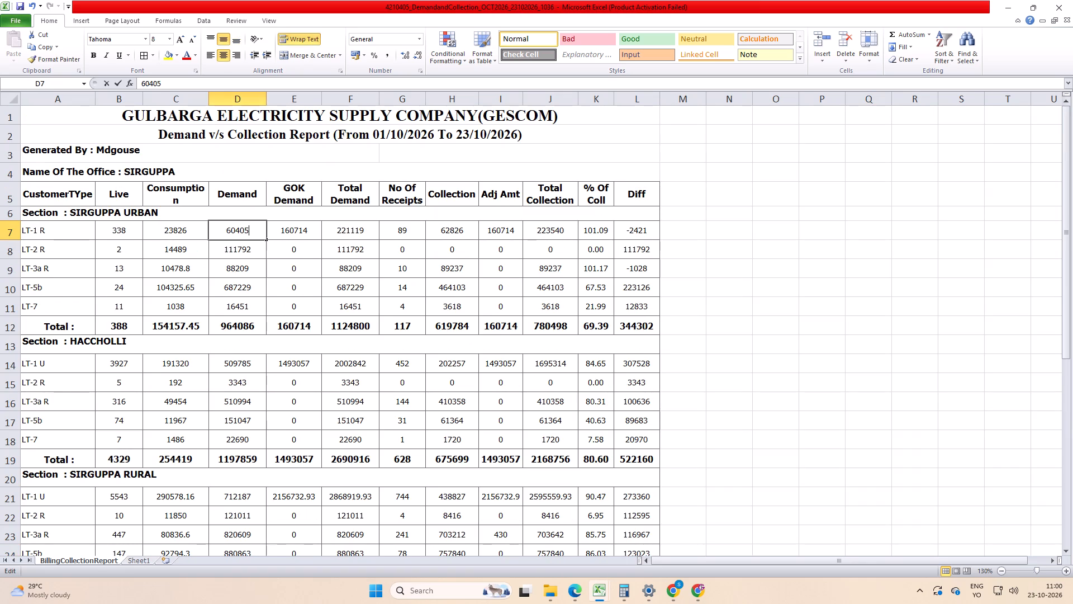
# Turn the Sirguppa Urban LT-1 R demand in cell D7 into the formula =60405+14309.
pyautogui.click(226, 233)
pyautogui.press('=')
pyautogui.press('Right')
pyautogui.press('Right')
pyautogui.press('Right')
pyautogui.press('Right')
pyautogui.press('Right')
pyautogui.press('Right')
pyautogui.press('Right')
pyautogui.press('Right')
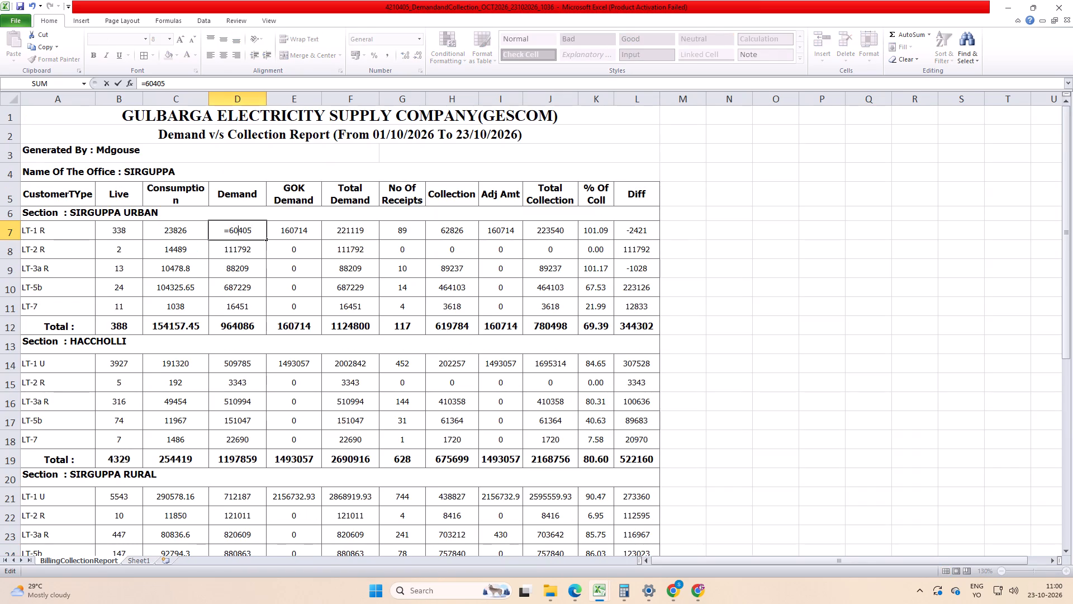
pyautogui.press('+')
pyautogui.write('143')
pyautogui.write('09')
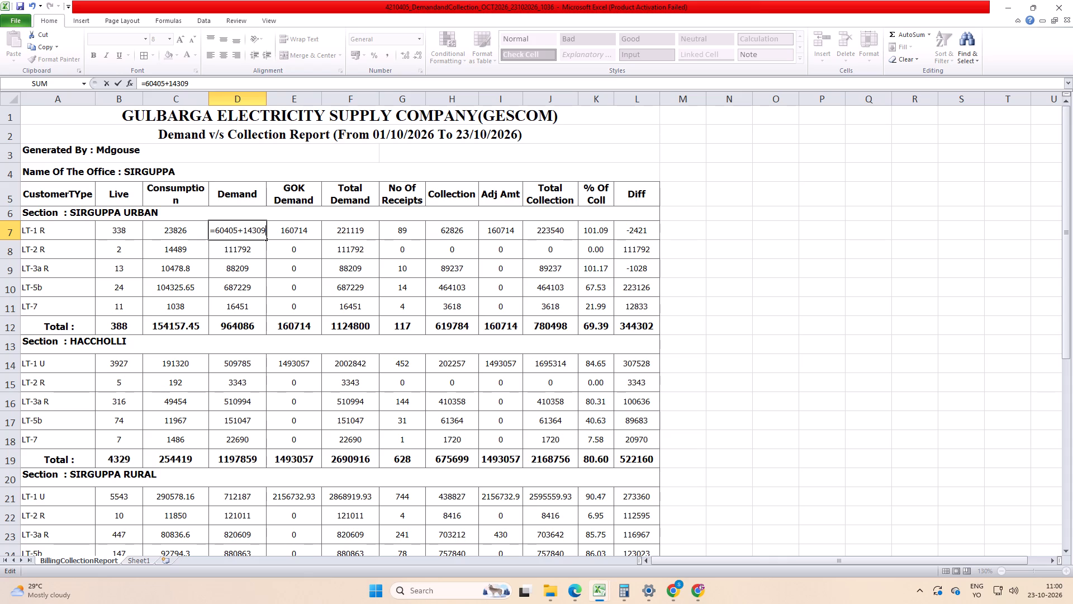
# Finish the Siruguppa Urban LT-1 R demand formula as =60405+14309339.
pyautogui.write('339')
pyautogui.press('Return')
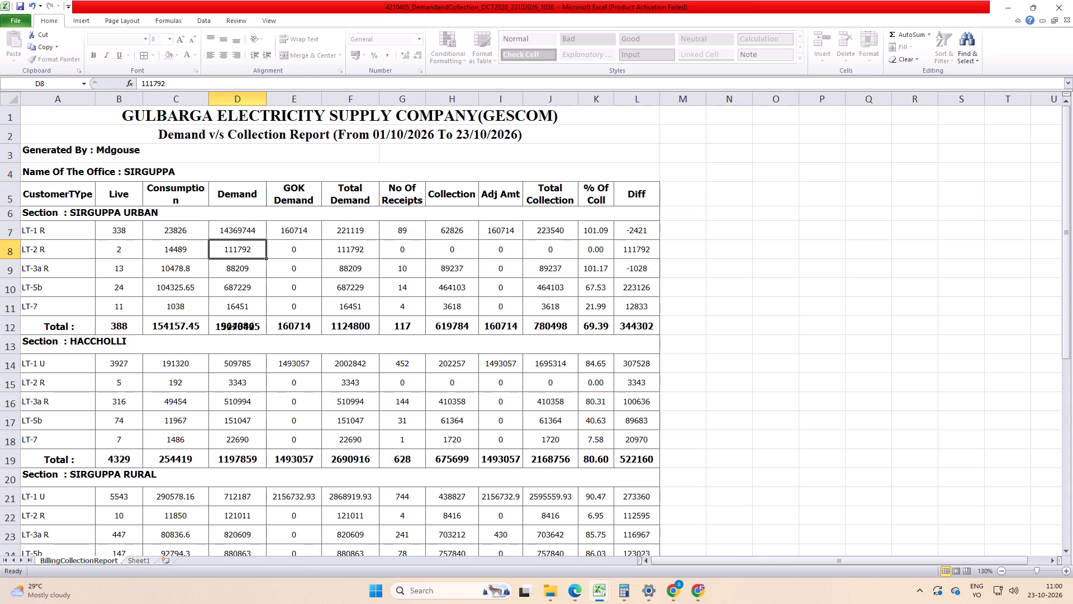
# Add 226386 to the Siruguppa Urban LT-2 R demand by turning it into the formula =111792+226386.
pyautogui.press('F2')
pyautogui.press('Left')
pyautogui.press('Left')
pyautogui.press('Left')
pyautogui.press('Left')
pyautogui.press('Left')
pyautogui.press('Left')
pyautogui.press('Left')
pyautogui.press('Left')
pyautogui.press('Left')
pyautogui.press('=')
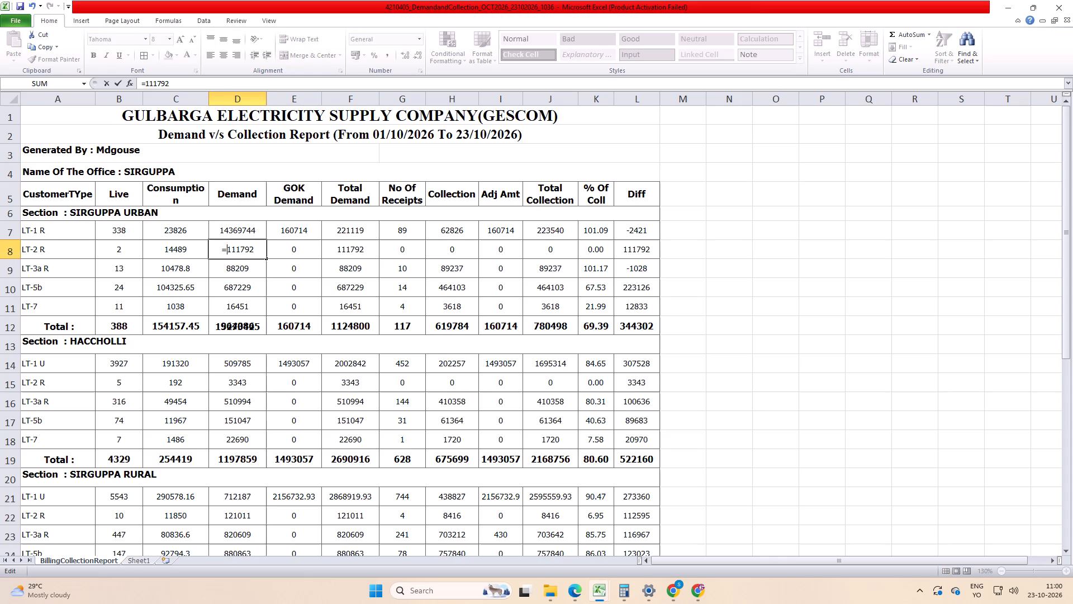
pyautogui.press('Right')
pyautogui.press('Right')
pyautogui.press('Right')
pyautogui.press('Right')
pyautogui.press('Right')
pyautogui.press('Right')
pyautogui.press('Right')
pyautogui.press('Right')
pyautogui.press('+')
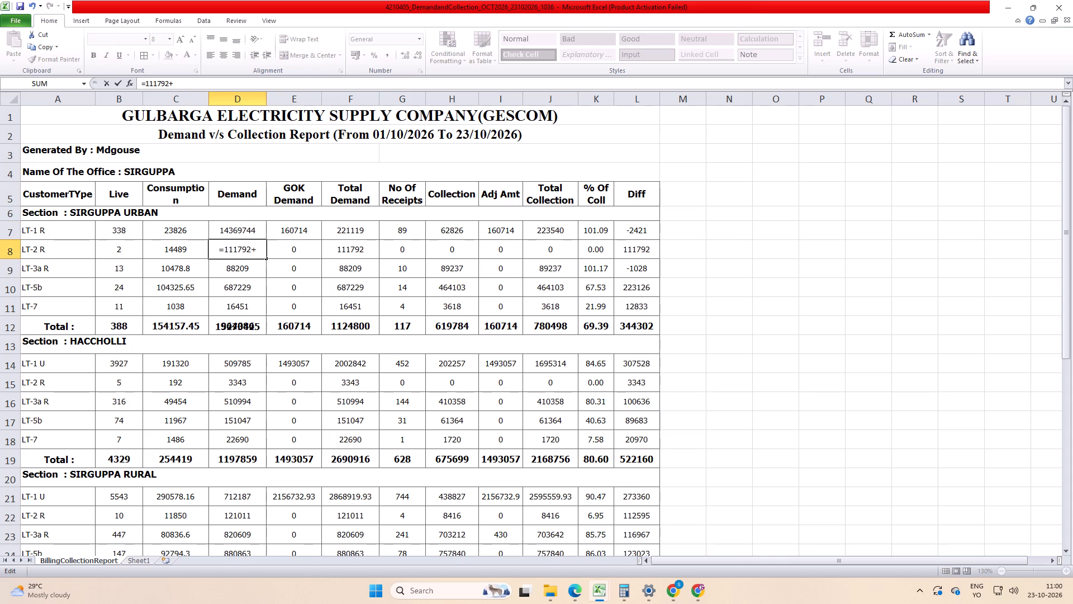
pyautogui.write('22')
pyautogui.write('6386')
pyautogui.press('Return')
# Add 4402425 to the Siruguppa Urban LT-3a R demand by turning it into the formula =88209+4402425.
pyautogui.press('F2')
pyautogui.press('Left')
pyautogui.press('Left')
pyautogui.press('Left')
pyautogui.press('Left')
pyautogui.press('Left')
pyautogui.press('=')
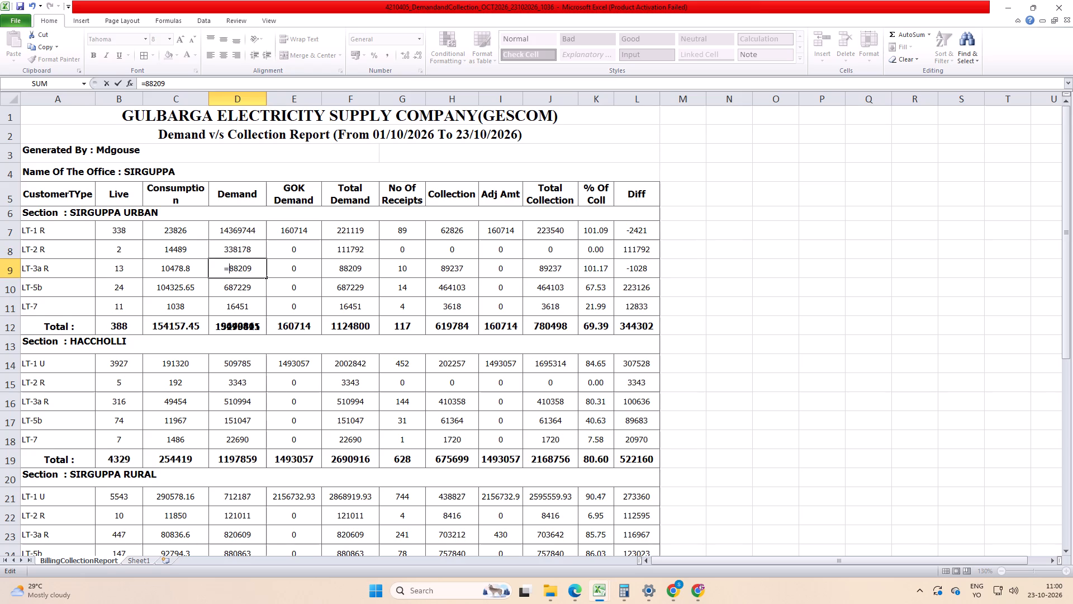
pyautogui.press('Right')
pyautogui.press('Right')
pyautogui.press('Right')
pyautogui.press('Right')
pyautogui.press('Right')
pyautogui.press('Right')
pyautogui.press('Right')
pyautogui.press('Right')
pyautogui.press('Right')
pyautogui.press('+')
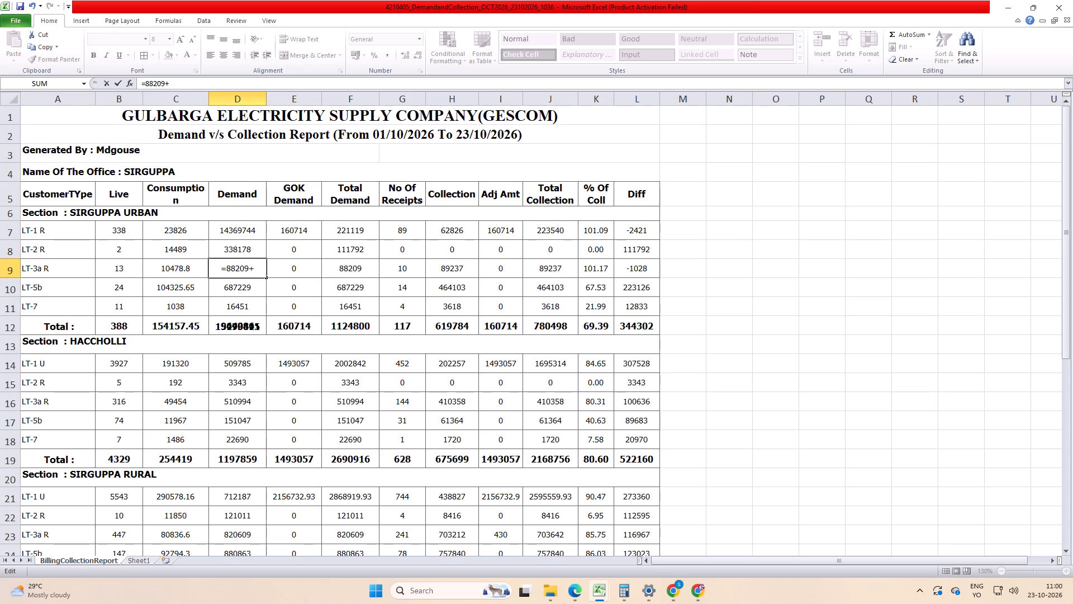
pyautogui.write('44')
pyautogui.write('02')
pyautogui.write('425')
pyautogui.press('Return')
# Add 1052036 to the Siruguppa Urban LT-5b demand by turning it into the formula =687229+1052036.
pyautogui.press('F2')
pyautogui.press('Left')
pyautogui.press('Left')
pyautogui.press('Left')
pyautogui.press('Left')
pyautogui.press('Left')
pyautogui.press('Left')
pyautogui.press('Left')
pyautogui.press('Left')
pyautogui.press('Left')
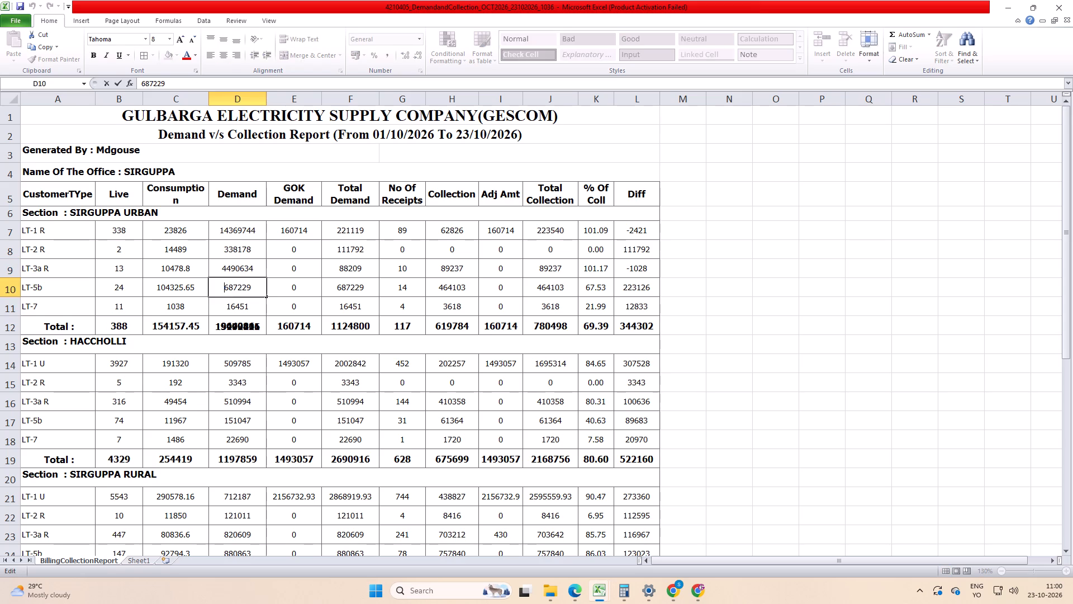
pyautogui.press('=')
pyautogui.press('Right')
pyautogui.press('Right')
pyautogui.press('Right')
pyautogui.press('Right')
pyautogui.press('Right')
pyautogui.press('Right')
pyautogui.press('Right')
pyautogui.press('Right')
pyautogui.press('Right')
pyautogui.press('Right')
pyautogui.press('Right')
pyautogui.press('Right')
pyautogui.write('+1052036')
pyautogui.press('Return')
# Add 304793 to the Siruguppa Urban LT-7 demand by turning it into the formula =16451+304793.
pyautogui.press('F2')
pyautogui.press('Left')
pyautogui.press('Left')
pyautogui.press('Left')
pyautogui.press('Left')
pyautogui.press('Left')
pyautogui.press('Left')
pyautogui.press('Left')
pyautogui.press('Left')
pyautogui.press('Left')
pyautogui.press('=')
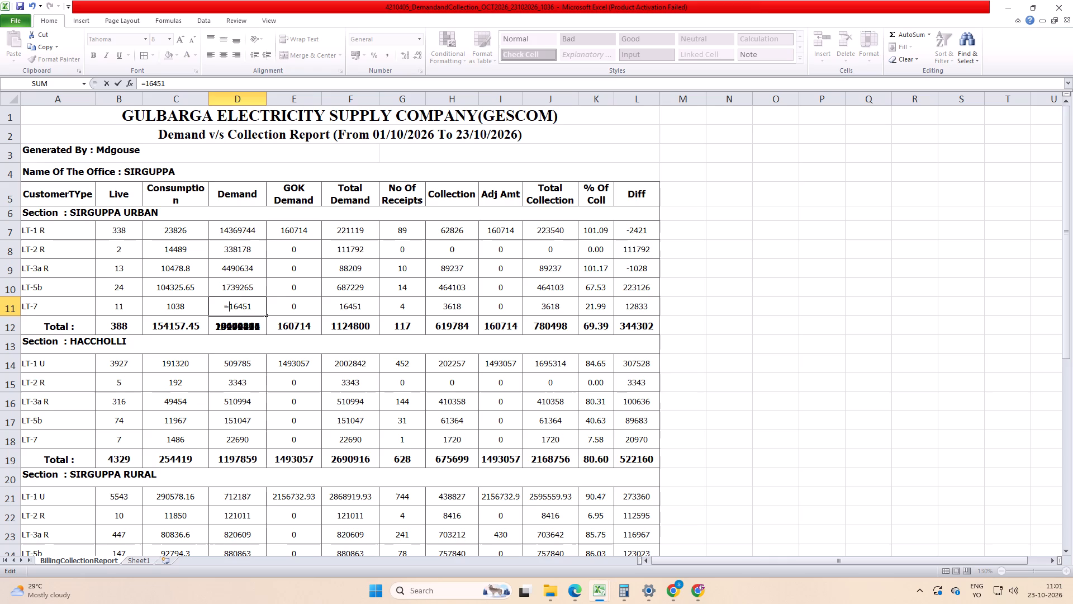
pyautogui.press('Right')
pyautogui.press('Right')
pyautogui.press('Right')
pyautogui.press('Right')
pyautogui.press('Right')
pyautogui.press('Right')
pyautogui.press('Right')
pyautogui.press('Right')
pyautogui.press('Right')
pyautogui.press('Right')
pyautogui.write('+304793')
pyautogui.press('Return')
# Add 4053081 to the Siruguppa Urban LT-1 R collection by turning it into the formula =62826+4053081.
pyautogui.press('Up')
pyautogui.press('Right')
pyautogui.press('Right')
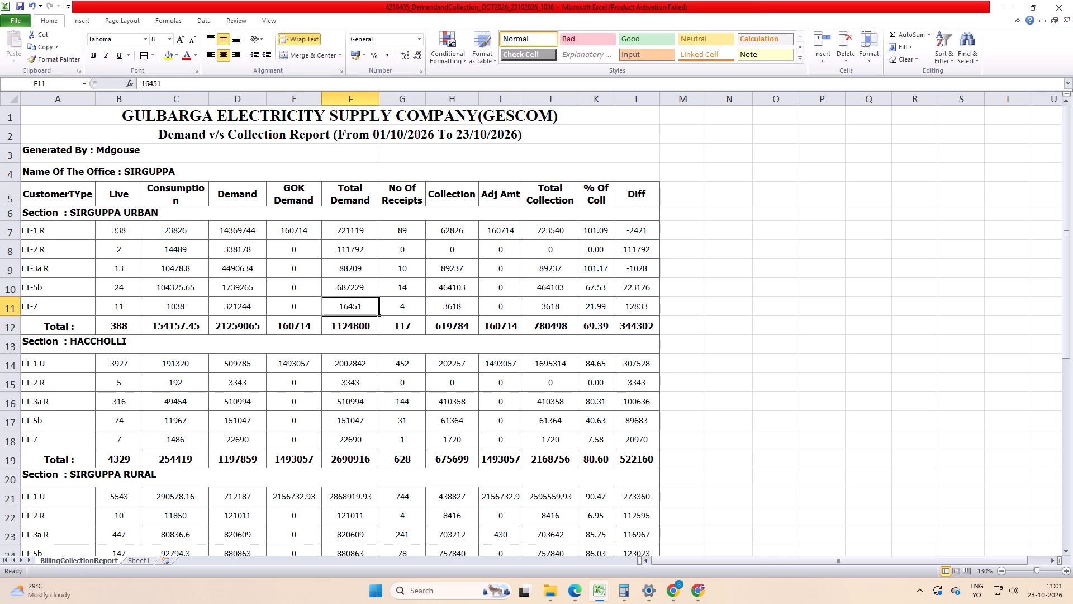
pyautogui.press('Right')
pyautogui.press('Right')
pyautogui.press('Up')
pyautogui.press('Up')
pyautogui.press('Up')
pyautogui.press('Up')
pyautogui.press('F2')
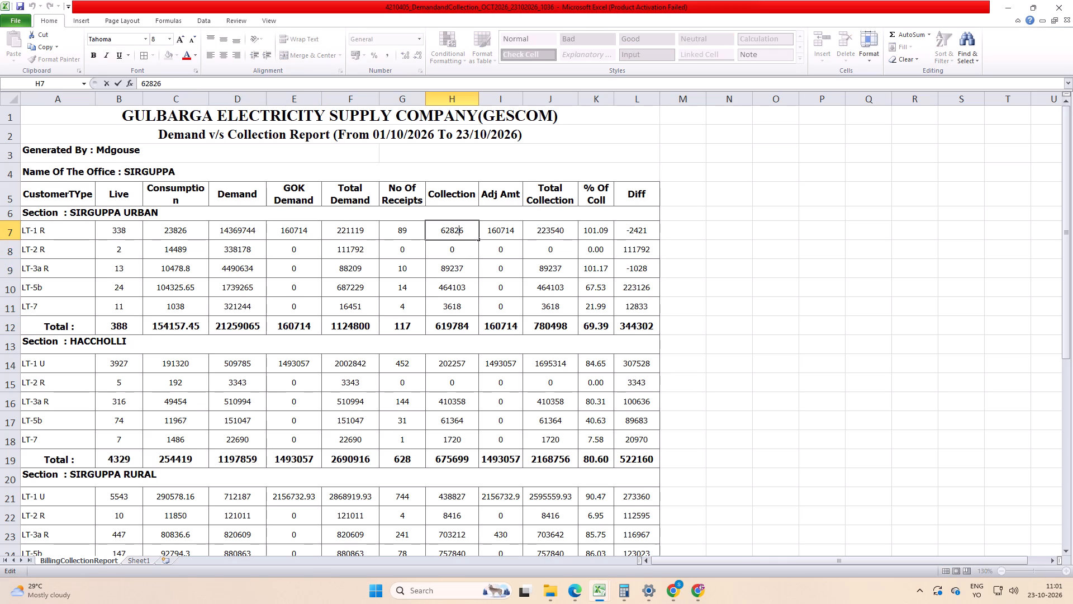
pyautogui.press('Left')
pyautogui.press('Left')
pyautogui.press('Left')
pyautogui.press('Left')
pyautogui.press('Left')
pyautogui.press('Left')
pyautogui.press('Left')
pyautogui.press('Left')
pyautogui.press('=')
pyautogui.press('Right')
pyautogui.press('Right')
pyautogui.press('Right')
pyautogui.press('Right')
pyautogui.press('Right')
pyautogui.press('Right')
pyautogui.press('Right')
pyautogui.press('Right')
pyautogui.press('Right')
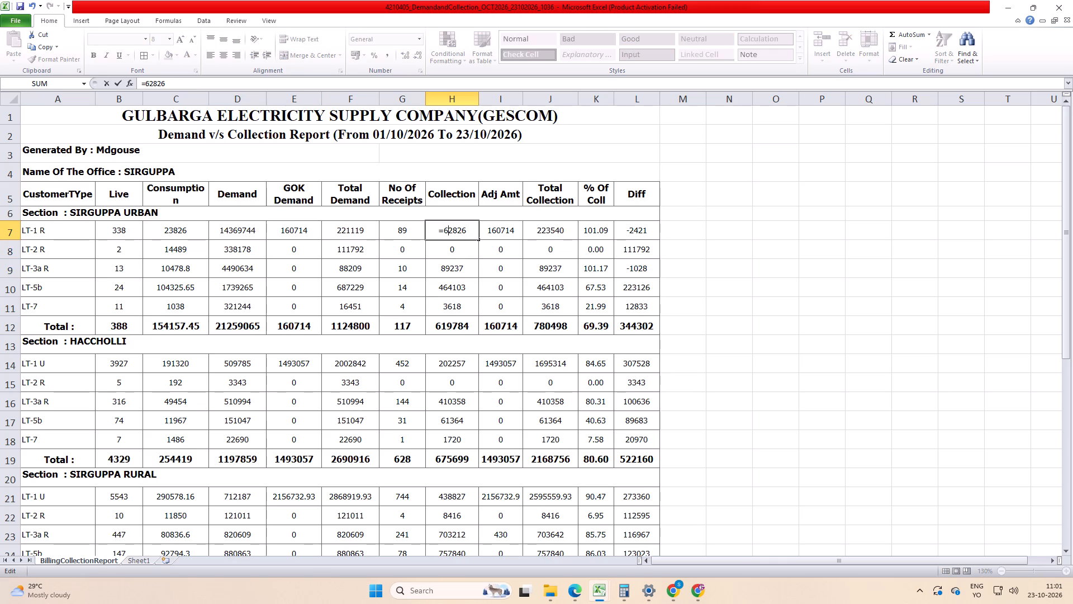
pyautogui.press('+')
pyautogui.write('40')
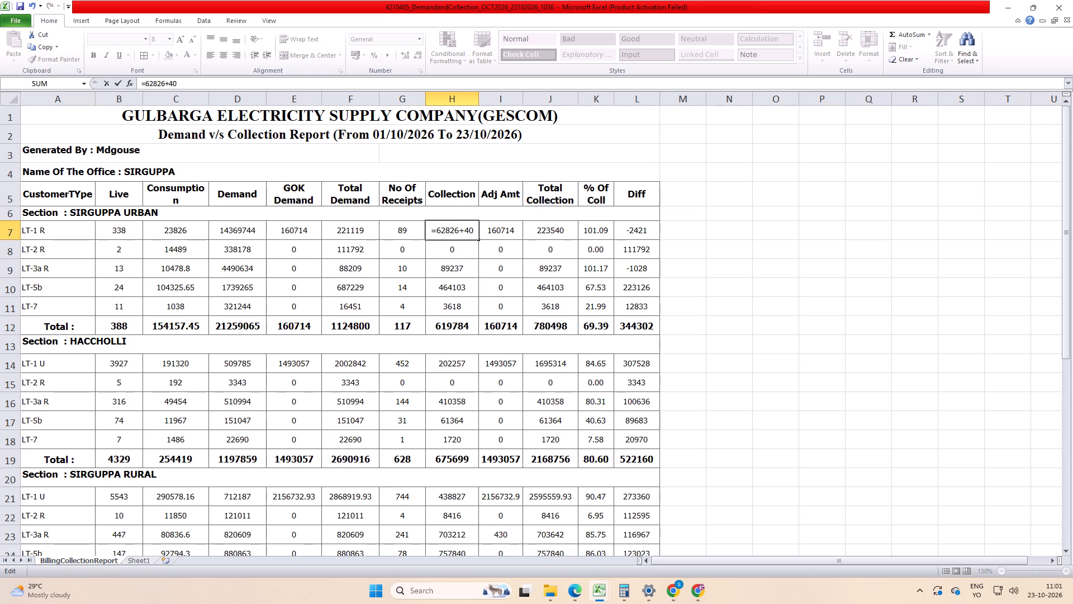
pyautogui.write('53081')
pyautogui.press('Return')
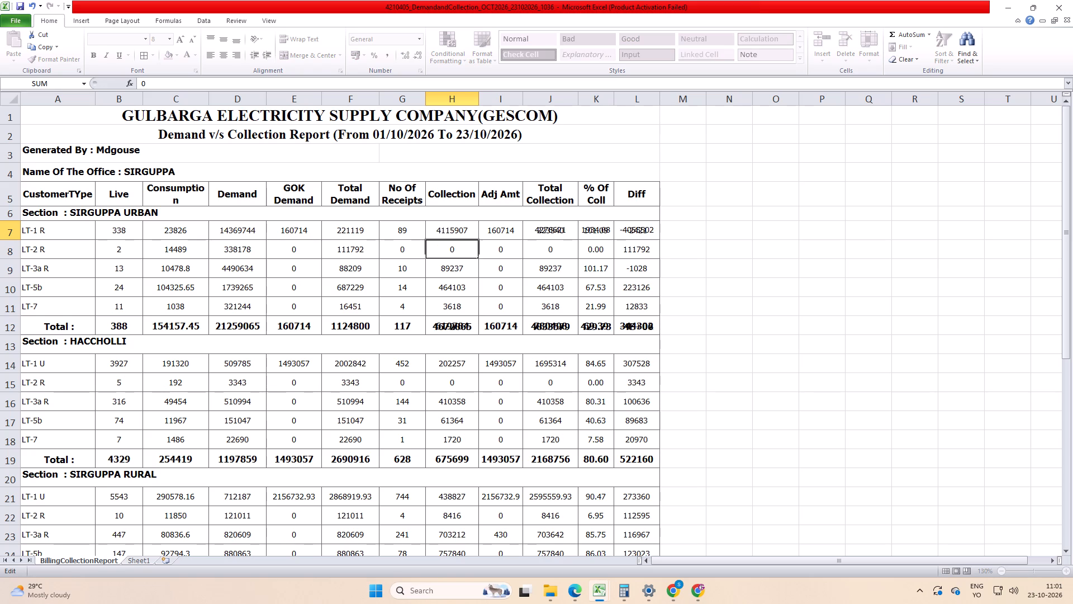
# Set the Siruguppa Urban LT-2 R collection to 137506.
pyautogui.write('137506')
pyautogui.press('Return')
# Add 3025675 to the Siruguppa Urban LT-3a R collection by turning it into the formula =89237+3025675.
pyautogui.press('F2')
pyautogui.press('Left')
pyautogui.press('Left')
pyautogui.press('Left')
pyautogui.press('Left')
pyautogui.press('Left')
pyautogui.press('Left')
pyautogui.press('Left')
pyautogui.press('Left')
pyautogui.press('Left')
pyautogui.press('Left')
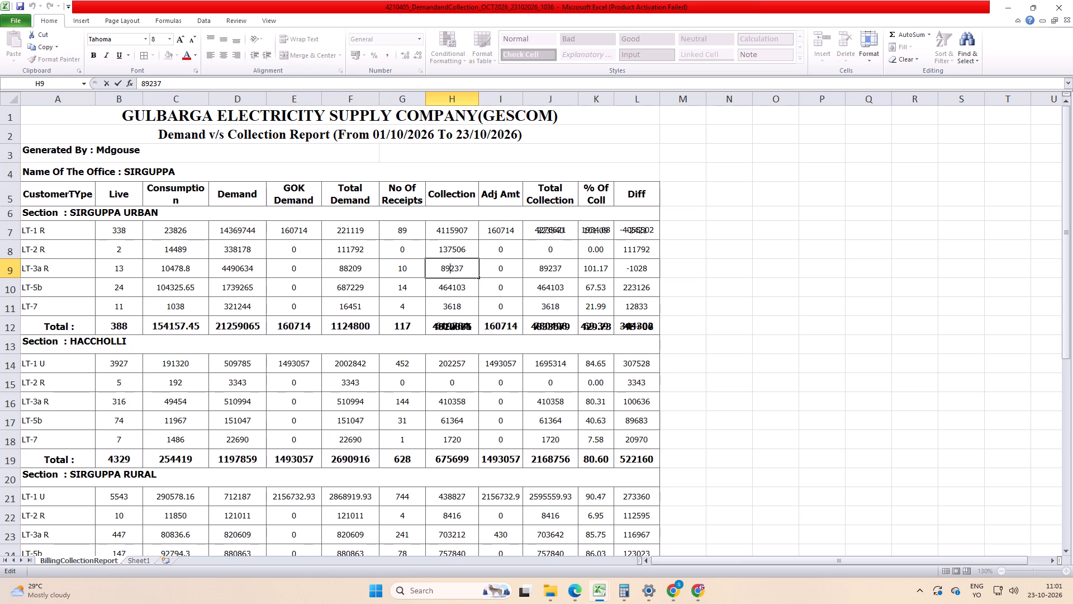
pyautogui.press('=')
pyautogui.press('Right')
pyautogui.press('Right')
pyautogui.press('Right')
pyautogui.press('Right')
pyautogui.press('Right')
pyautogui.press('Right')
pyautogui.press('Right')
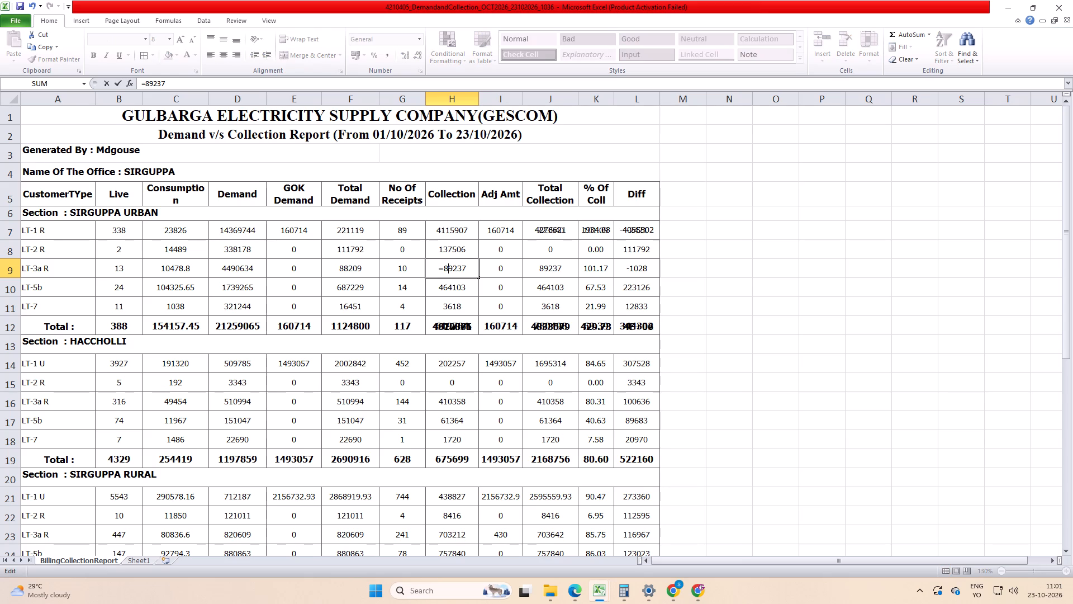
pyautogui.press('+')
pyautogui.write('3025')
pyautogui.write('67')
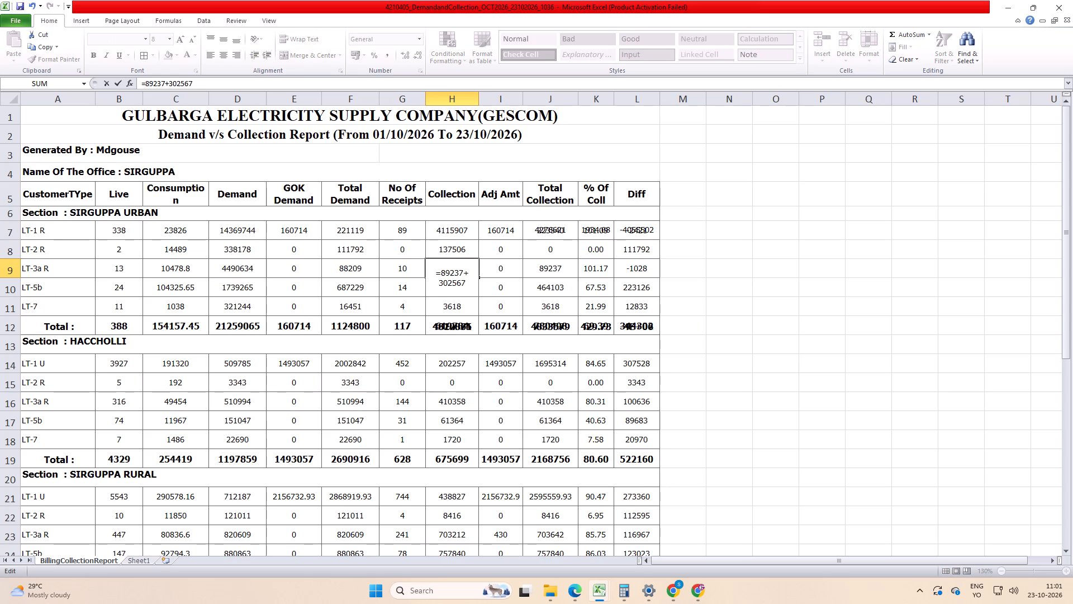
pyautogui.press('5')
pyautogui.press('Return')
# Add 567036 to the Siruguppa Urban LT-5b collection by turning it into the formula =464103+567036.
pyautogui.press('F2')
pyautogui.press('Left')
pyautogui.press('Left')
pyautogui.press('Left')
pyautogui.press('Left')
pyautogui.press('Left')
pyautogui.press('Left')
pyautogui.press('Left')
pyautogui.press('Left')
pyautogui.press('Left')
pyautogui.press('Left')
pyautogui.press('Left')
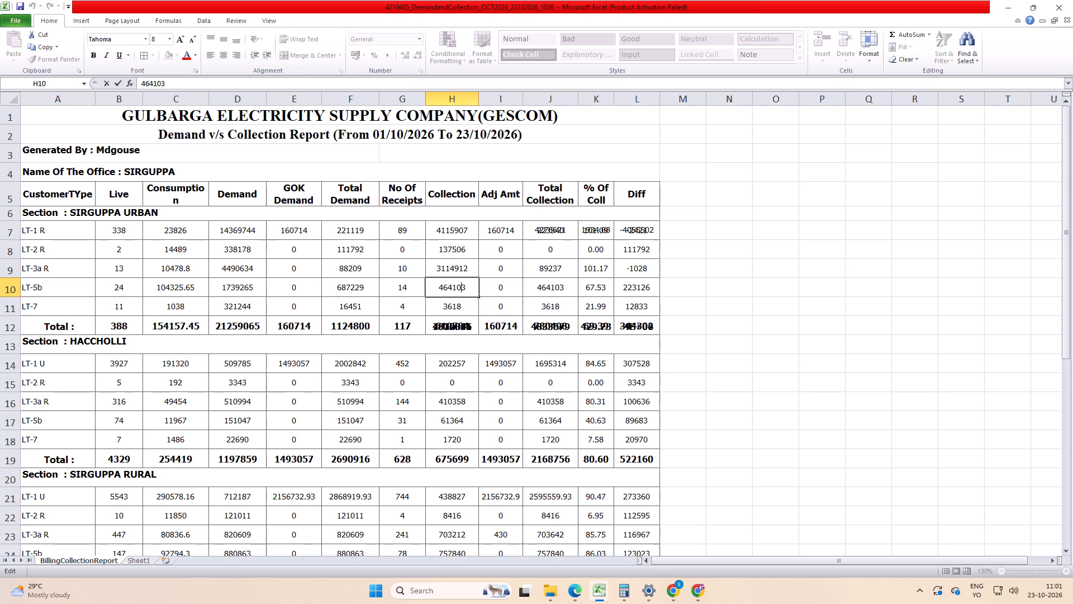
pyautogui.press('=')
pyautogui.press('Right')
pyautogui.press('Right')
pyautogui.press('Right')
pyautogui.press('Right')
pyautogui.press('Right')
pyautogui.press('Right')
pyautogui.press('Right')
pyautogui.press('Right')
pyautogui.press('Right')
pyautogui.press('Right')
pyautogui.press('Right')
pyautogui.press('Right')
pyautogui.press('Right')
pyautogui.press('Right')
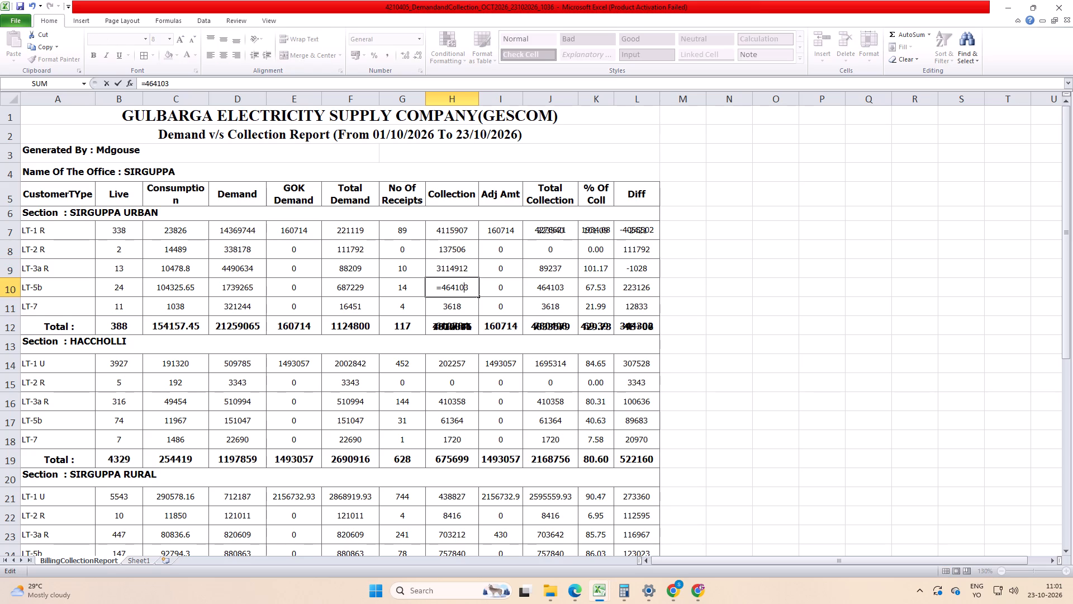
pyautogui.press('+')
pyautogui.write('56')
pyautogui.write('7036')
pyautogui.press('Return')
# Add 221915 to the Siruguppa Urban LT-7 collection by turning it into the formula =3618+221915.
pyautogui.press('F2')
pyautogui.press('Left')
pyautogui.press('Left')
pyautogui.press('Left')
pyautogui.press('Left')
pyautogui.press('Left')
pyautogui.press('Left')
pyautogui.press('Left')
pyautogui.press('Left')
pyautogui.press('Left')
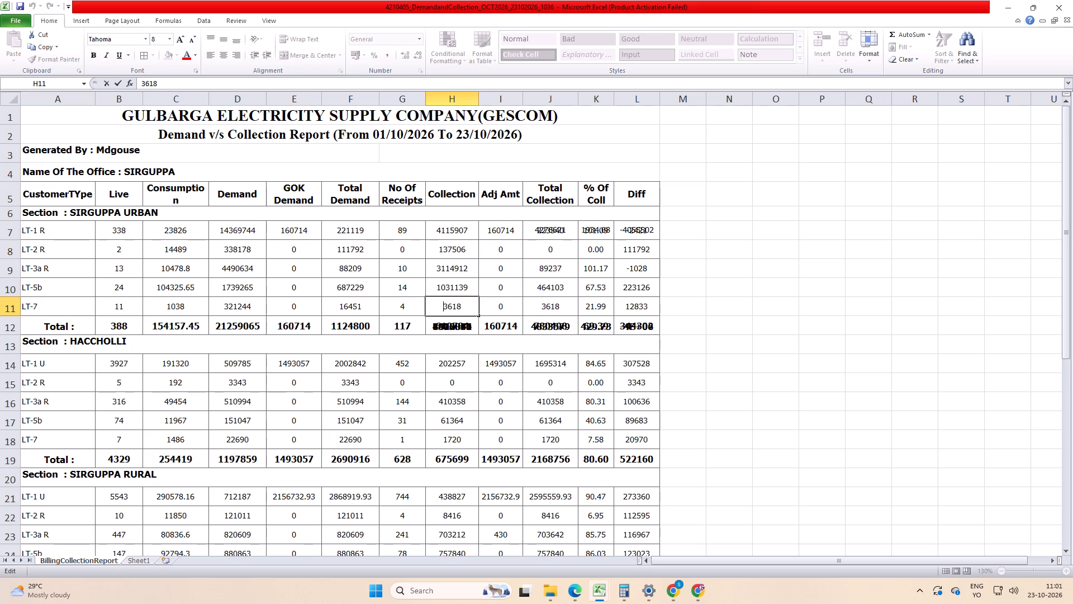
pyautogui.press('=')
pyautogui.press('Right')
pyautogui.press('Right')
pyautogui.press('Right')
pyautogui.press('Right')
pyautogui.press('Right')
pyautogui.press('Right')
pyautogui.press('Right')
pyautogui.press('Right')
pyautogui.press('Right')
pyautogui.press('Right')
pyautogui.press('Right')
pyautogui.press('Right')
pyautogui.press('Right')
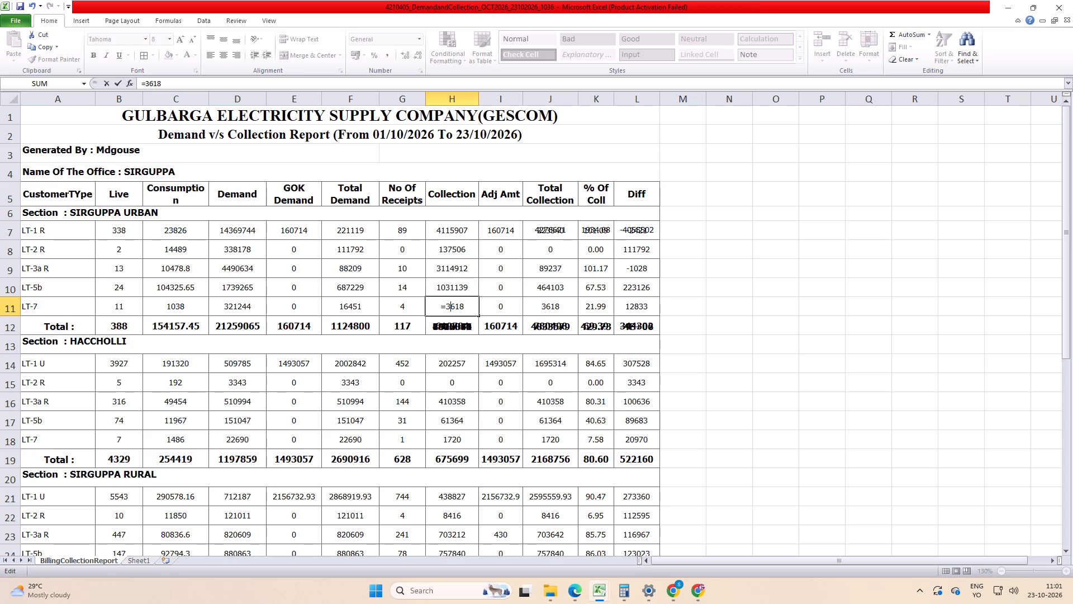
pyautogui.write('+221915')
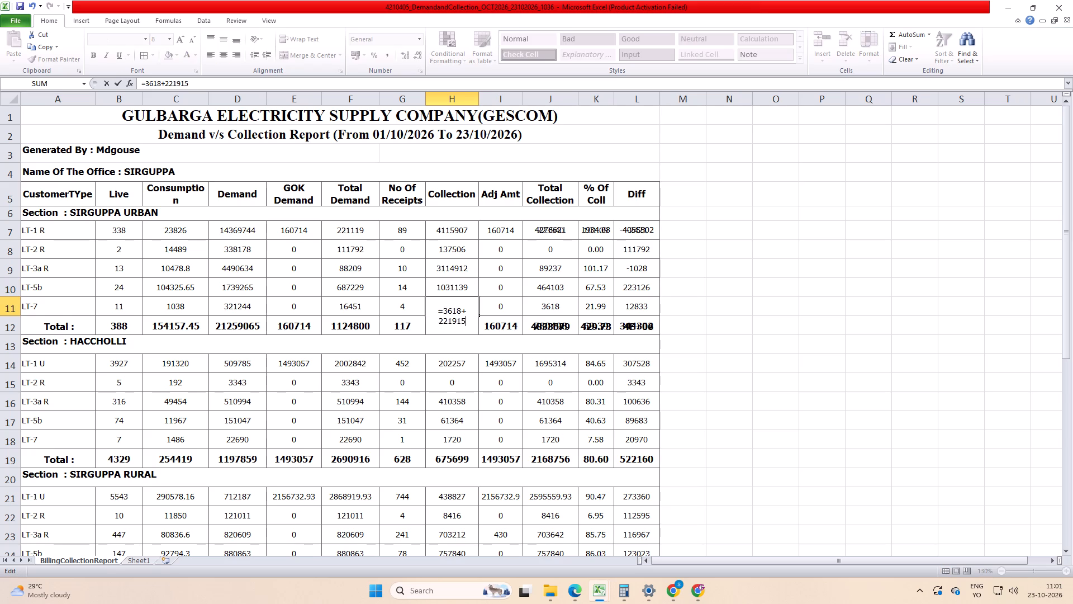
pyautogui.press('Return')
# Add 7200000 to the Siruguppa Urban LT-1 R adjustment amount by turning it into the formula =160714+7200000.
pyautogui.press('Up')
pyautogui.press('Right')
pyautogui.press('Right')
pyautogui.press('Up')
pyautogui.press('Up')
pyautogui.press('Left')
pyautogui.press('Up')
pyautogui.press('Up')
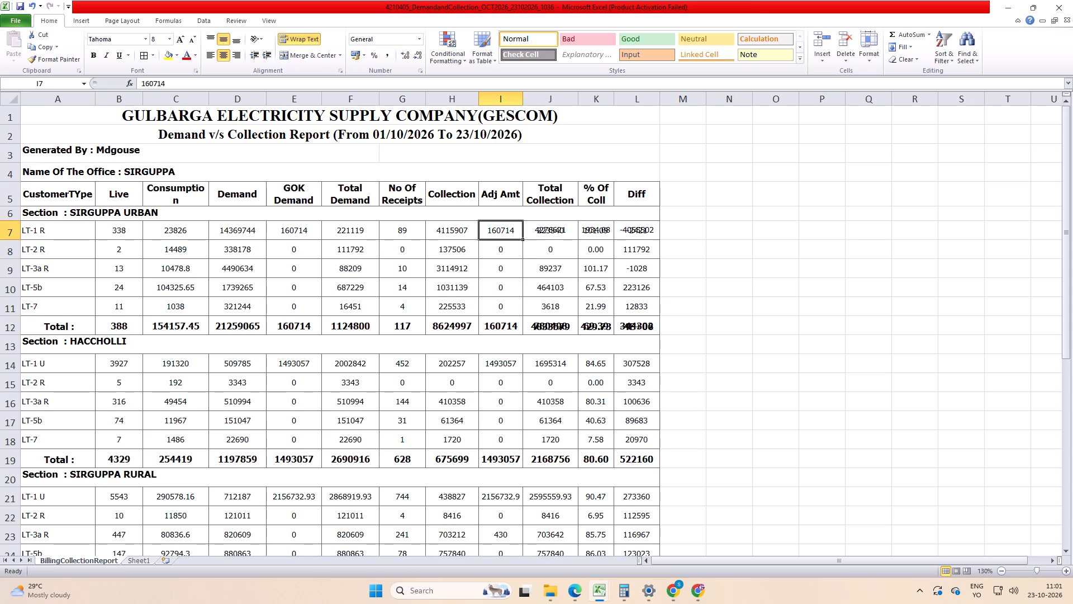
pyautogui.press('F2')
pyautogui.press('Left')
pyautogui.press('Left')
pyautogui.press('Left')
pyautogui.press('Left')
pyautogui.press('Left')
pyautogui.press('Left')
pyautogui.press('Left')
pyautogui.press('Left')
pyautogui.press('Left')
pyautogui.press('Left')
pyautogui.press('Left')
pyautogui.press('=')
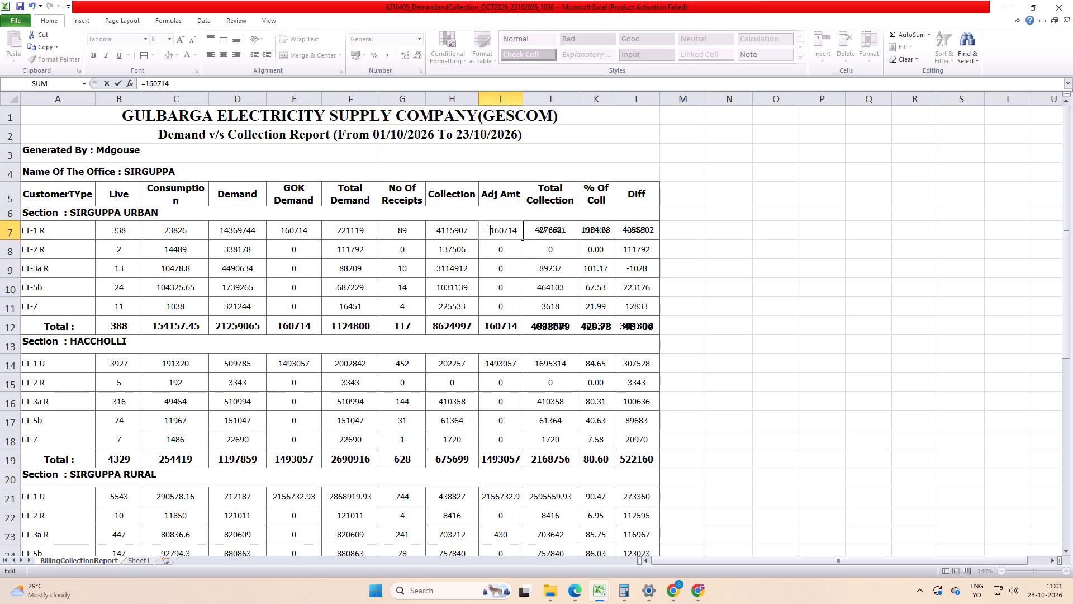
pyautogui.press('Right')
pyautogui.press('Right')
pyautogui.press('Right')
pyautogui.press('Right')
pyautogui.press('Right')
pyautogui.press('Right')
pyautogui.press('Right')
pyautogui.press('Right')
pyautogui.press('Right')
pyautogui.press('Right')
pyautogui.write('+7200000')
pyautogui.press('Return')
# Copy the LT-1 R Total Collection formula =H7+I7 down to the other Siruguppa Urban tariff rows, LT-2 R through LT-7.
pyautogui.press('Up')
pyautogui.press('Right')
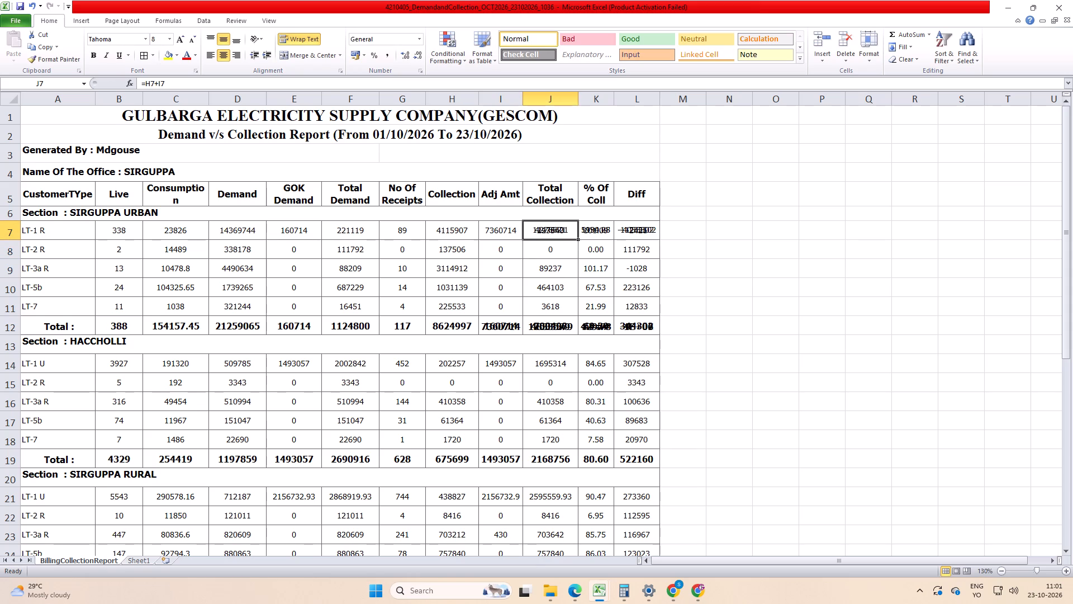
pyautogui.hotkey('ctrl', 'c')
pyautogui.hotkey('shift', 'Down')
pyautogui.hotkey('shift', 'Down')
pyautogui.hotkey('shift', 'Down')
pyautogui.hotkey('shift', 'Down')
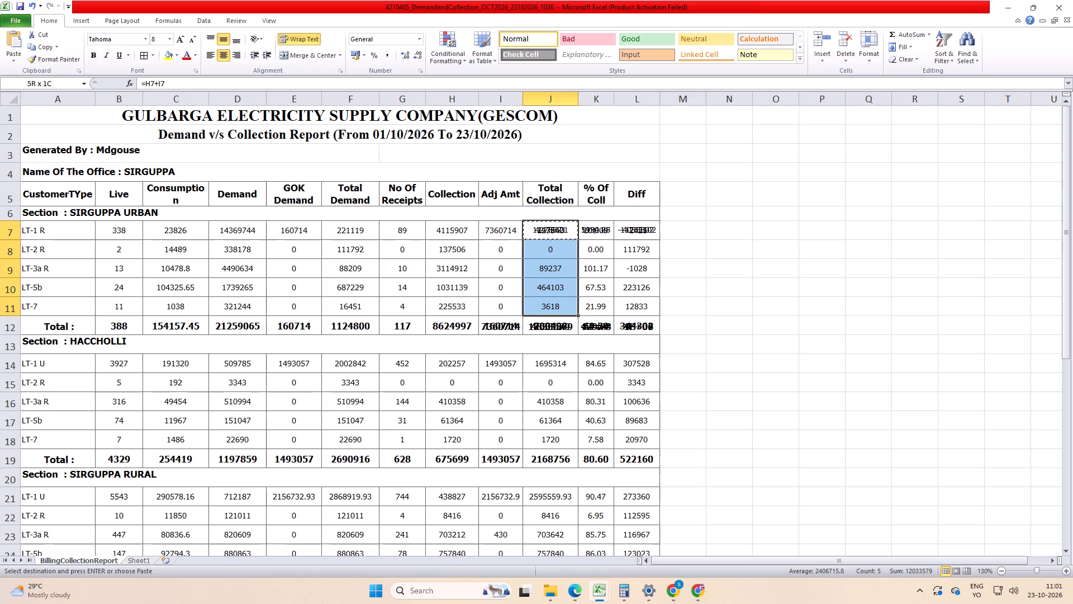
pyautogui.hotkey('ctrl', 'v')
# Replace the Siruguppa Urban LT-1 R Total Demand with the formula =D7+E7, summing Demand and GOK Demand.
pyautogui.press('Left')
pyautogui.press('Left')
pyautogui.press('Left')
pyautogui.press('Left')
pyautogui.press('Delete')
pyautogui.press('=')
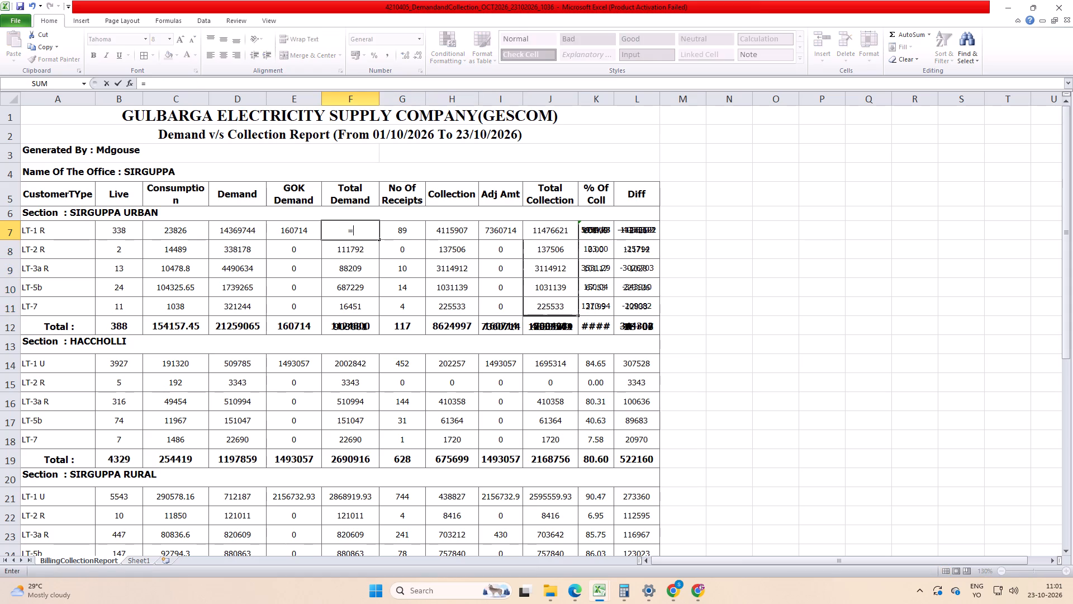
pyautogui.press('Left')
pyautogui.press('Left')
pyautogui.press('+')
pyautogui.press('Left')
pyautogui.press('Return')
# Copy the LT-1 R Total Demand formula down to the other Siruguppa Urban tariff rows, LT-2 R through LT-7.
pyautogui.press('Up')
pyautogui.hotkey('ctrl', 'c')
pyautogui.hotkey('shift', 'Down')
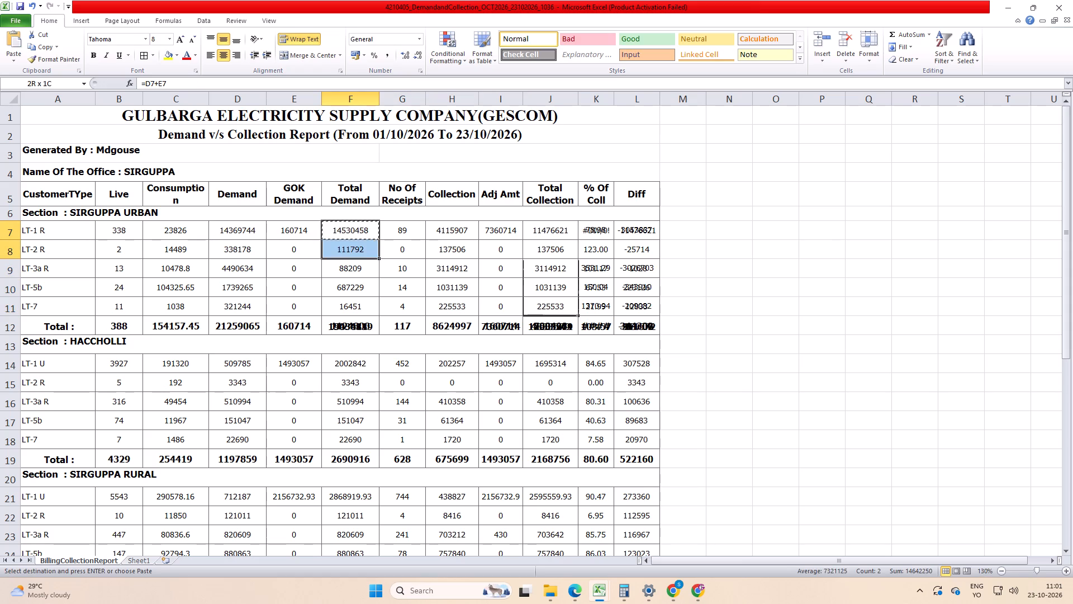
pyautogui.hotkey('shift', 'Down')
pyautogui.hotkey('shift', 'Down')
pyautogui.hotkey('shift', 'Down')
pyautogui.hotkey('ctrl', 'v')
# Save the workbook and clear the copy selection.
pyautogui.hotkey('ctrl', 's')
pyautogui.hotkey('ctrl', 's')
pyautogui.click(619, 381)
pyautogui.press('Escape')
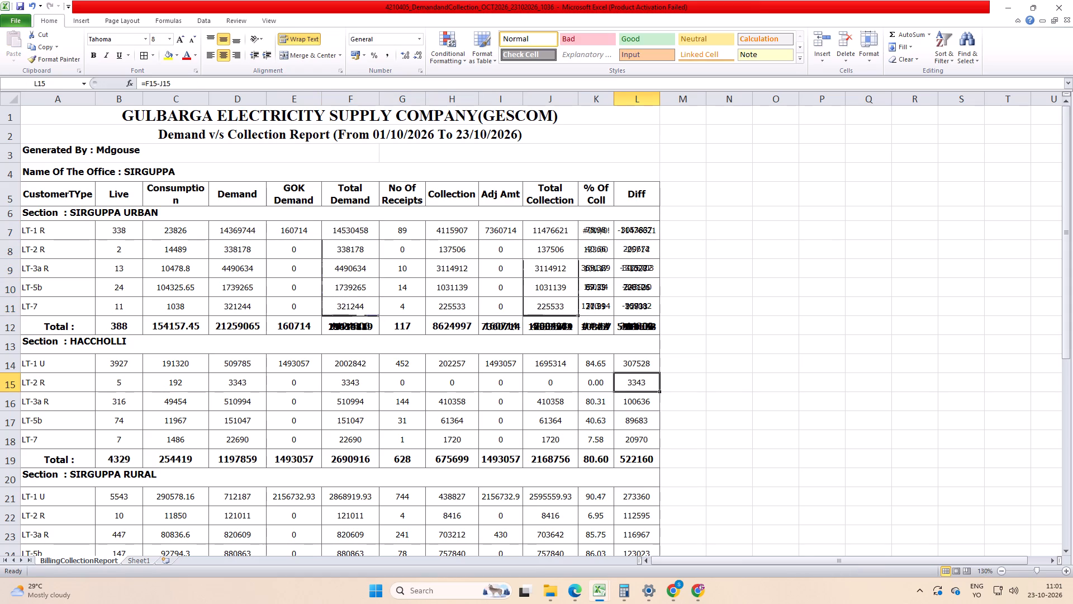
# Auto-fit the width of the Total Demand column.
pyautogui.doubleClick(379, 99)
pyautogui.click(756, 320)
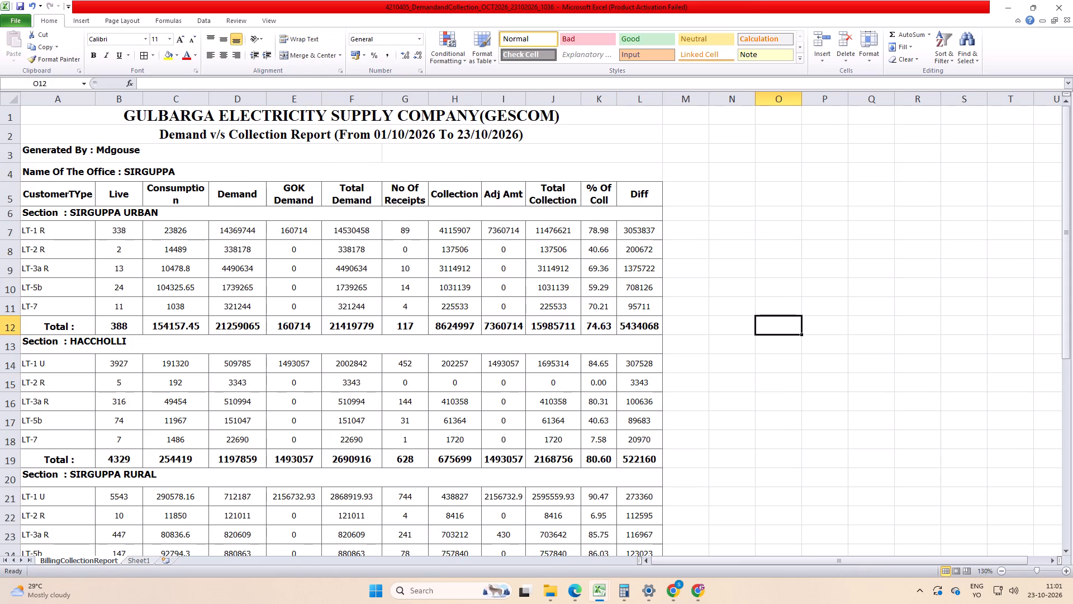
# Review the demand and collection figures of all sections from Siruguppa Urban to SO_5 Srigeri Cross.
pyautogui.click(752, 359)
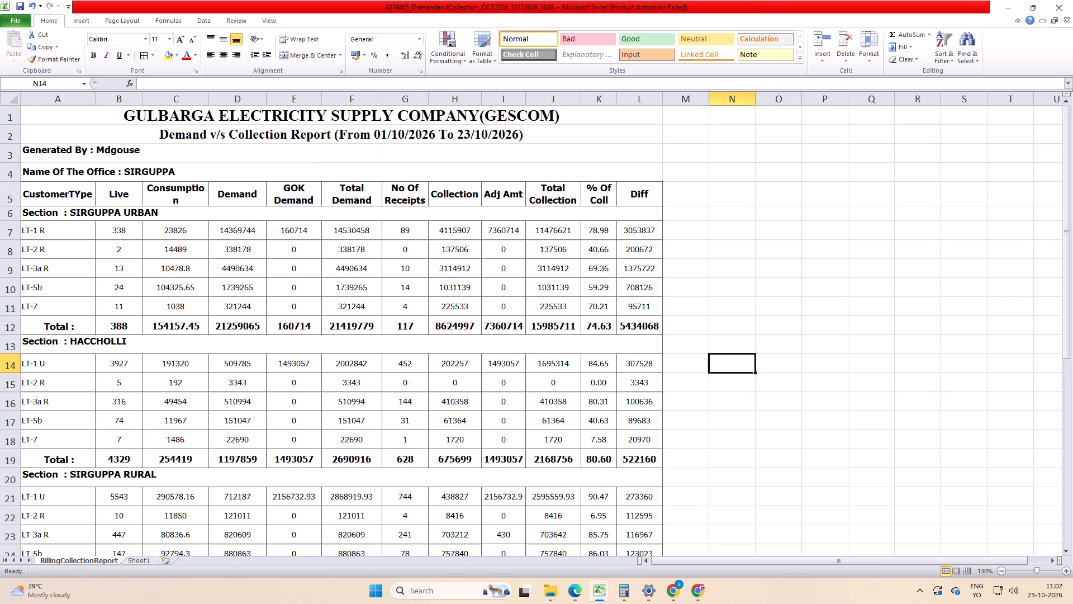
pyautogui.click(736, 435)
pyautogui.scroll(-3, 666, 440)
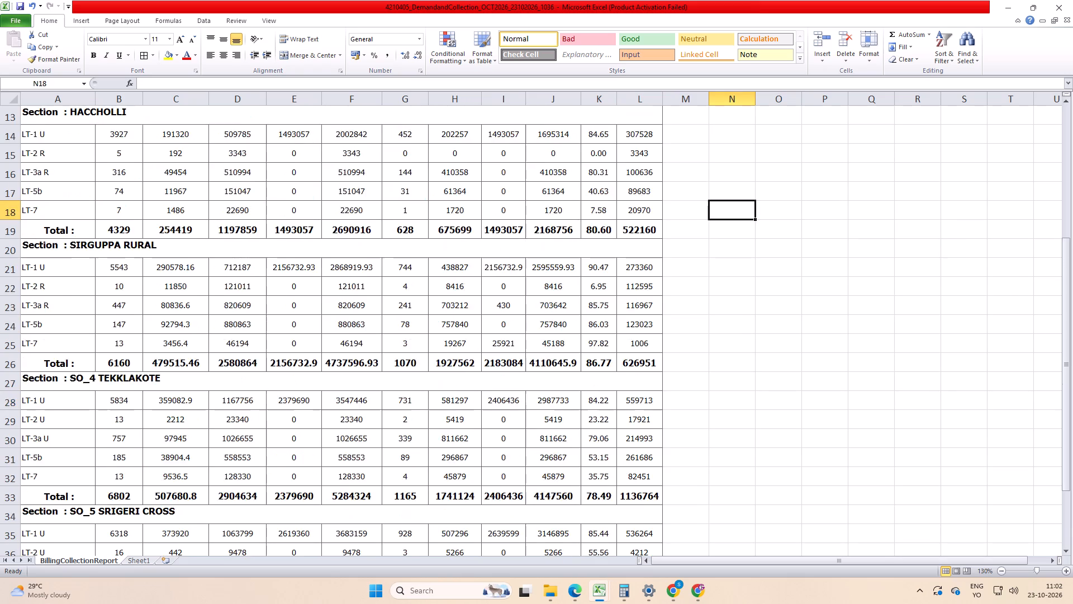
pyautogui.scroll(-5, 666, 440)
pyautogui.scroll(10, 581, 508)
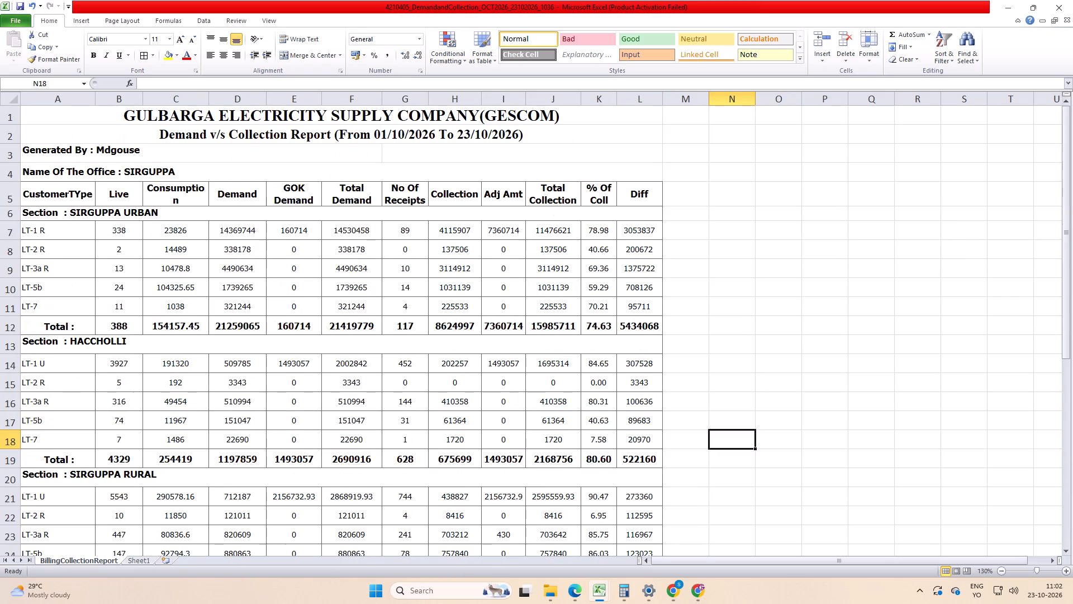
pyautogui.scroll(4, 582, 481)
pyautogui.click(825, 373)
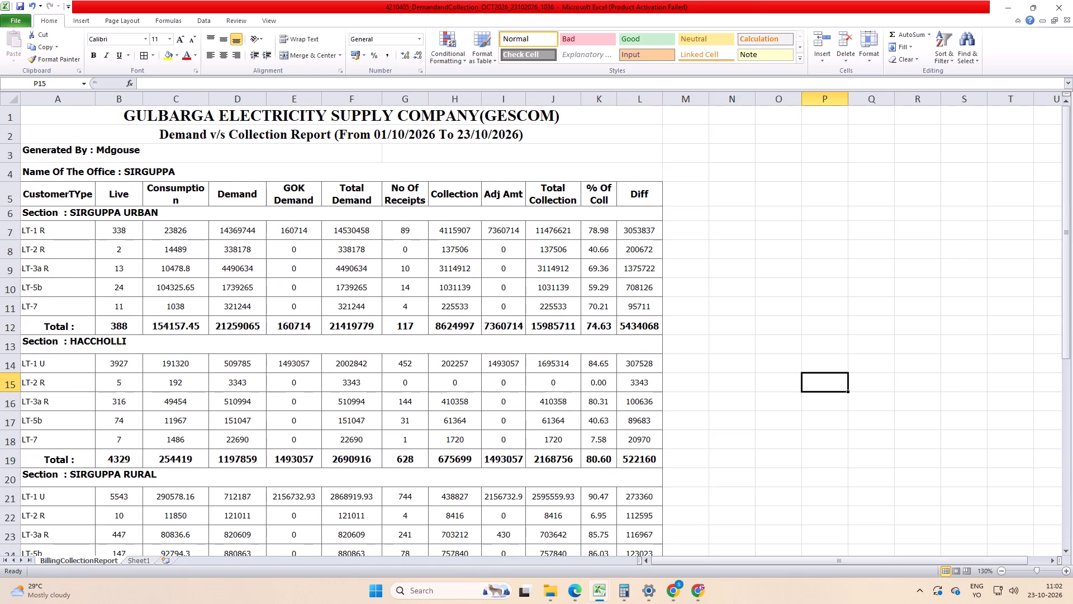
pyautogui.scroll(-9, 132, 325)
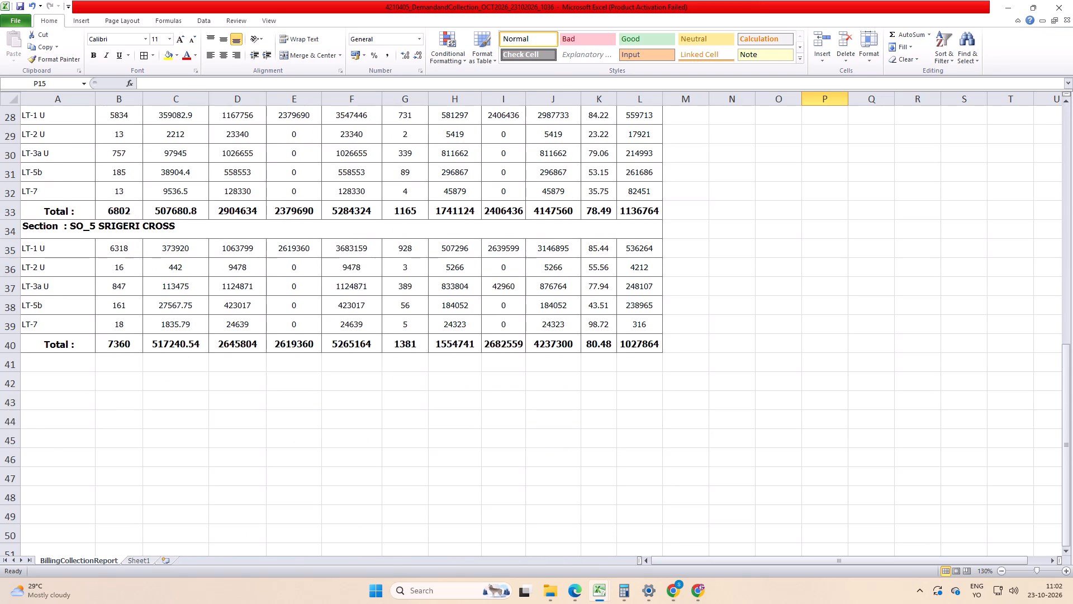
# Shorten the first three Siruguppa Urban customer type labels to LT-1, LT-2 and LT-3.
pyautogui.scroll(14, 116, 480)
pyautogui.tripleClick(59, 240)
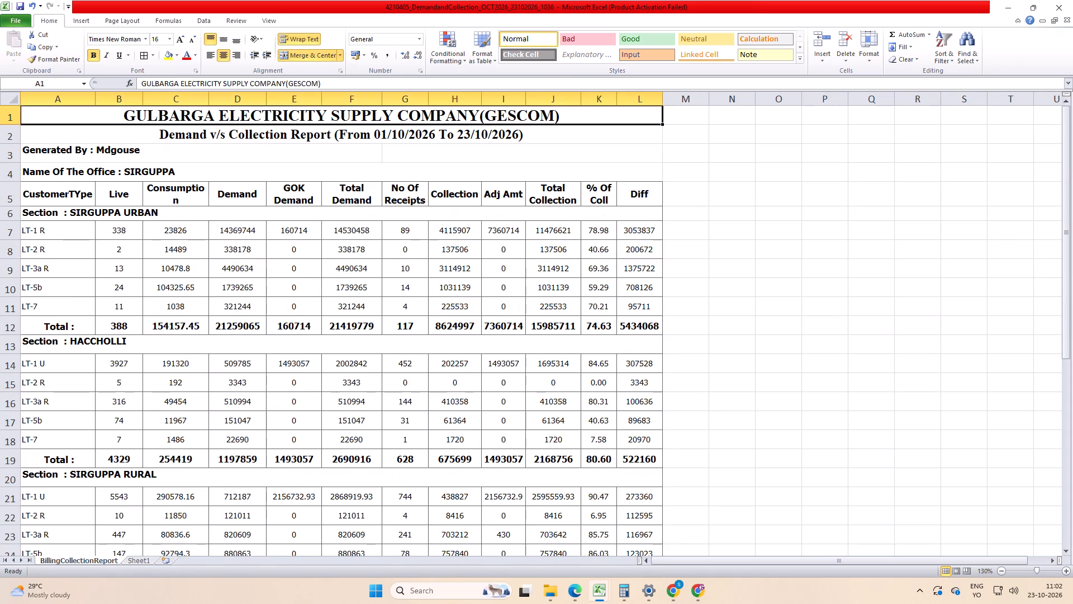
pyautogui.click(59, 237)
pyautogui.doubleClick(59, 232)
pyautogui.press('BackSpace')
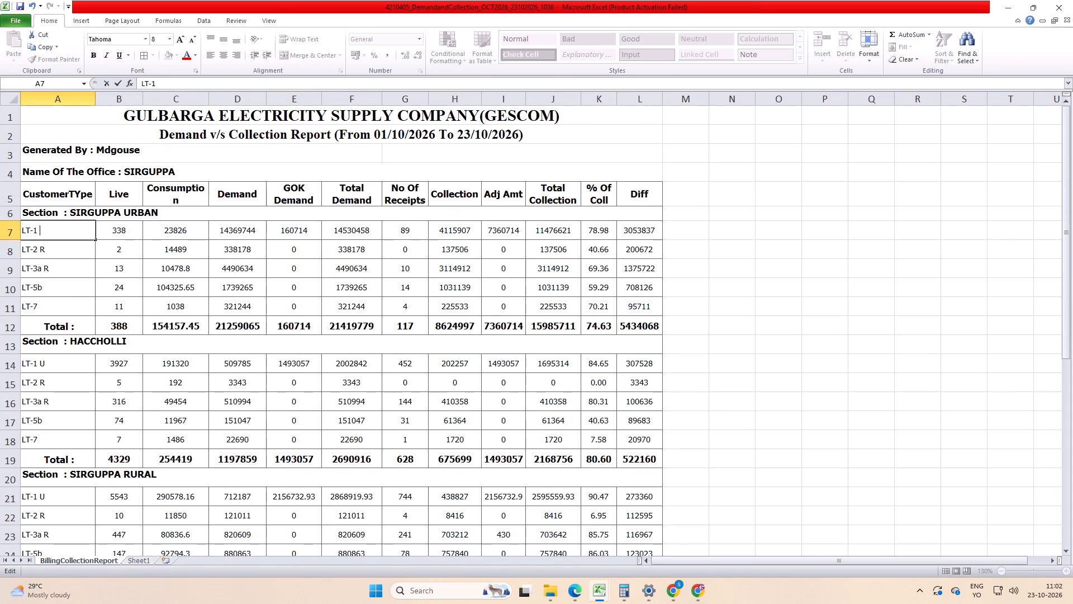
pyautogui.doubleClick(71, 252)
pyautogui.press('BackSpace')
pyautogui.doubleClick(70, 274)
pyautogui.press('BackSpace')
pyautogui.press('BackSpace')
pyautogui.press('BackSpace')
# Shorten the Siruguppa Urban LT-5b label to LT-5.
pyautogui.doubleClick(56, 287)
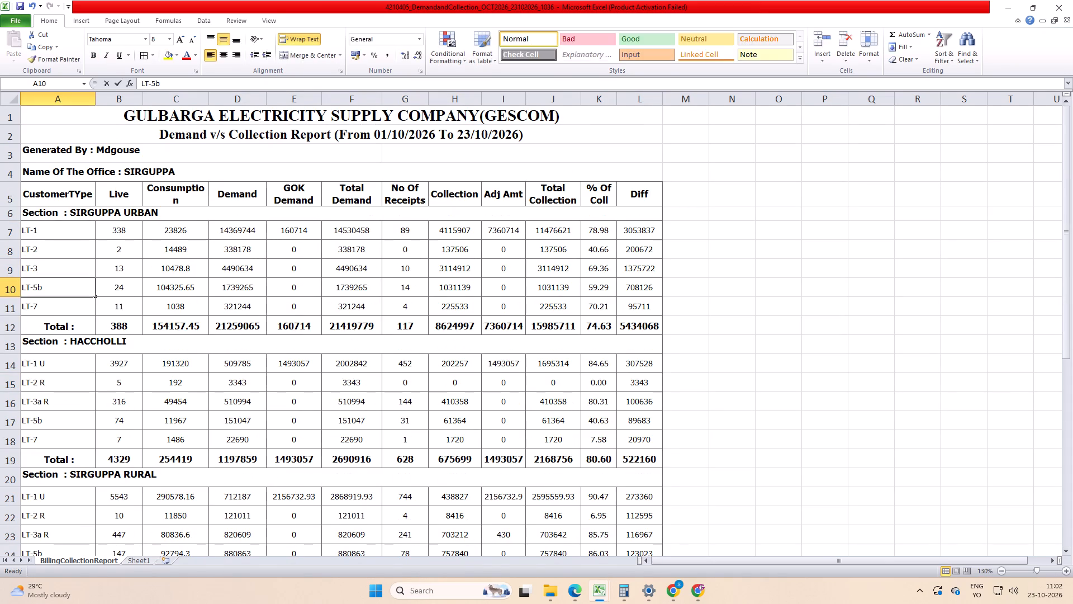
pyautogui.press('BackSpace')
pyautogui.click(57, 373)
pyautogui.doubleClick(56, 291)
pyautogui.click(56, 346)
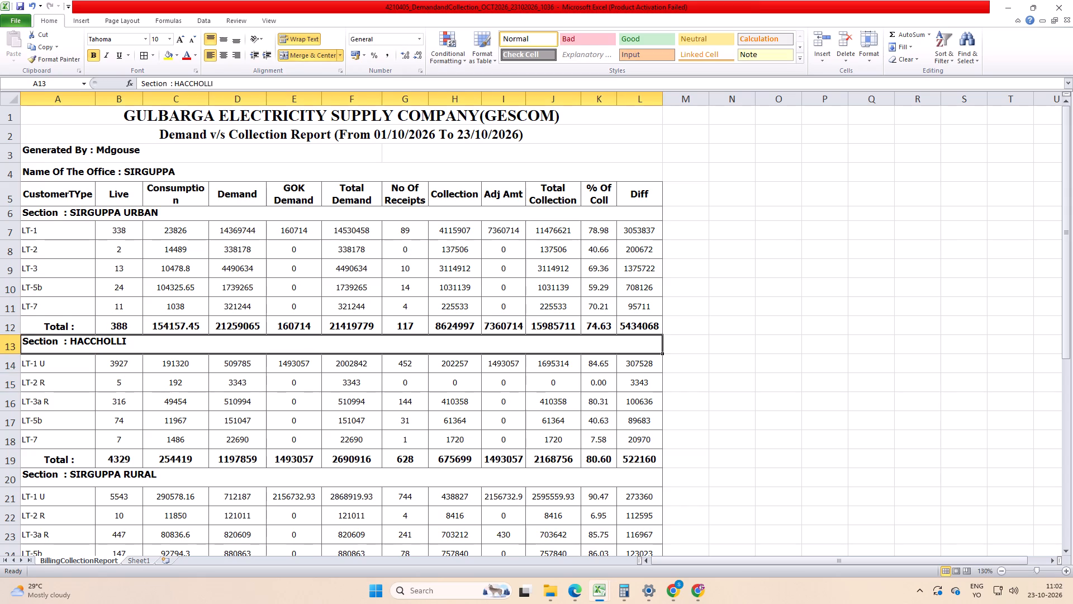
pyautogui.click(61, 296)
pyautogui.doubleClick(58, 287)
pyautogui.press('BackSpace')
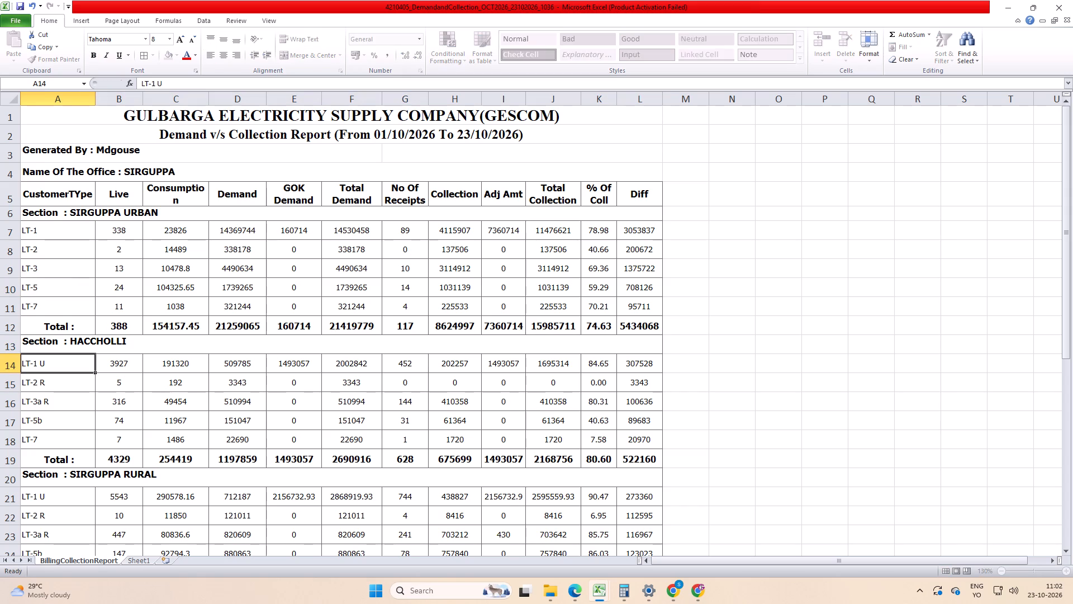
pyautogui.click(60, 364)
# Copy the five Siruguppa Urban labels, LT-1 to LT-7, over the customer type labels of Haccholli and Siruguppa Rural.
pyautogui.moveTo(32, 226); pyautogui.dragTo(48, 305)
pyautogui.hotkey('ctrl', 'c')
pyautogui.click(49, 360)
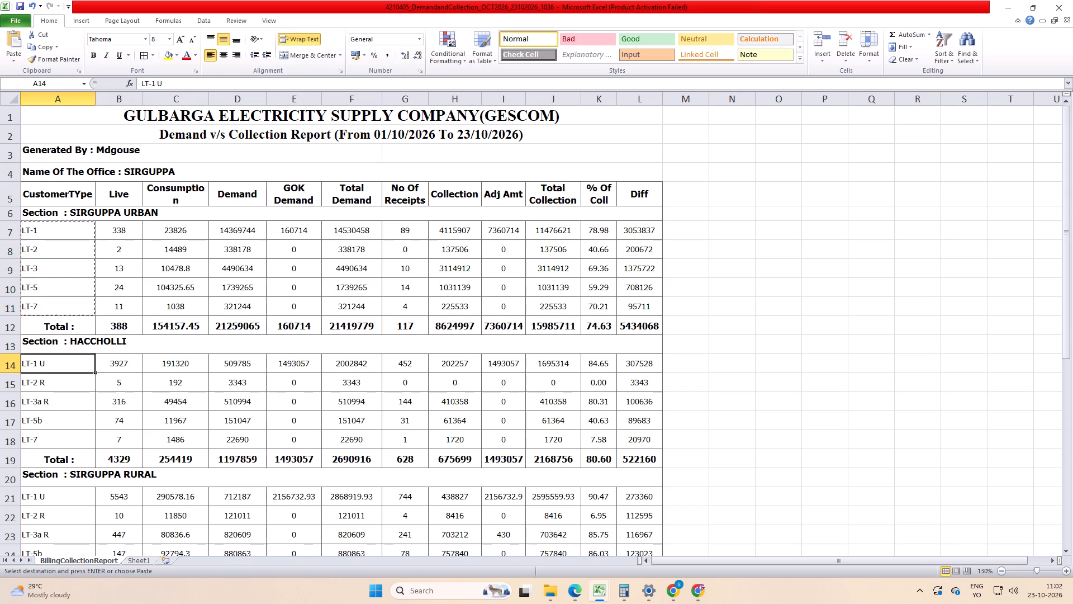
pyautogui.hotkey('ctrl', 'v')
pyautogui.scroll(-3, 37, 404)
pyautogui.click(46, 325)
pyautogui.hotkey('ctrl', 'v')
# Paste the same LT-1 to LT-7 labels over the customer types of SO_4 Tekklakote and SO_5 Srigeri Cross.
pyautogui.scroll(-2, 42, 390)
pyautogui.click(40, 346)
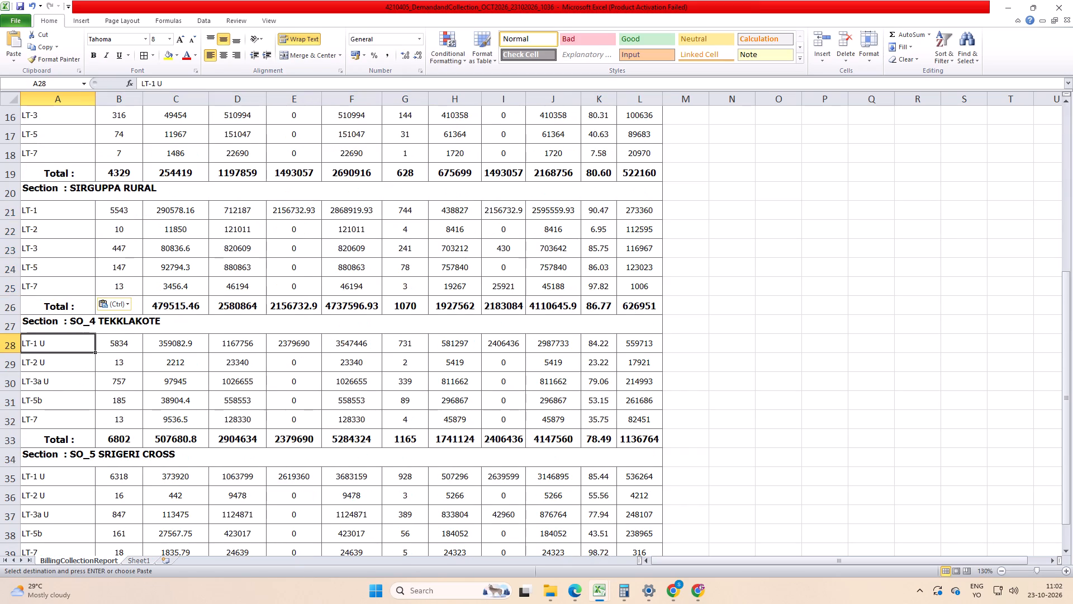
pyautogui.scroll(-1, 48, 370)
pyautogui.click(24, 329)
pyautogui.click(28, 342)
pyautogui.hotkey('ctrl', 'v')
pyautogui.scroll(-3, 48, 380)
pyautogui.click(48, 308)
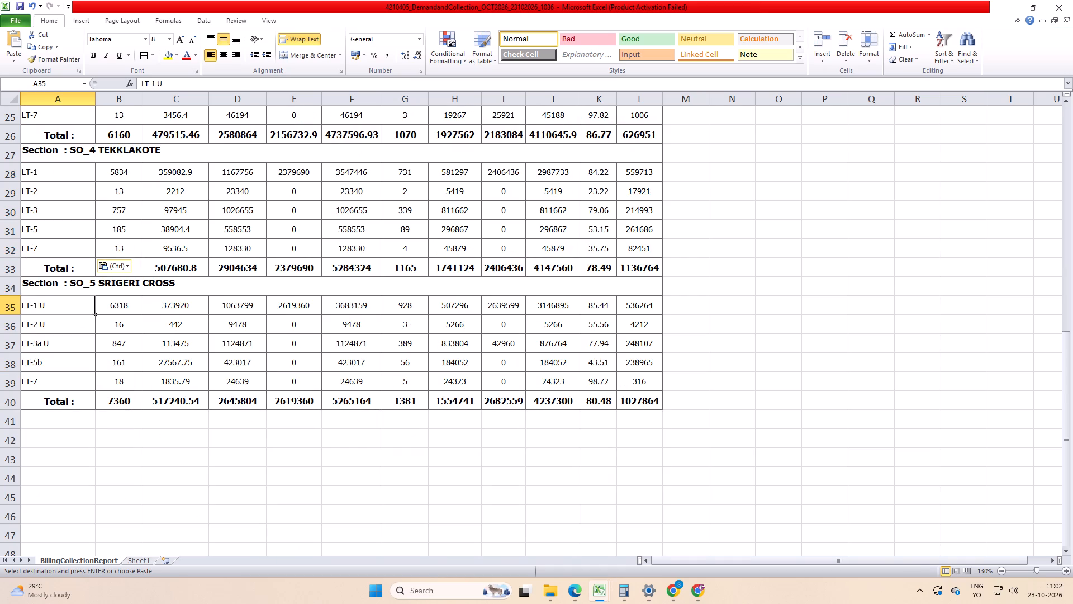
pyautogui.hotkey('ctrl', 'v')
# Copy the SO_5 Srigeri Cross labels, including Total, into column A from row 42 and save the workbook.
pyautogui.moveTo(37, 310); pyautogui.dragTo(55, 397)
pyautogui.hotkey('ctrl', 'c')
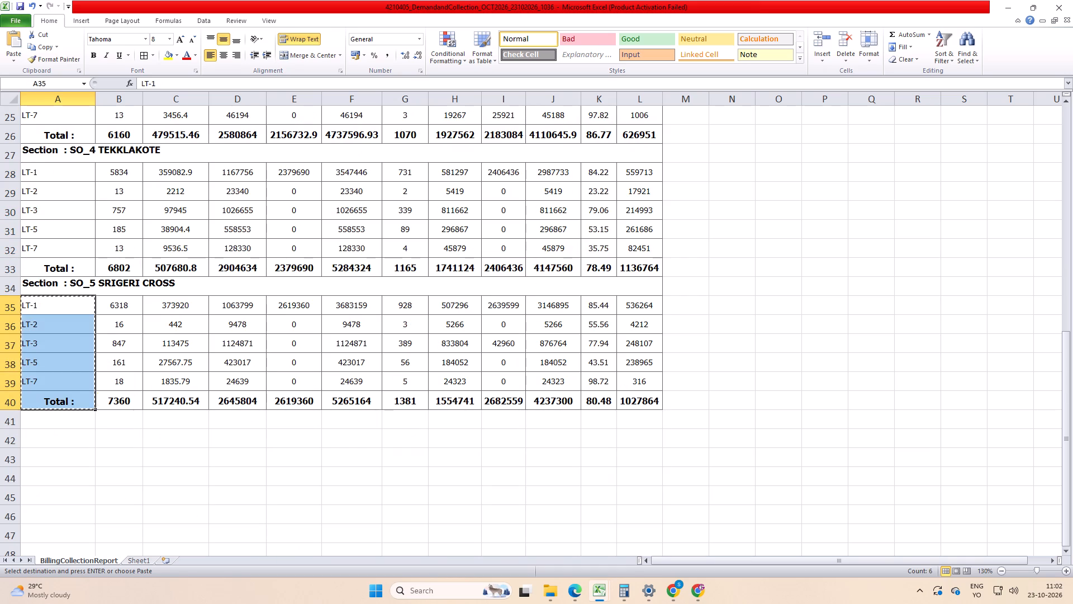
pyautogui.click(53, 436)
pyautogui.hotkey('ctrl', 'v')
pyautogui.hotkey('ctrl', 's')
# In B42, add up the LT-1 Live values of all five sections with =B7+B14+B21+B28+B35.
pyautogui.click(115, 440)
pyautogui.press('=')
pyautogui.scroll(6, 116, 437)
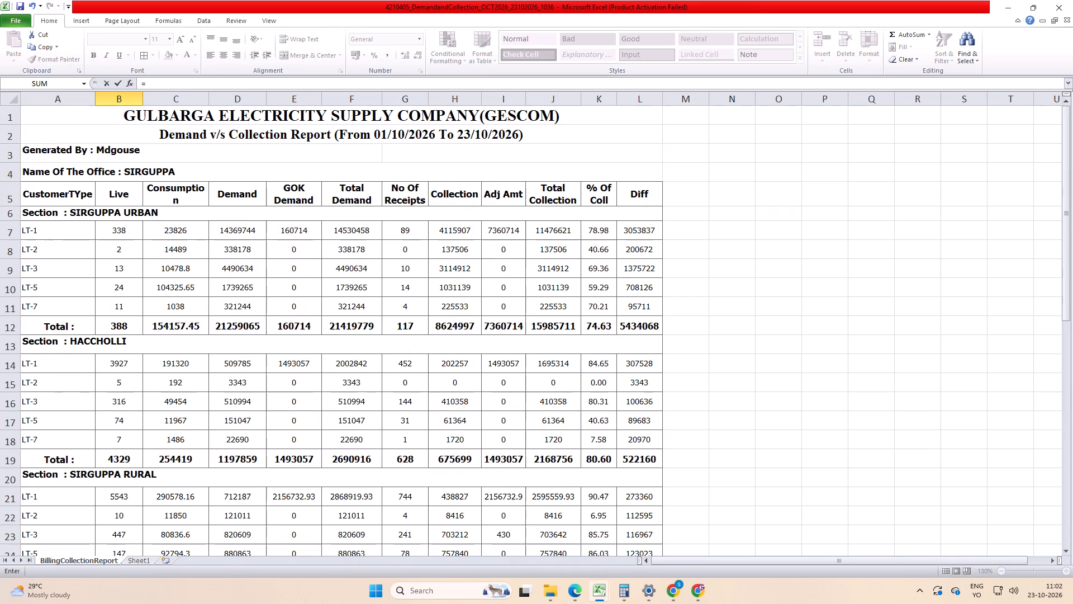
pyautogui.scroll(5, 116, 432)
pyautogui.click(106, 234)
pyautogui.press('+')
pyautogui.click(118, 351)
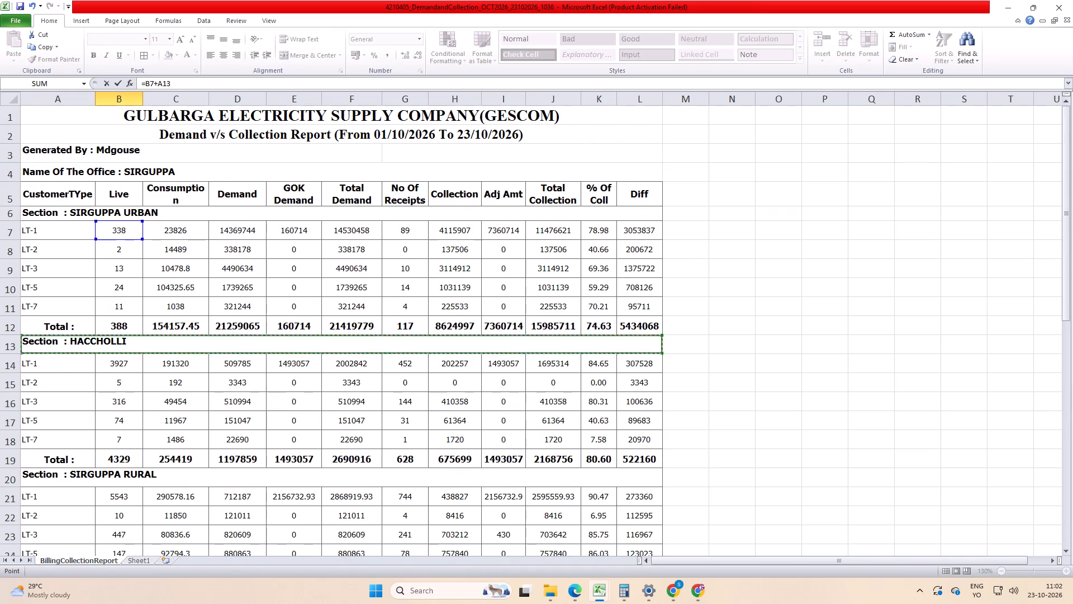
pyautogui.click(120, 365)
pyautogui.press('+')
pyautogui.scroll(-2, 122, 414)
pyautogui.click(116, 372)
pyautogui.press('+')
pyautogui.scroll(-3, 125, 402)
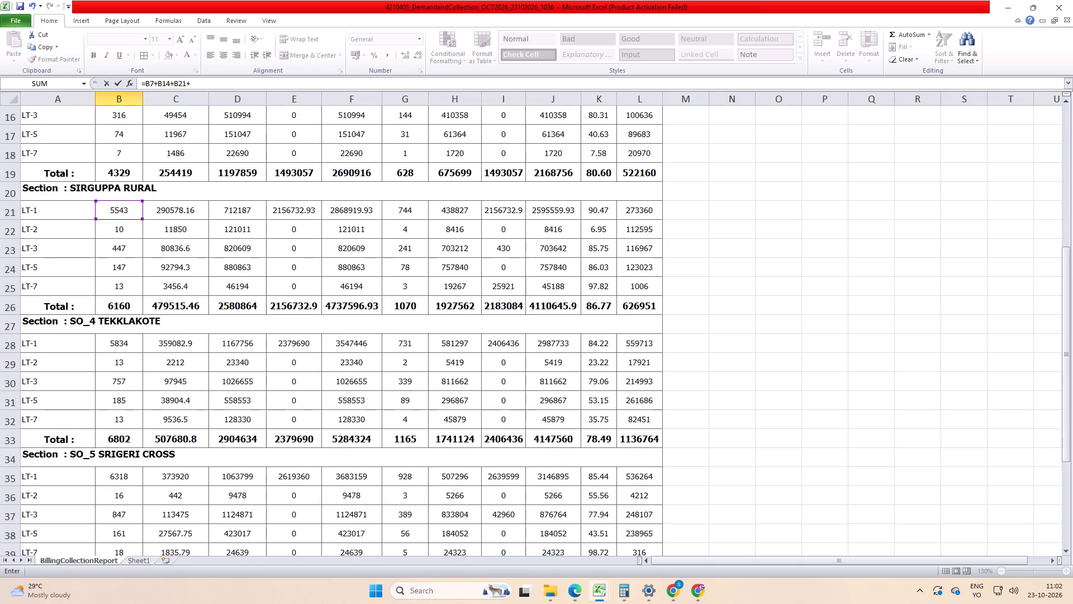
pyautogui.click(118, 349)
pyautogui.press('+')
pyautogui.scroll(-2, 127, 391)
pyautogui.click(121, 363)
pyautogui.press('Return')
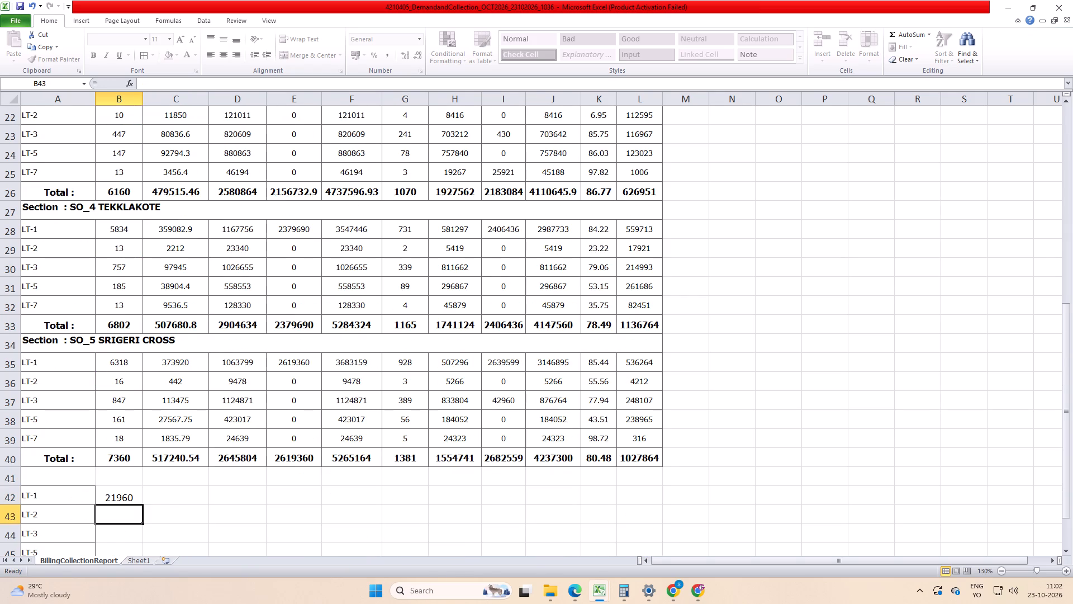
# Copy the LT-1 Live sum formula down to the LT-2 through LT-7 rows of the summary block.
pyautogui.press('Up')
pyautogui.hotkey('ctrl', 'c')
pyautogui.hotkey('shift', 'Down')
pyautogui.hotkey('shift', 'Down')
pyautogui.hotkey('shift', 'Down')
pyautogui.hotkey('shift', 'Down')
pyautogui.hotkey('shift', 'Up')
pyautogui.hotkey('shift', 'Down')
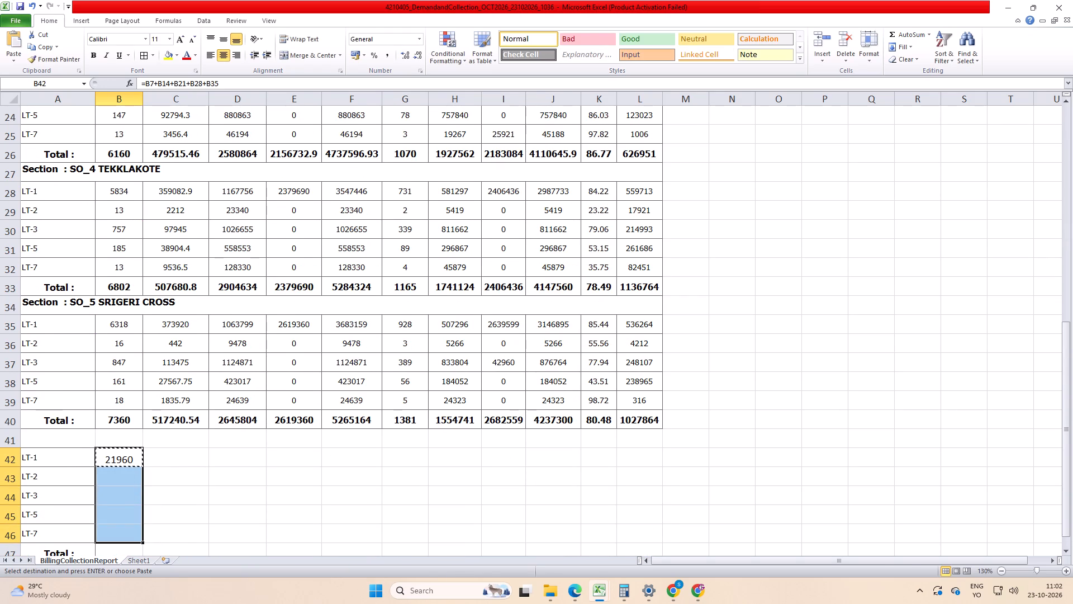
pyautogui.hotkey('ctrl', 'v')
# Copy the summary block's Live formulas across the columns through Total Collection and save the workbook.
pyautogui.hotkey('ctrl', 'c')
pyautogui.hotkey('shift', 'Right')
pyautogui.hotkey('shift', 'Right')
pyautogui.hotkey('shift', 'Right')
pyautogui.hotkey('shift', 'Right')
pyautogui.hotkey('shift', 'Right')
pyautogui.hotkey('shift', 'Right')
pyautogui.hotkey('shift', 'Right')
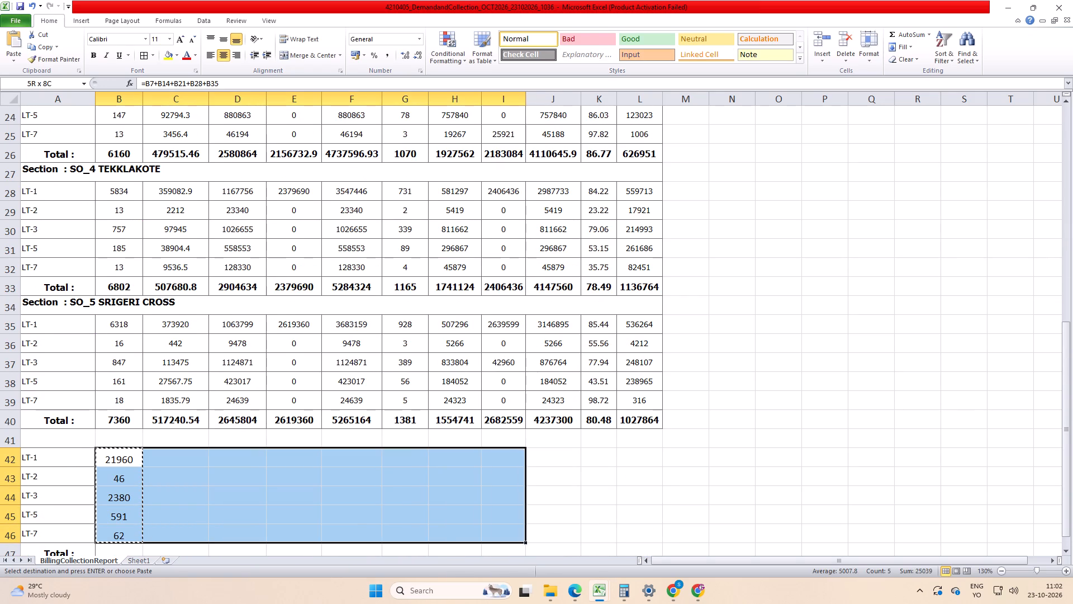
pyautogui.hotkey('shift', 'Right')
pyautogui.hotkey('ctrl', 'v')
pyautogui.hotkey('ctrl', 's')
pyautogui.hotkey('ctrl', 's')
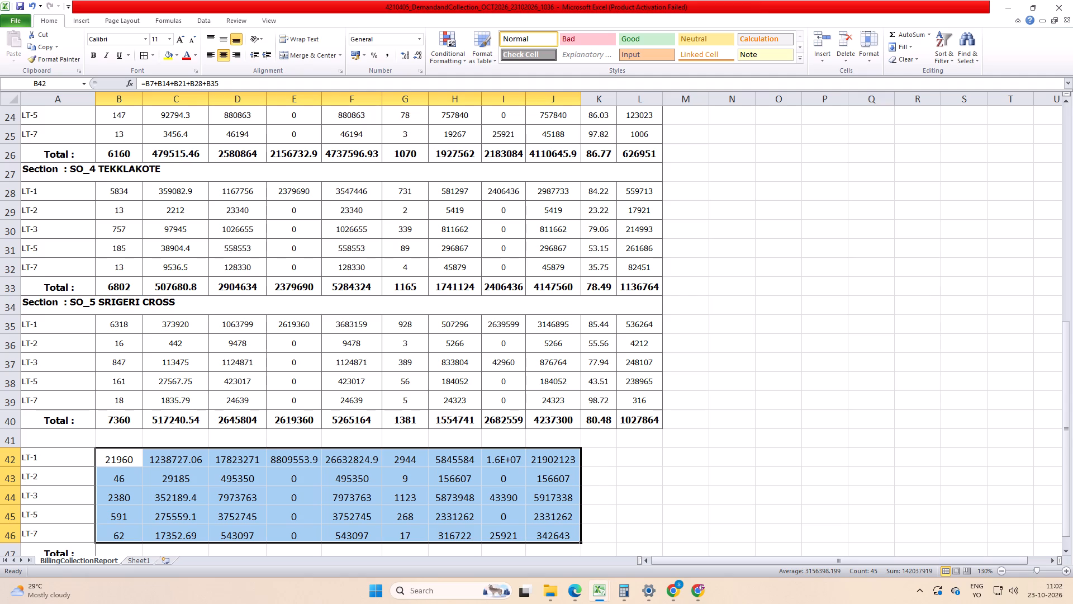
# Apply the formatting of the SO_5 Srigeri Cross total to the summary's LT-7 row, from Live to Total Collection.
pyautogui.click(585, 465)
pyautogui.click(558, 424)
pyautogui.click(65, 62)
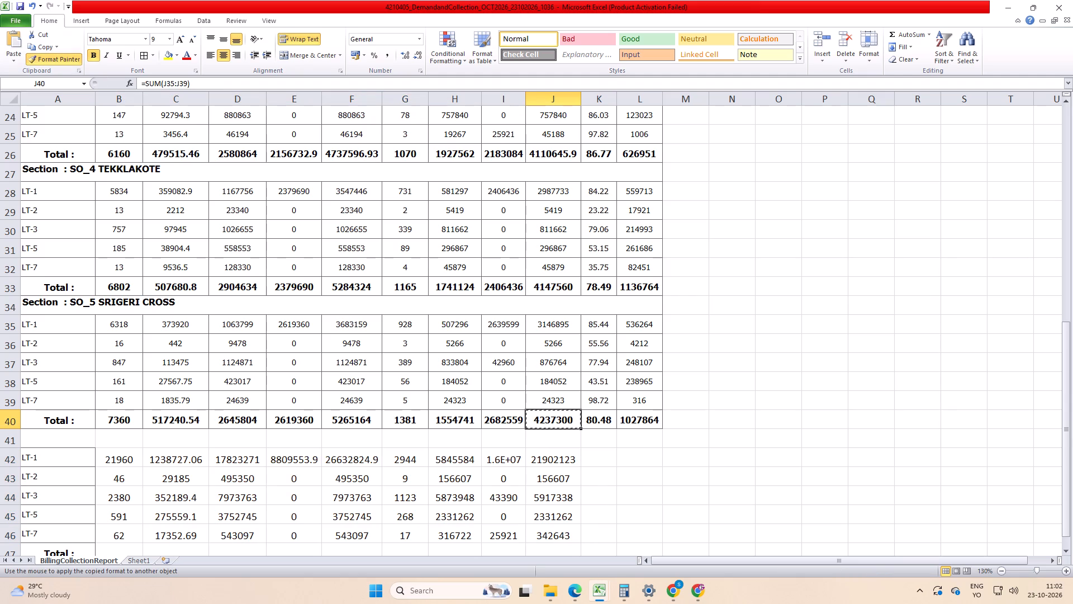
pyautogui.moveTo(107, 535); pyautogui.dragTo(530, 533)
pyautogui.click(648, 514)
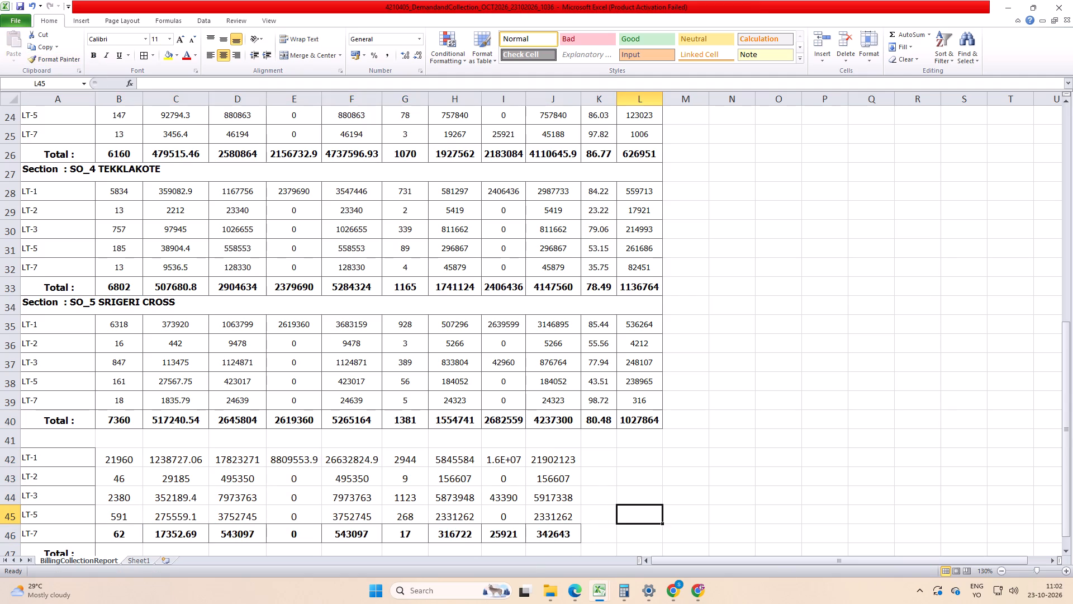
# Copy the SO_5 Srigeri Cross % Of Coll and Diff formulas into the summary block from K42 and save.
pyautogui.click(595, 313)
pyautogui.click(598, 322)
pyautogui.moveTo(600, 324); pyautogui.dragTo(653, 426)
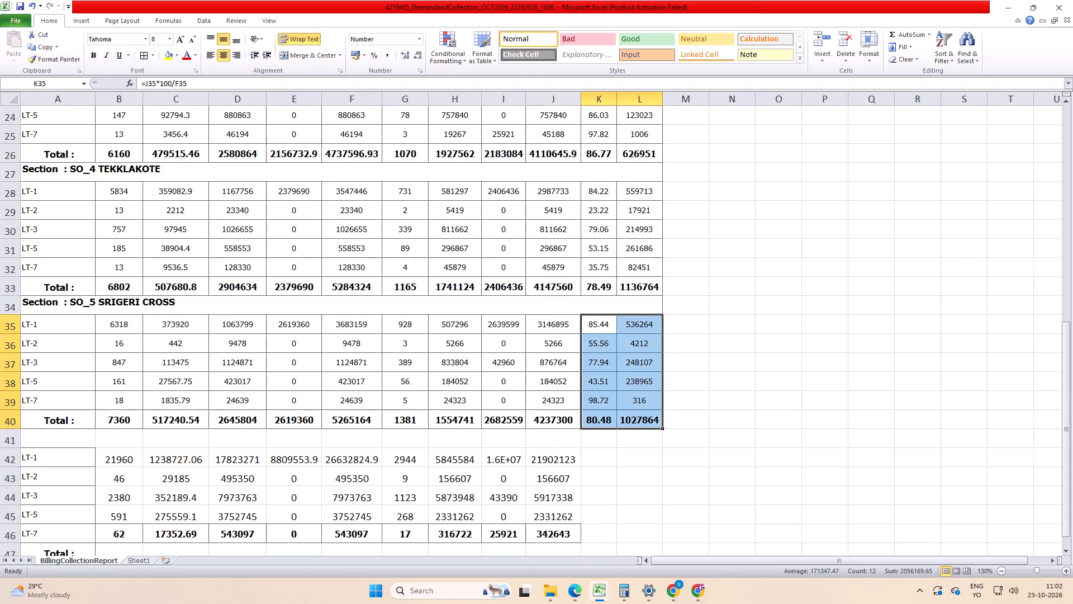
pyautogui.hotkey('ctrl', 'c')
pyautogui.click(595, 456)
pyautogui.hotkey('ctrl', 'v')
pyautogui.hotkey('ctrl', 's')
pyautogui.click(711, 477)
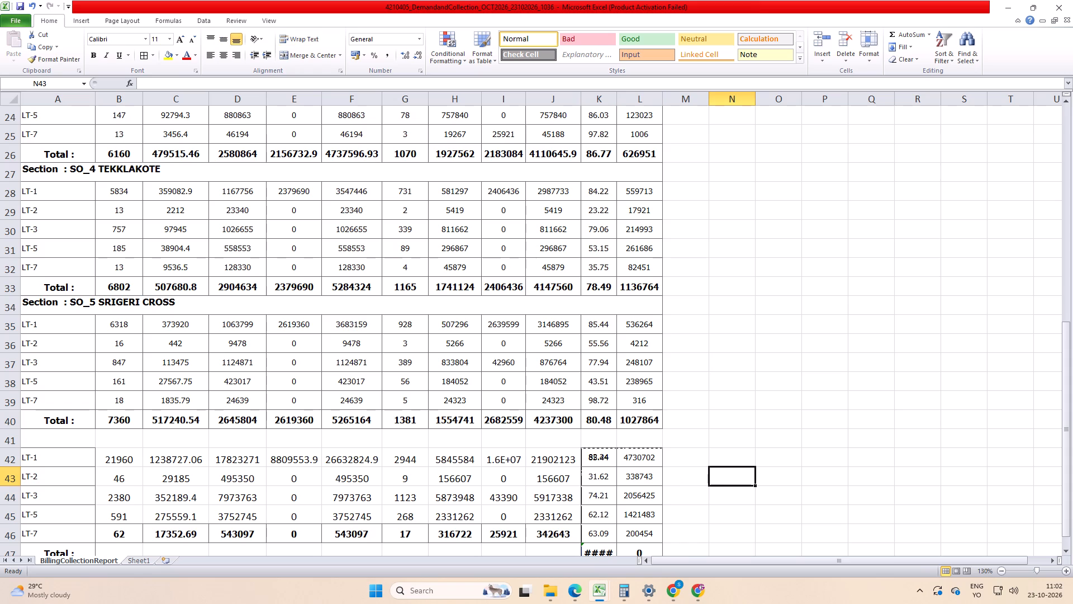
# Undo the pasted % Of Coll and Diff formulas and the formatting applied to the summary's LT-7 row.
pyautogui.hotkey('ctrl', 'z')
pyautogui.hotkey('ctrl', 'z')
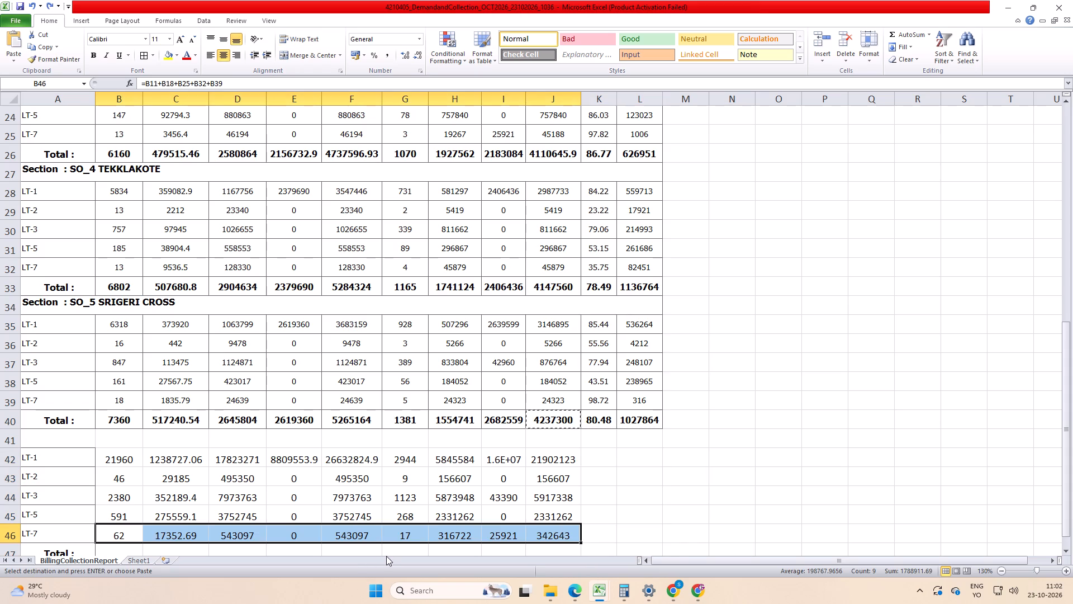
# Sum the summary block's Live values in the Total row with =SUM(B42:B46).
pyautogui.doubleClick(120, 537)
pyautogui.scroll(-4, 186, 532)
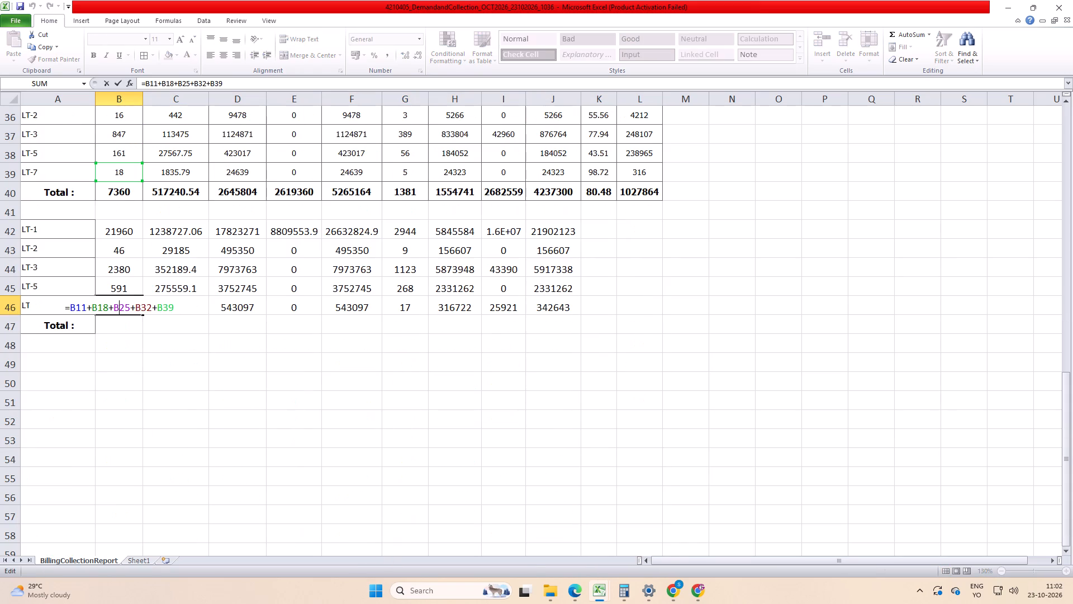
pyautogui.press('Return')
pyautogui.hotkey('alt', '=')
pyautogui.press('Return')
pyautogui.press('Up')
# Copy the Live total formula across row 47 through the Total Collection column and save the workbook.
pyautogui.hotkey('ctrl', 'c')
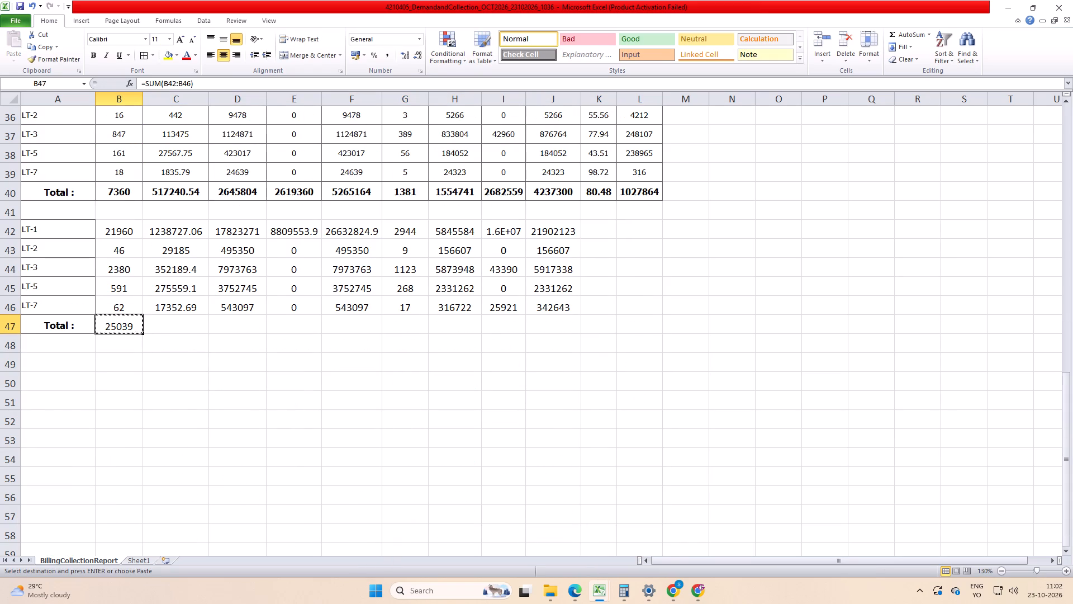
pyautogui.hotkey('shift', 'Right')
pyautogui.hotkey('shift', 'Right')
pyautogui.hotkey('shift', 'Right')
pyautogui.hotkey('shift', 'Right')
pyautogui.hotkey('shift', 'Right')
pyautogui.hotkey('shift', 'Right')
pyautogui.hotkey('shift', 'Right')
pyautogui.hotkey('shift', 'Right')
pyautogui.hotkey('ctrl', 'v')
pyautogui.hotkey('ctrl', 's')
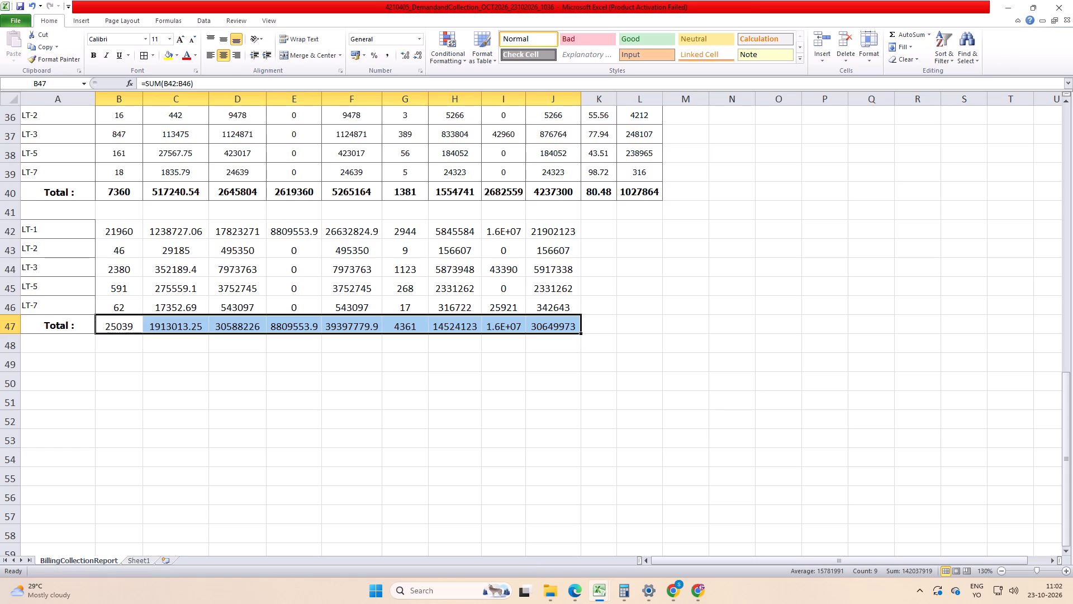
# Copy the SO_5 Srigeri Cross % Of Coll and Diff formulas into summary rows 42 to 47 and save.
pyautogui.click(732, 372)
pyautogui.scroll(2, 680, 320)
pyautogui.moveTo(616, 212); pyautogui.dragTo(635, 301)
pyautogui.hotkey('ctrl', 'c')
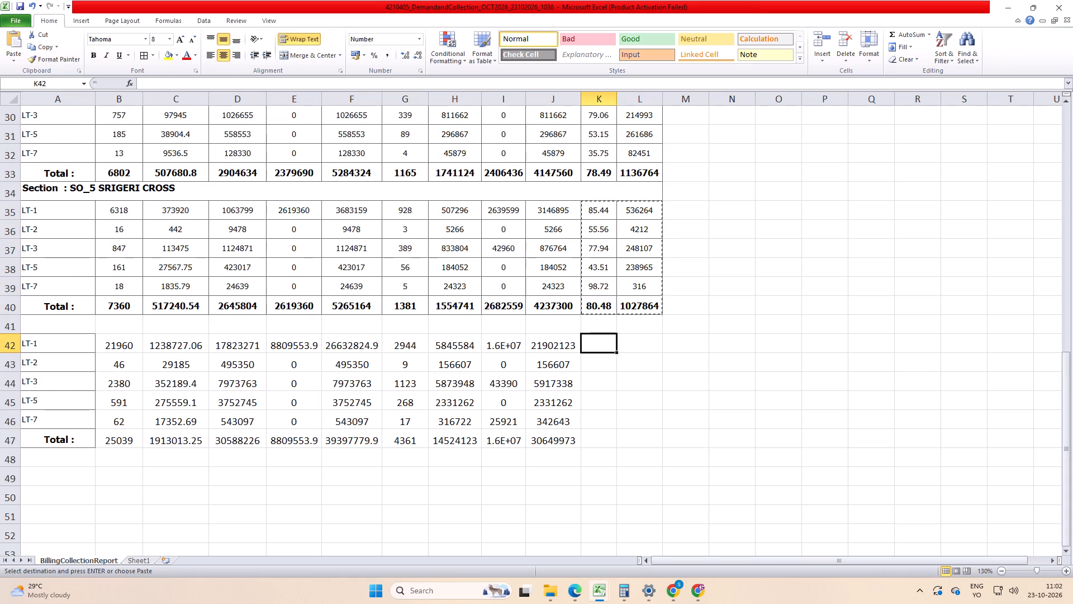
pyautogui.click(599, 341)
pyautogui.hotkey('ctrl', 'v')
pyautogui.hotkey('ctrl', 's')
pyautogui.hotkey('ctrl', 's')
pyautogui.click(572, 487)
# Apply the SO_5 Srigeri Cross total row's formatting to the summary's Total row, from Live to Total Collection.
pyautogui.click(426, 305)
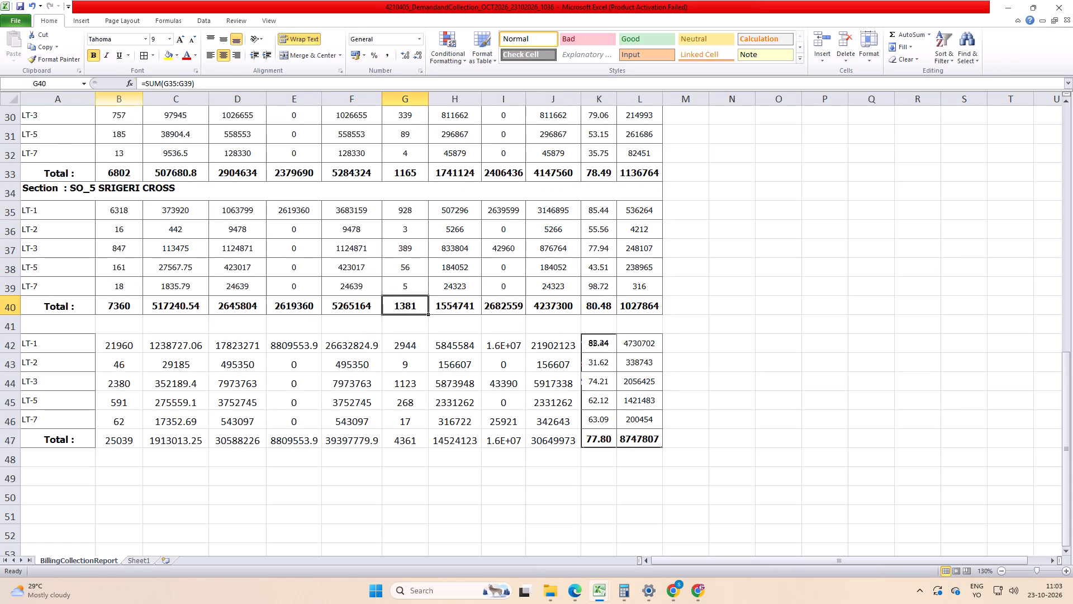
pyautogui.click(74, 59)
pyautogui.moveTo(129, 440); pyautogui.dragTo(514, 433)
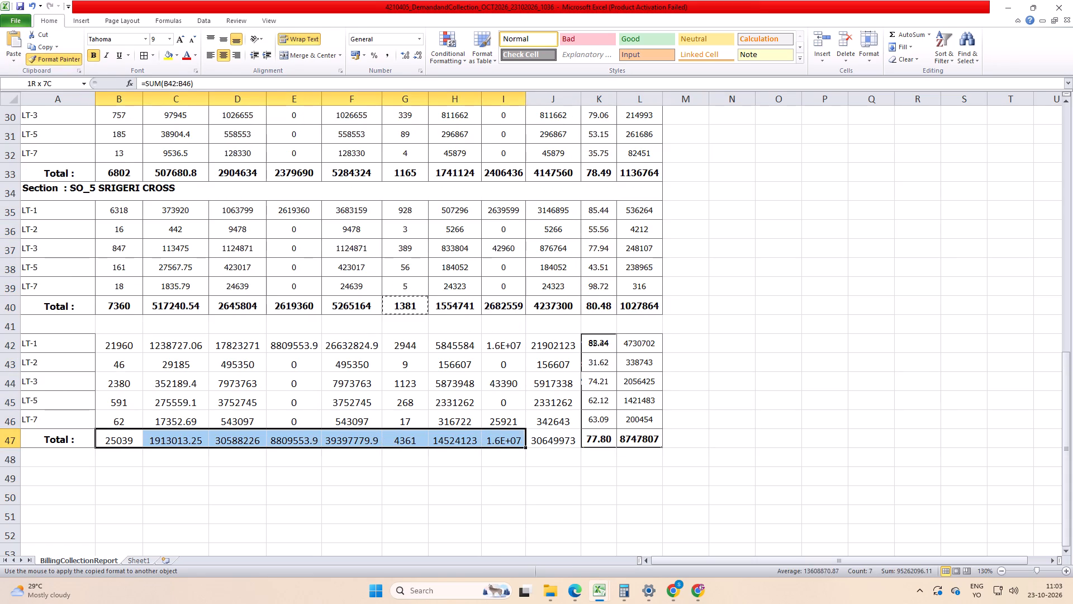
pyautogui.moveTo(514, 433); pyautogui.dragTo(550, 436)
pyautogui.click(546, 471)
# Auto-fit the width of the Adj Amt column.
pyautogui.doubleClick(526, 98)
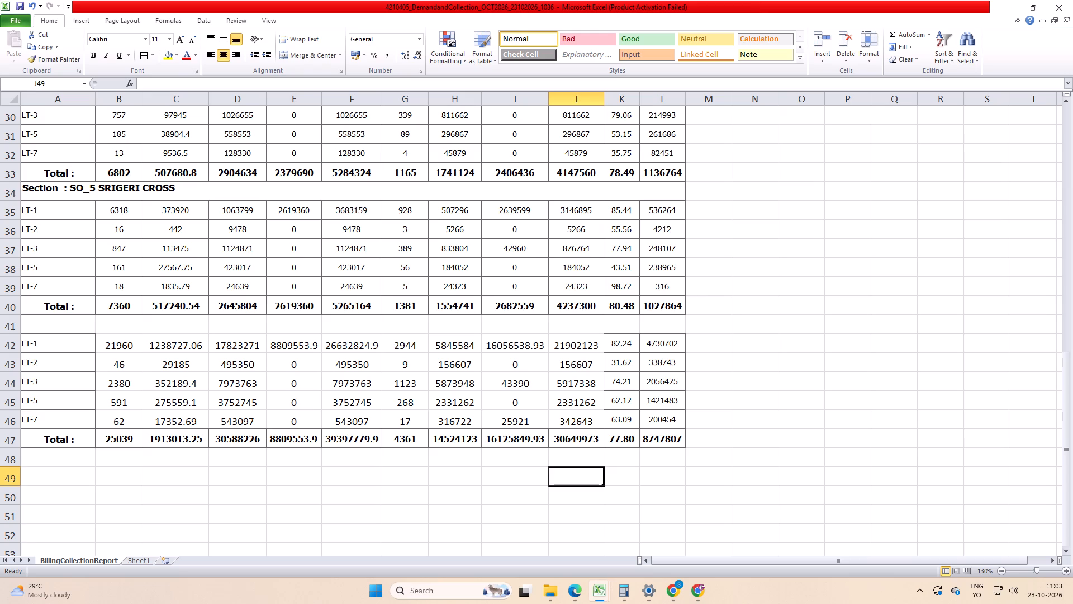
pyautogui.click(472, 407)
pyautogui.click(611, 482)
# Apply the SO_5 Srigeri Cross section heading's merged formatting to row 41 above the summary block.
pyautogui.click(75, 191)
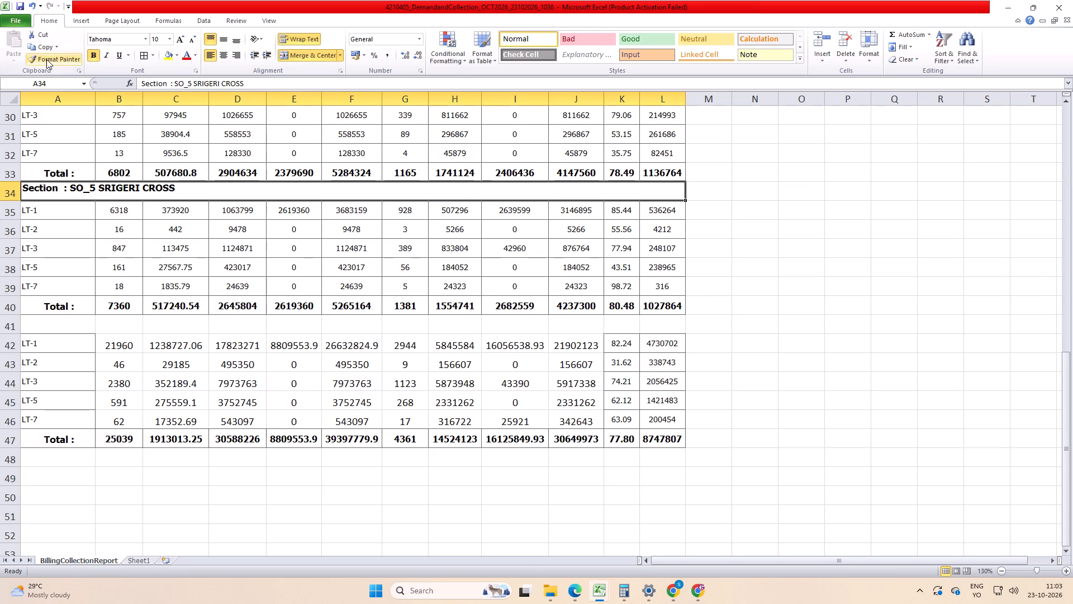
pyautogui.click(49, 61)
pyautogui.click(47, 327)
# Enter the heading SIRUGUPPA SUB DIVISION TOTAL in row 41 and save the workbook.
pyautogui.write('SIRUGUPPA U')
pyautogui.press('BackSpace')
pyautogui.press('s')
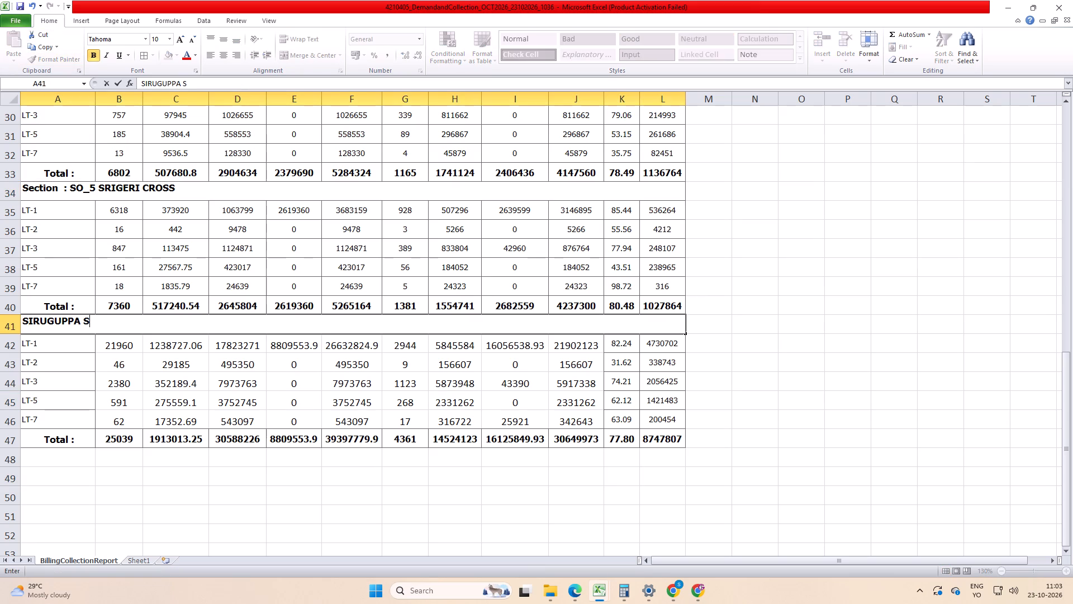
pyautogui.write('UBD I')
pyautogui.press('BackSpace')
pyautogui.press('BackSpace')
pyautogui.press('BackSpace')
pyautogui.press('space')
pyautogui.write('DIVISIO')
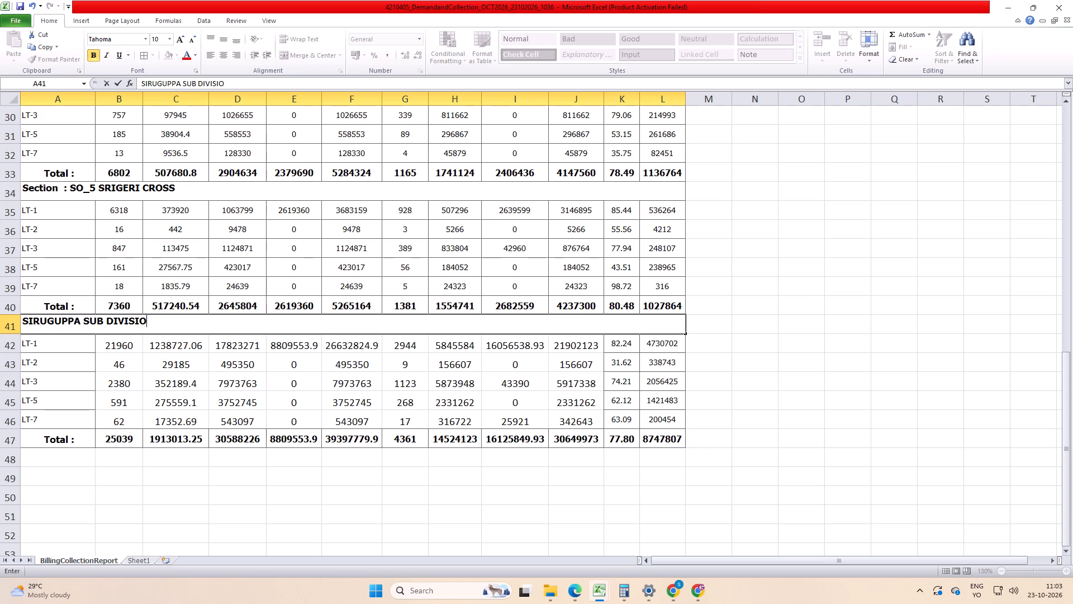
pyautogui.write('N TOTA;')
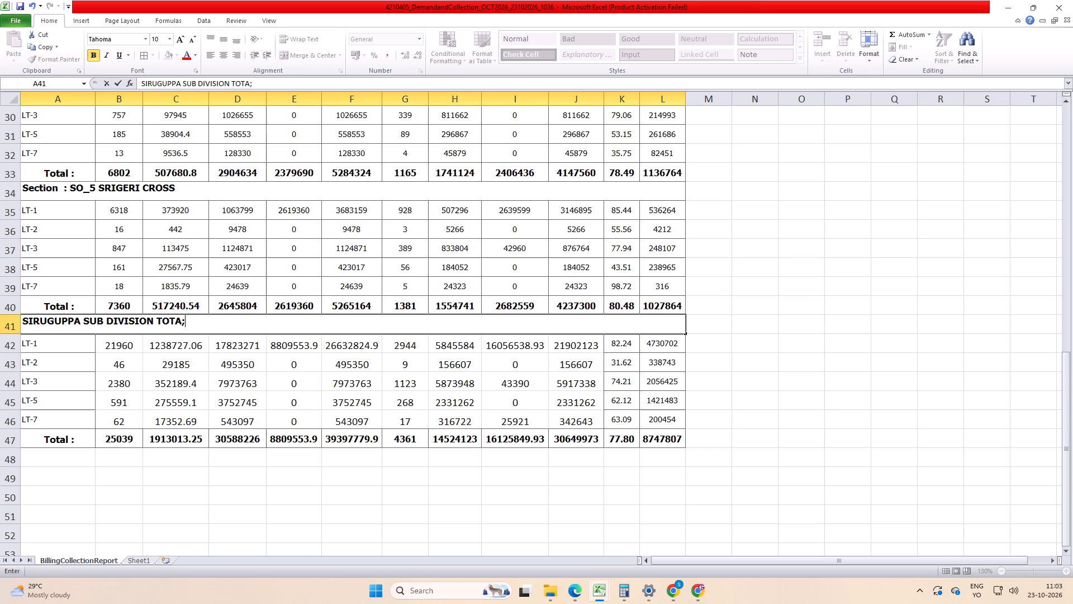
pyautogui.press('BackSpace')
pyautogui.press('l')
pyautogui.press('Return')
pyautogui.hotkey('ctrl', 's')
pyautogui.hotkey('ctrl', 's')
# Add cell borders to the whole sub division summary block, from its heading through the Total row.
pyautogui.moveTo(83, 330); pyautogui.dragTo(84, 330)
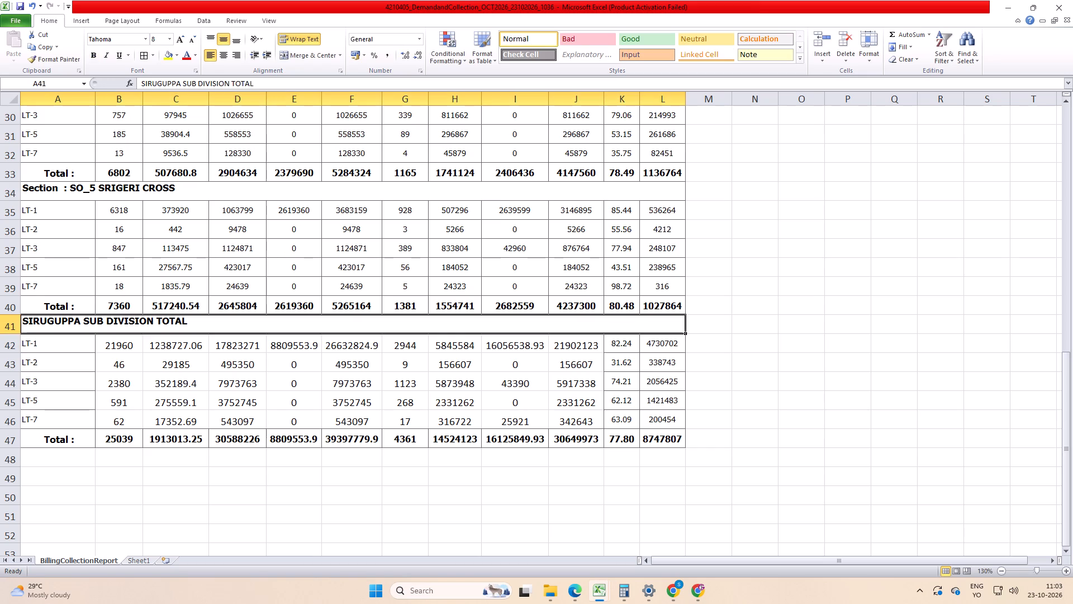
pyautogui.moveTo(84, 330); pyautogui.dragTo(111, 432)
pyautogui.click(140, 56)
pyautogui.click(295, 462)
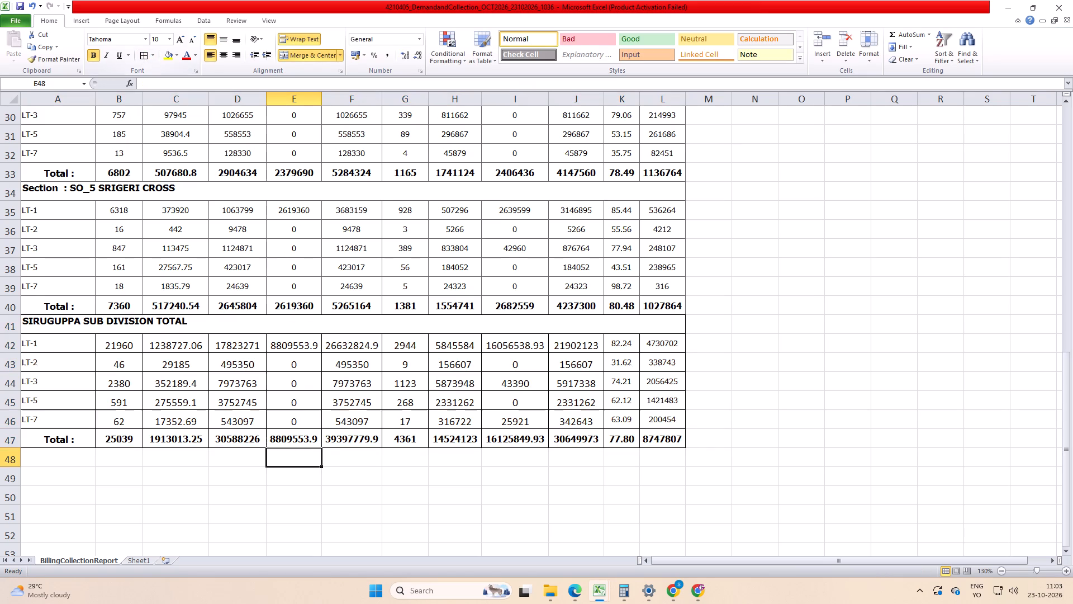
# Save the workbook with the bordered sub division total block.
pyautogui.hotkey('ctrl', 's')
pyautogui.hotkey('ctrl', 's')
pyautogui.click(723, 451)
pyautogui.click(707, 430)
pyautogui.hotkey('ctrl', 'Up')
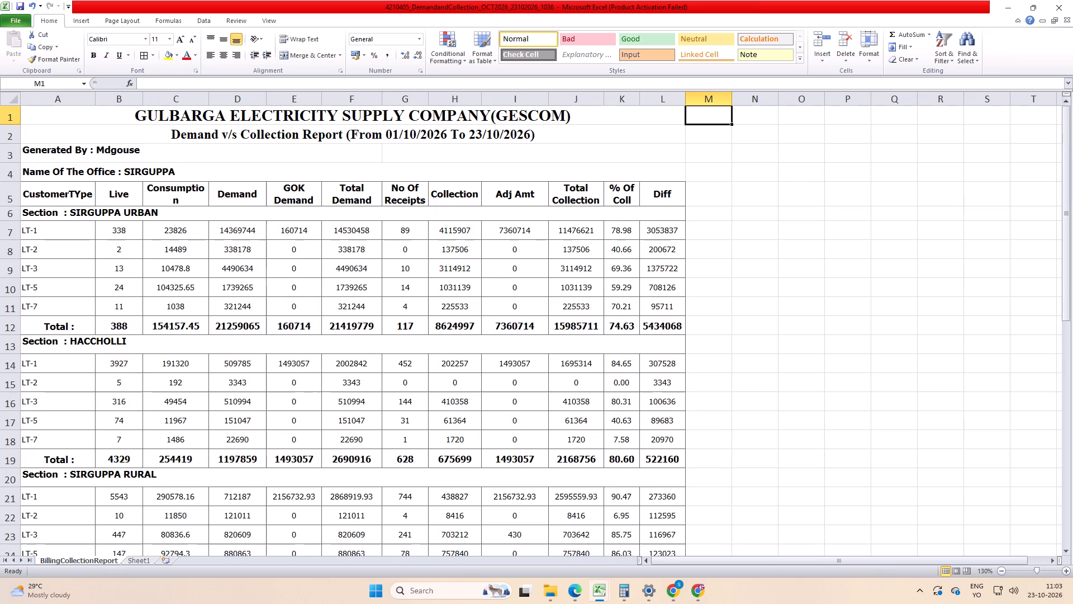
pyautogui.click(711, 369)
pyautogui.hotkey('ctrl', 's')
pyautogui.hotkey('ctrl', 's')
pyautogui.hotkey('ctrl', 's')
# Add 300000 to the Collection formula of the LT-3 row in the Sirguppa Urban section.
pyautogui.doubleClick(471, 270)
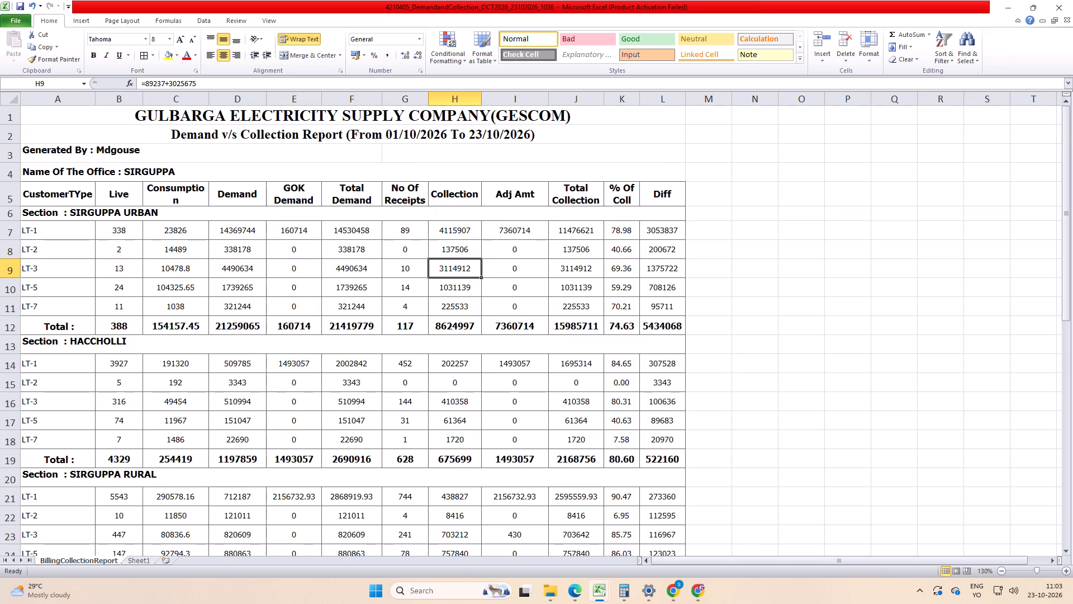
pyautogui.click(473, 280)
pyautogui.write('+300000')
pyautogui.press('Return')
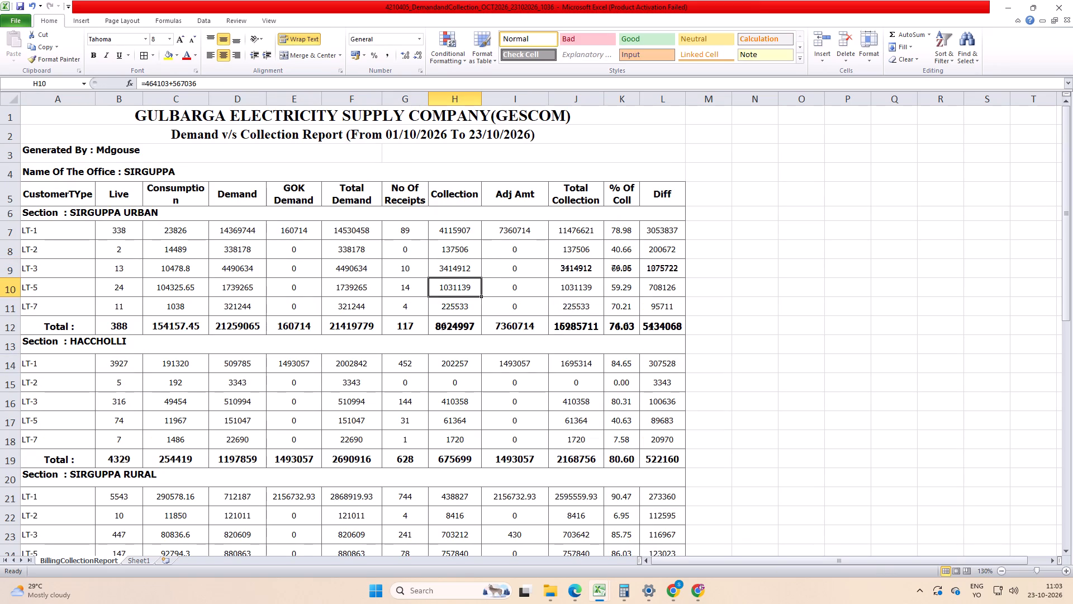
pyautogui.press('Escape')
pyautogui.click(803, 362)
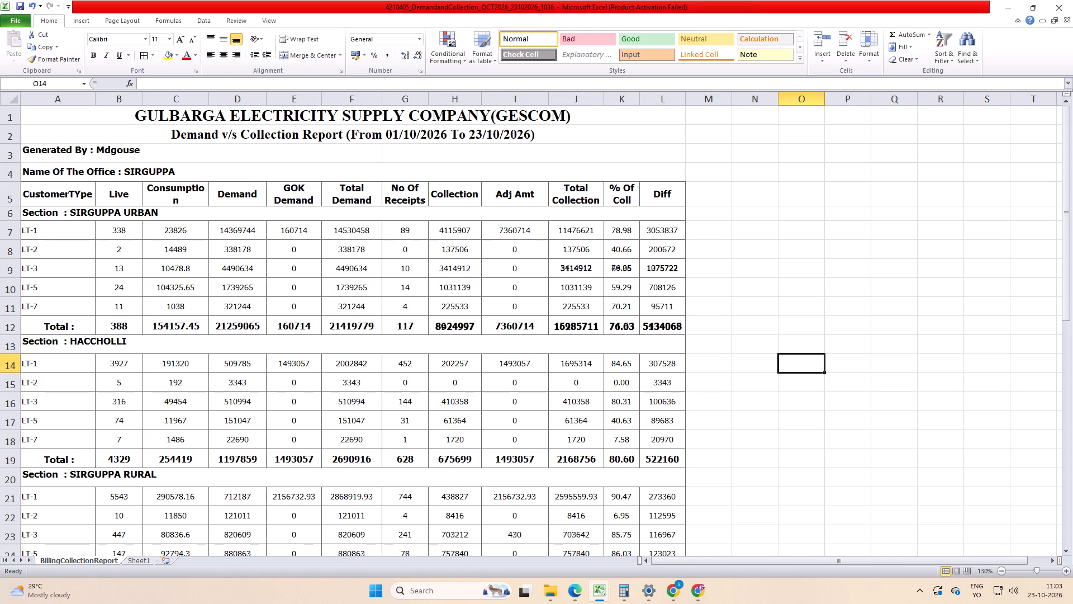
# Auto-fit the width of the % Of Coll column.
pyautogui.doubleClick(639, 102)
pyautogui.click(801, 342)
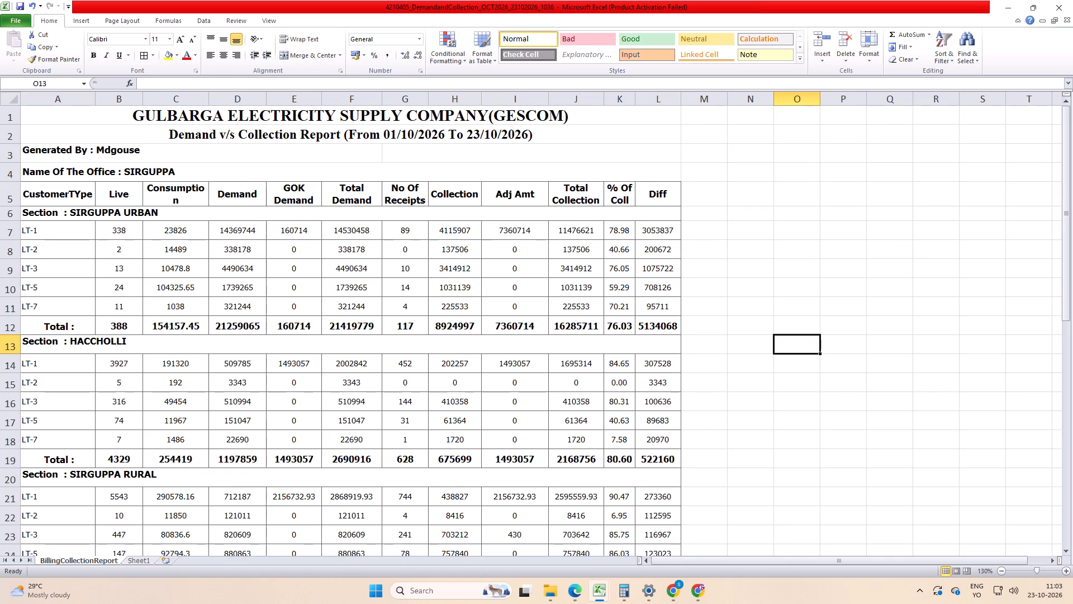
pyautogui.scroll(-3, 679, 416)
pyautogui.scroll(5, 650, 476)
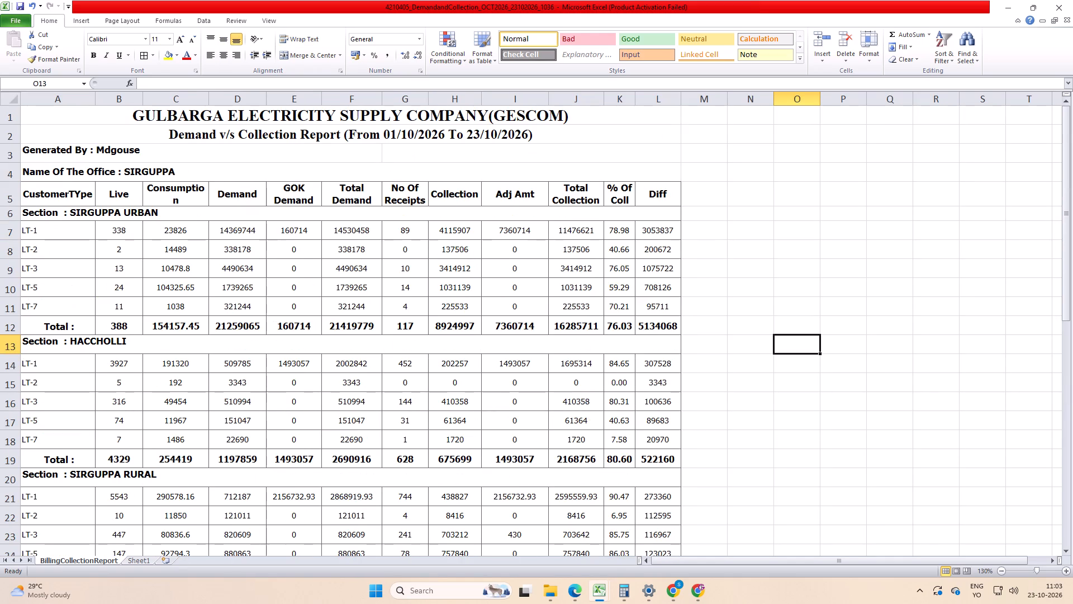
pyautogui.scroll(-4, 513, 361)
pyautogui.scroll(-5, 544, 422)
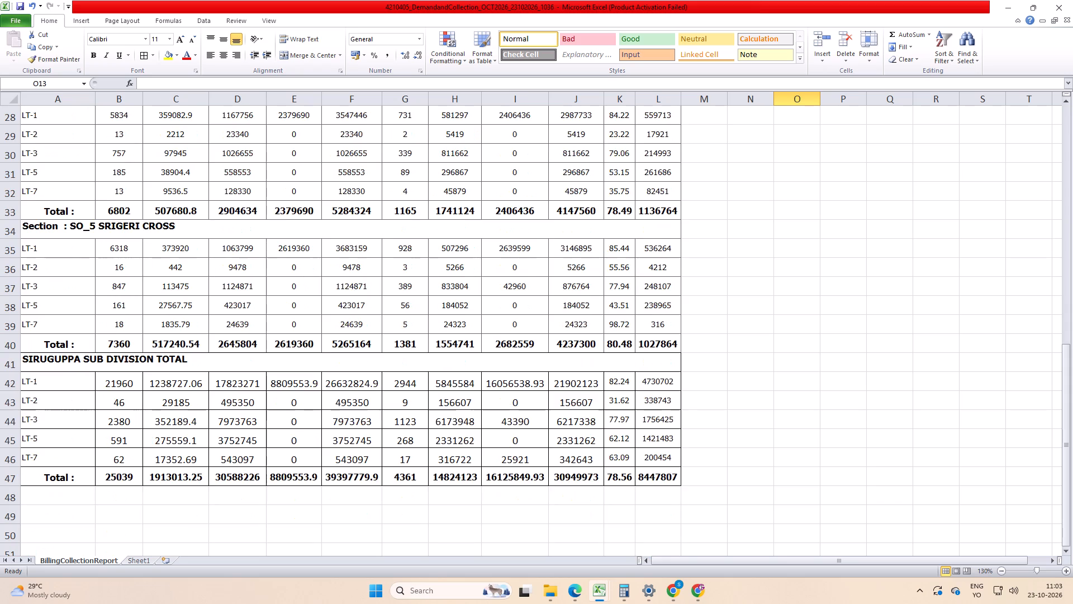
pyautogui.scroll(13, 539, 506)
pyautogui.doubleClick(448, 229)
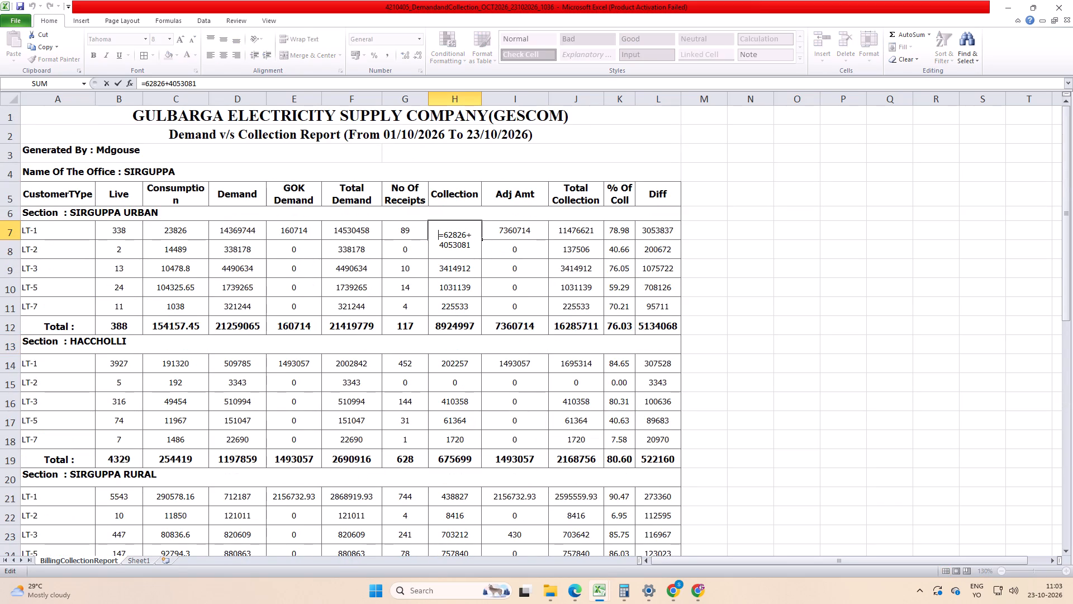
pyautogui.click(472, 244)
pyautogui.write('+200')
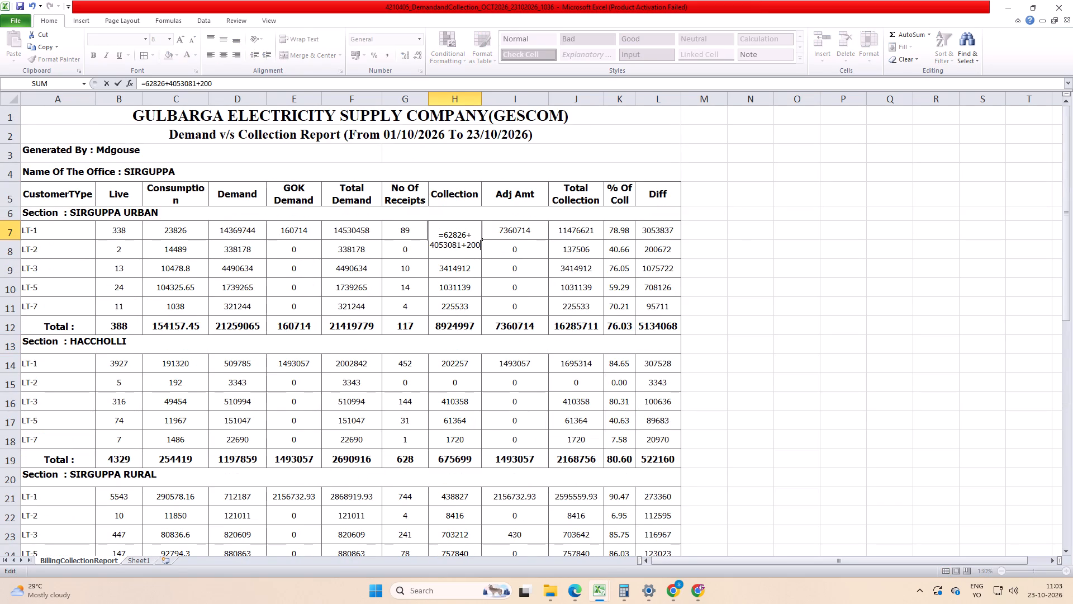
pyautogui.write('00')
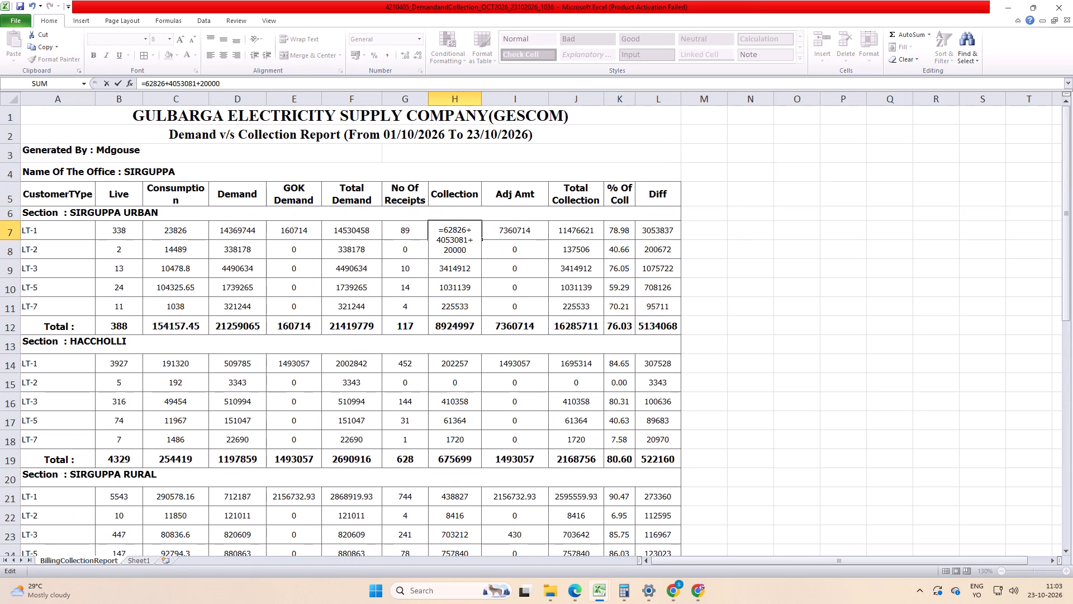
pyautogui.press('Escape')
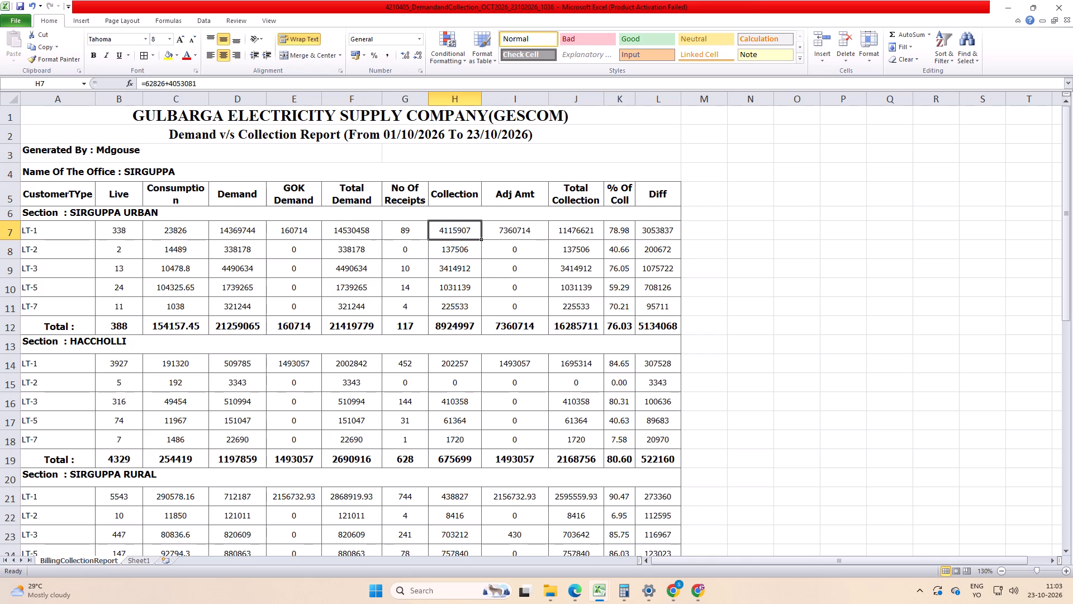
# Add 300000 to the Collection formula of the LT-1 row in the Sirguppa Urban section.
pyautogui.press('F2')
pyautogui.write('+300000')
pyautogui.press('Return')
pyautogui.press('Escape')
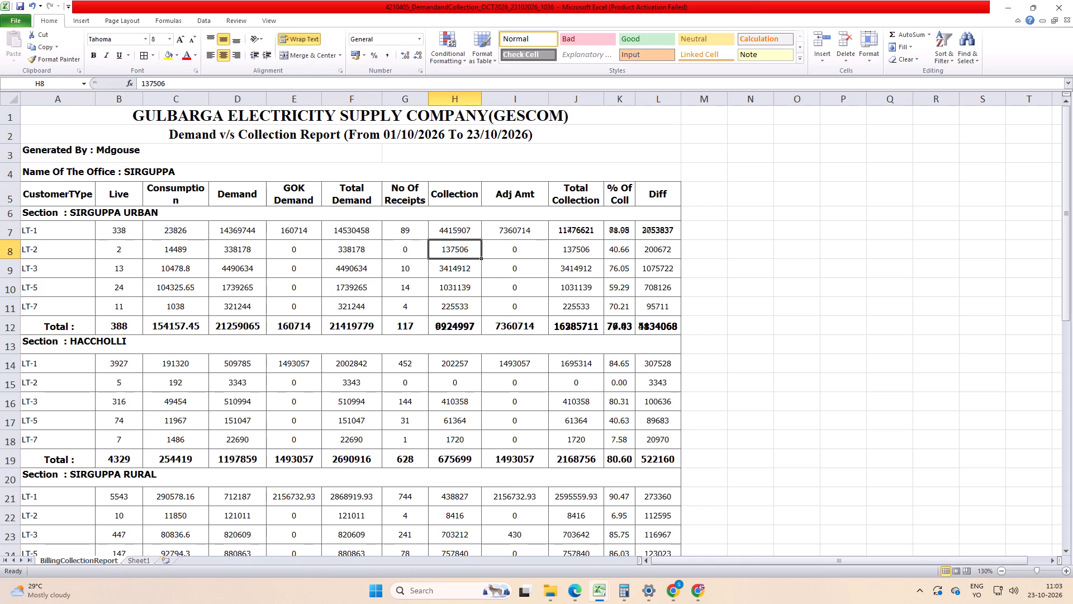
pyautogui.click(761, 419)
# Auto-fit the width of the Total Collection column.
pyautogui.doubleClick(607, 96)
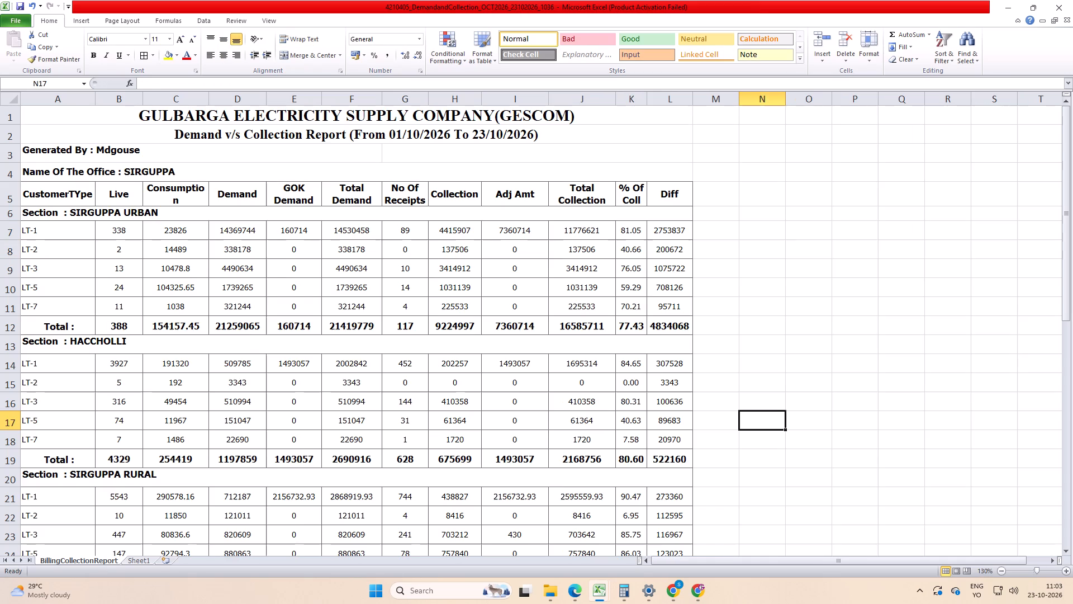
pyautogui.click(785, 331)
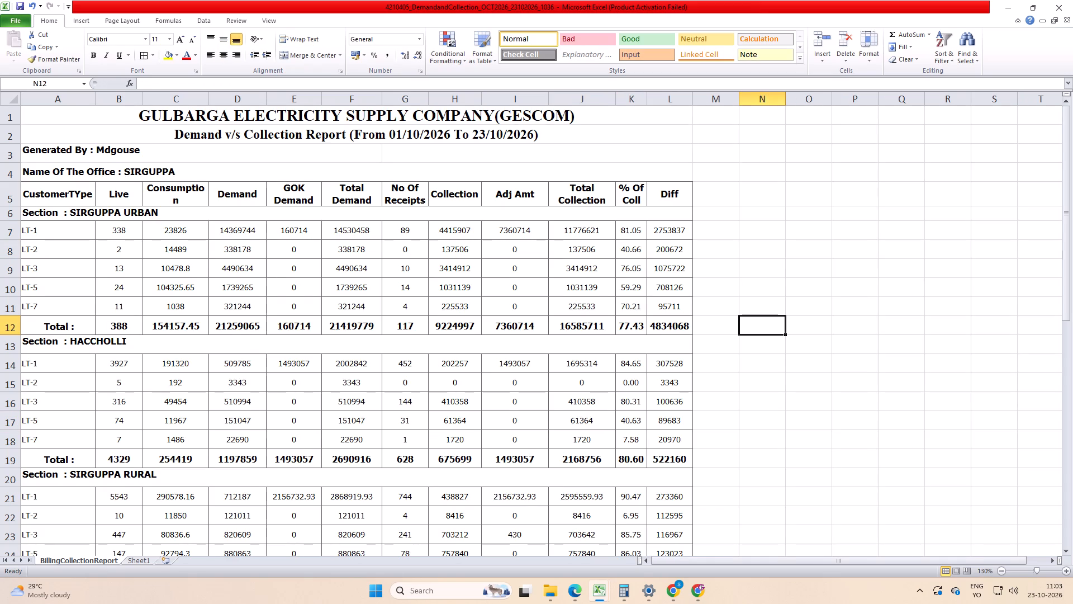
# Add 100000 to the Collection formula of the LT-5 row in the Sirguppa Urban section.
pyautogui.click(455, 230)
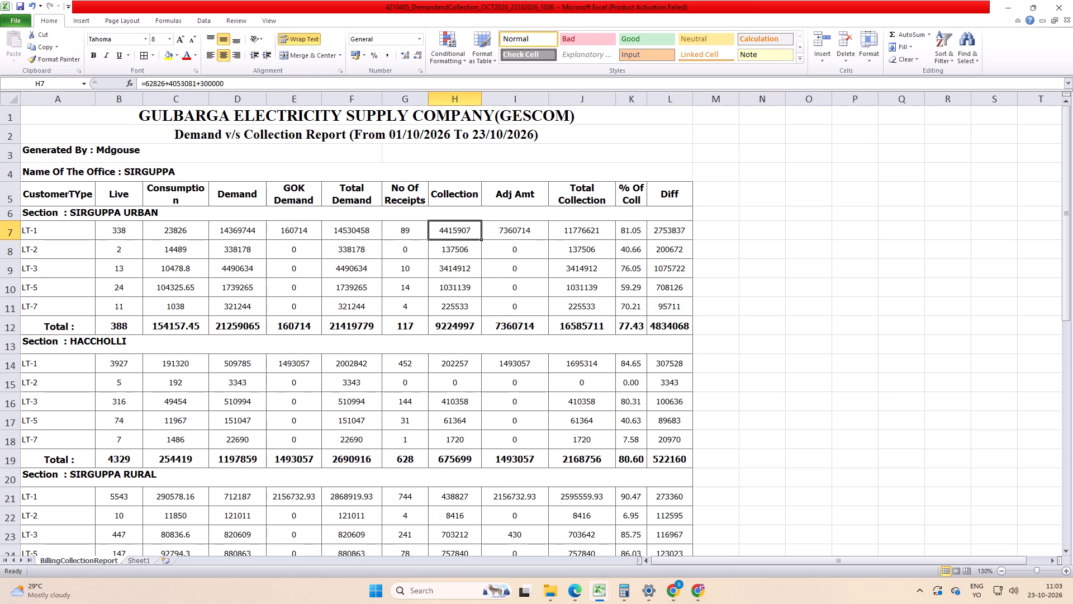
pyautogui.click(460, 267)
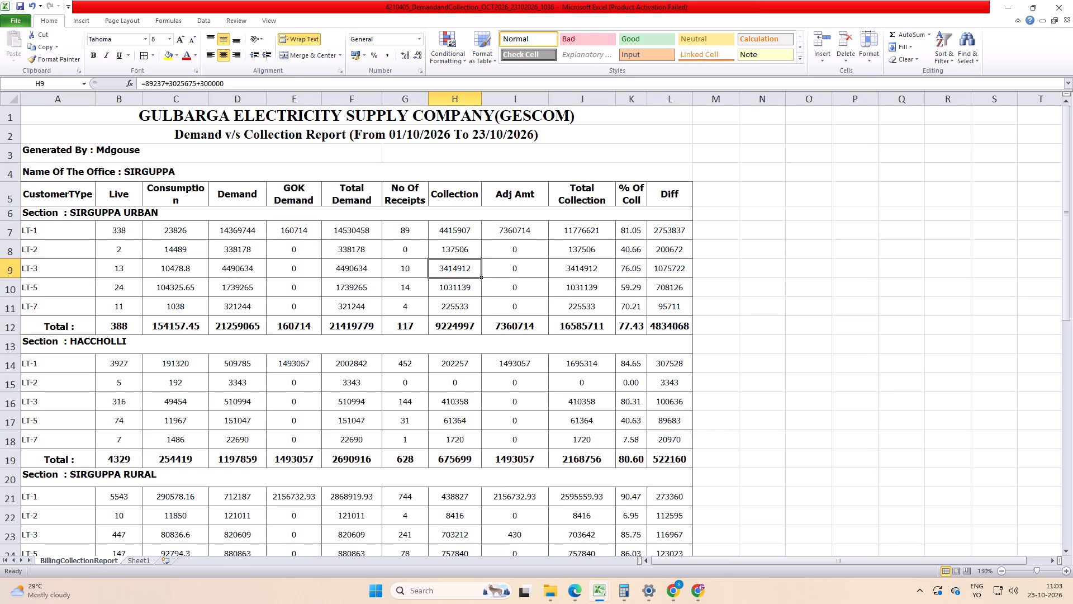
pyautogui.click(460, 288)
pyautogui.doubleClick(468, 290)
pyautogui.click(473, 298)
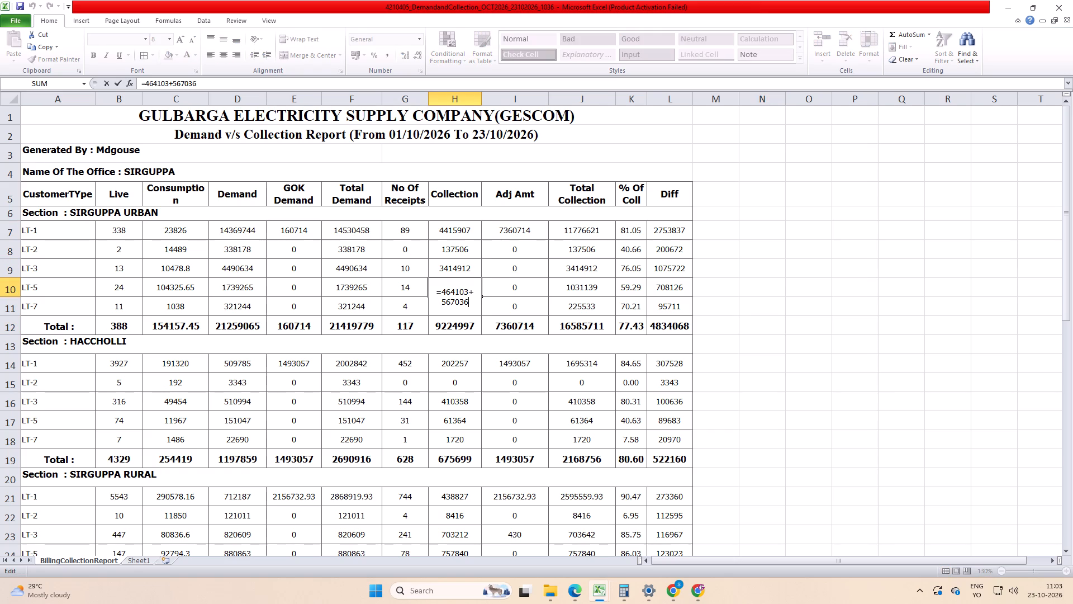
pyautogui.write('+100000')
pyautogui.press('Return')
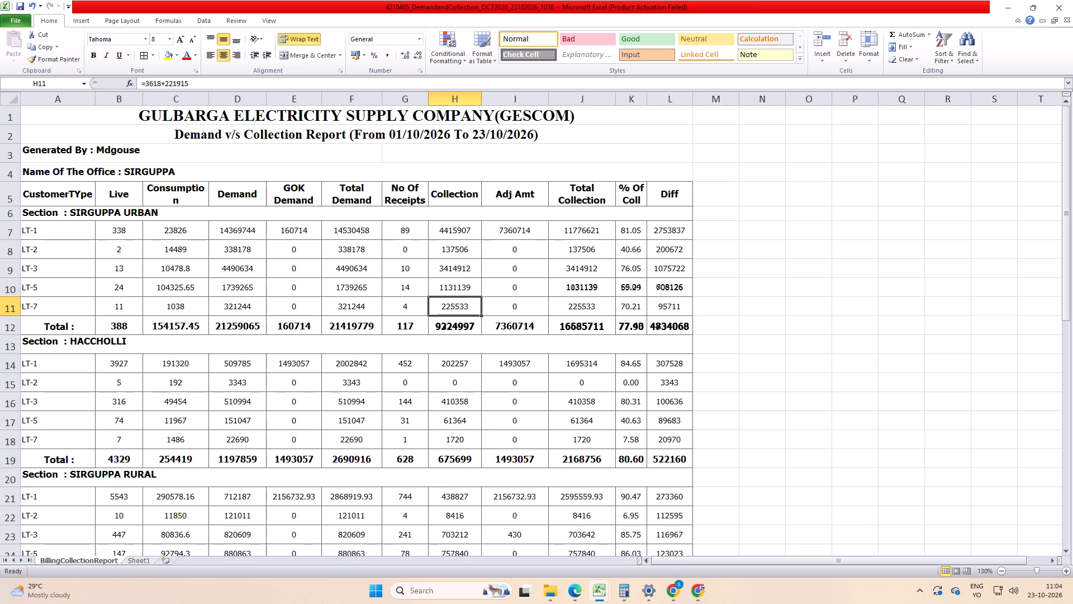
pyautogui.click(841, 393)
pyautogui.press('Escape')
# Widen the % Of Coll column slightly.
pyautogui.doubleClick(648, 97)
pyautogui.click(648, 97)
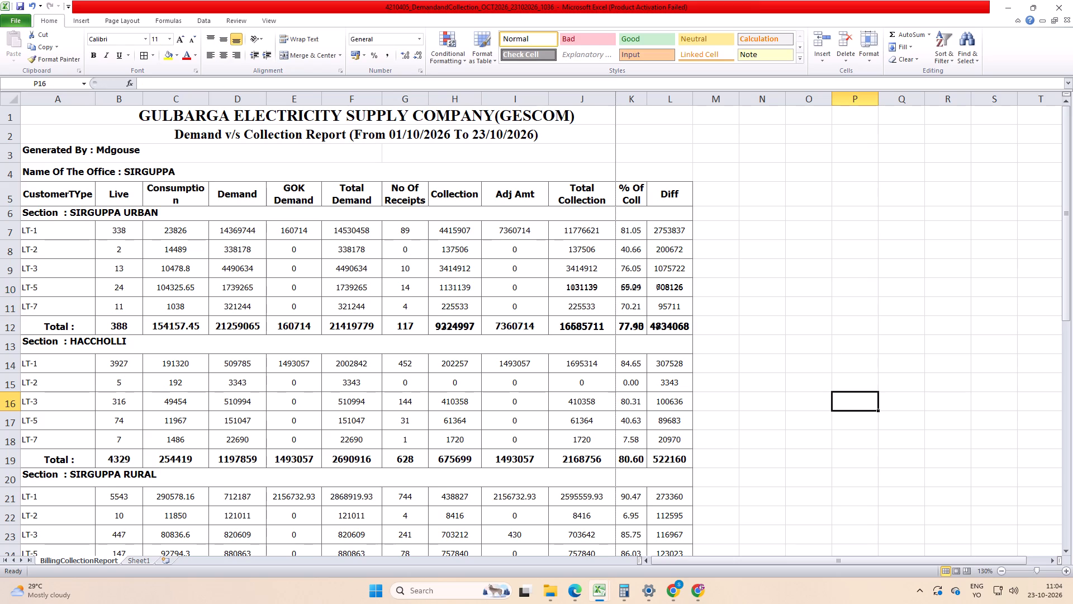
pyautogui.doubleClick(648, 97)
pyautogui.click(648, 104)
pyautogui.moveTo(648, 104); pyautogui.dragTo(656, 107)
pyautogui.moveTo(649, 103); pyautogui.dragTo(658, 104)
pyautogui.click(768, 206)
pyautogui.click(764, 343)
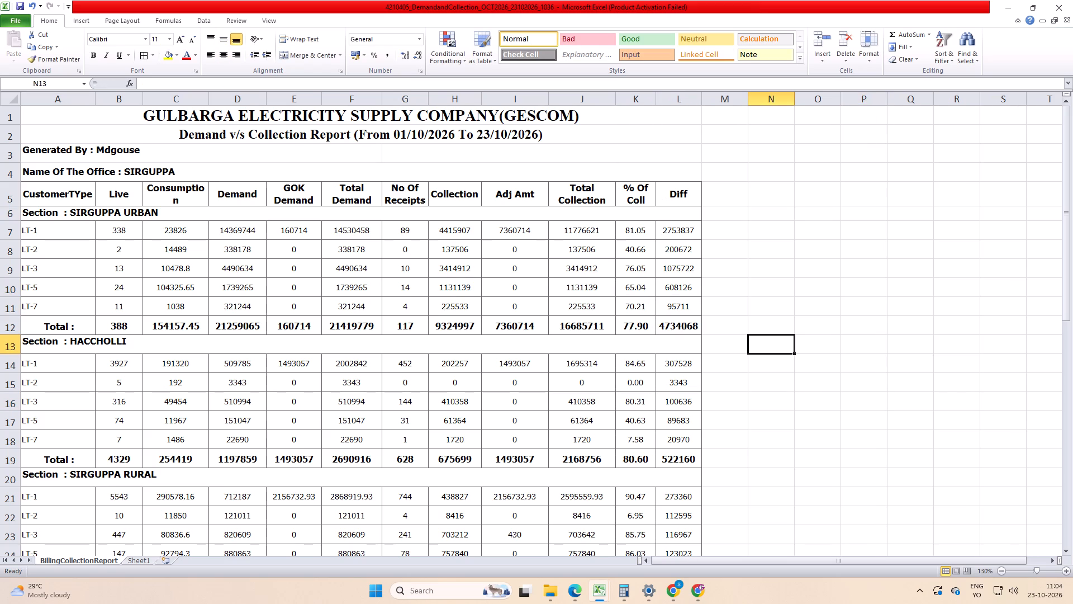
# Narrow the Total Collection column to a width of about 10.29.
pyautogui.moveTo(619, 101); pyautogui.dragTo(607, 150)
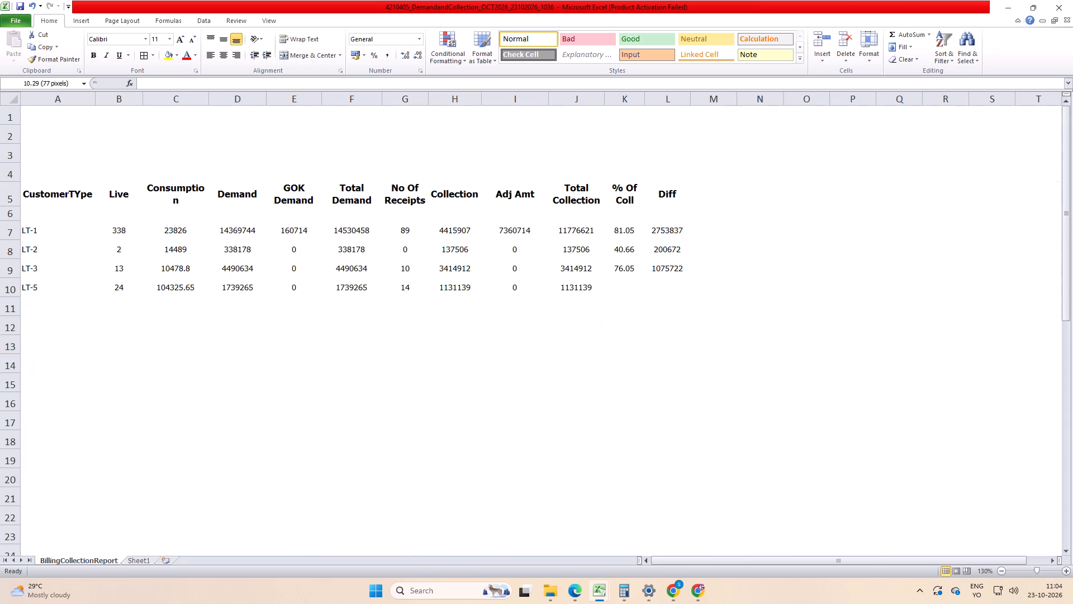
pyautogui.click(751, 362)
# Review all section tables down to the Siruguppa sub division total to check how the report's columns fit.
pyautogui.scroll(-4, 700, 400)
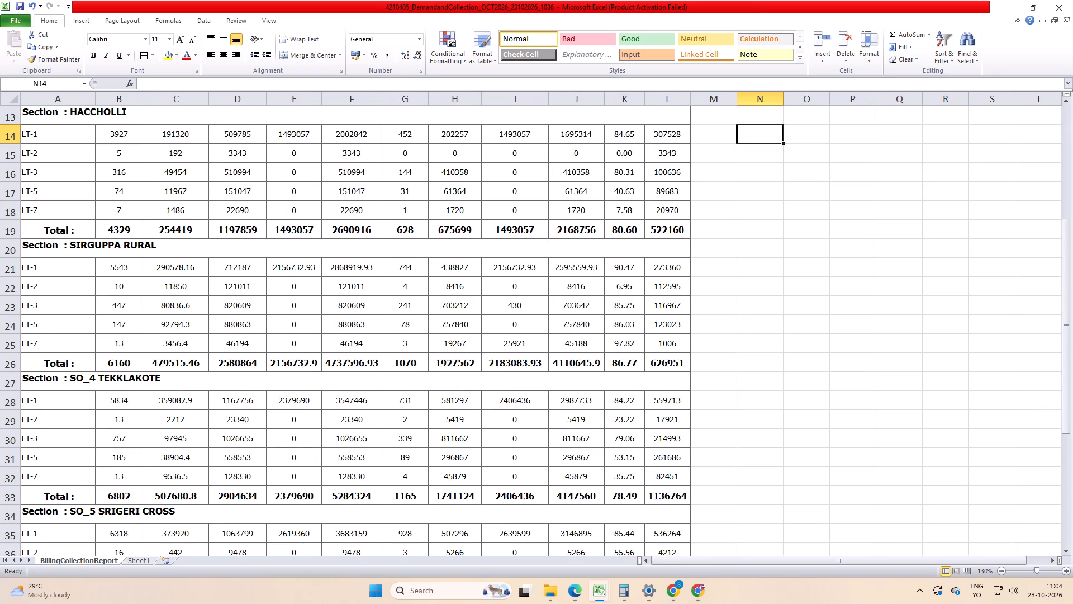
pyautogui.scroll(-7, 613, 407)
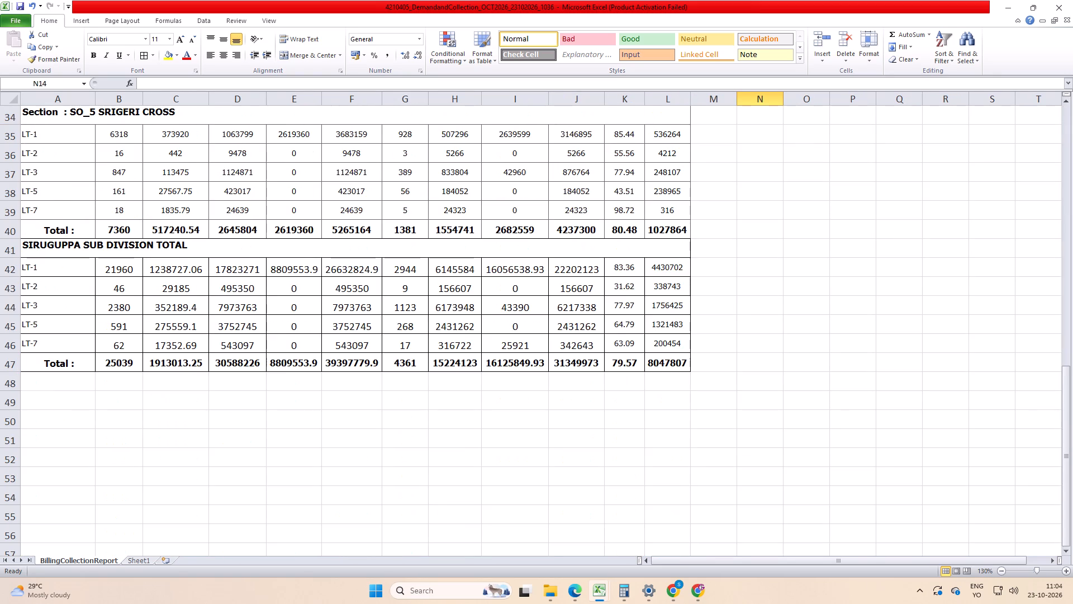
pyautogui.scroll(8, 677, 506)
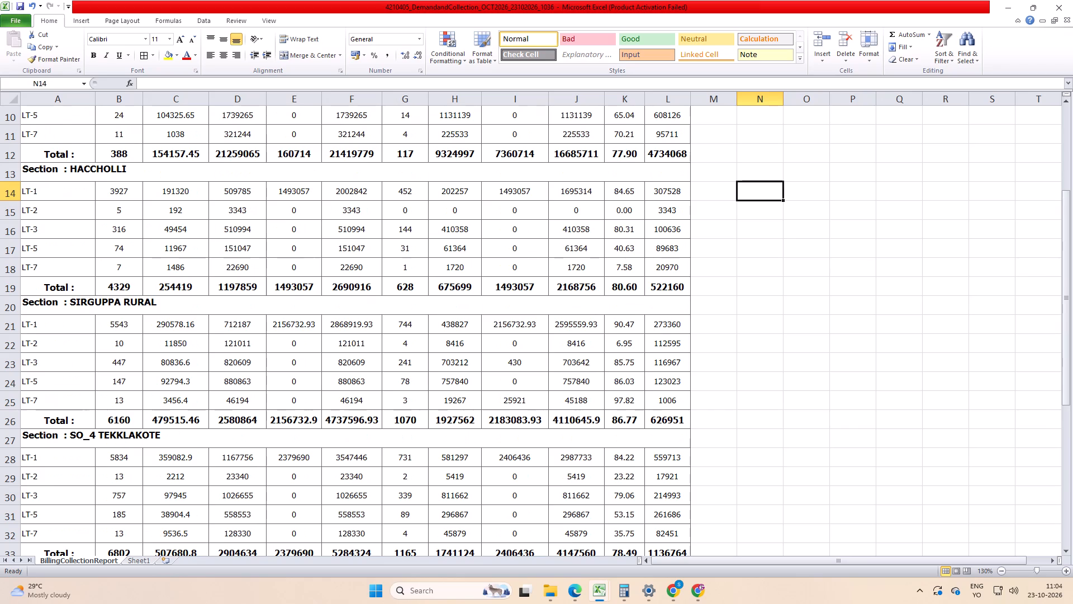
pyautogui.scroll(3, 677, 506)
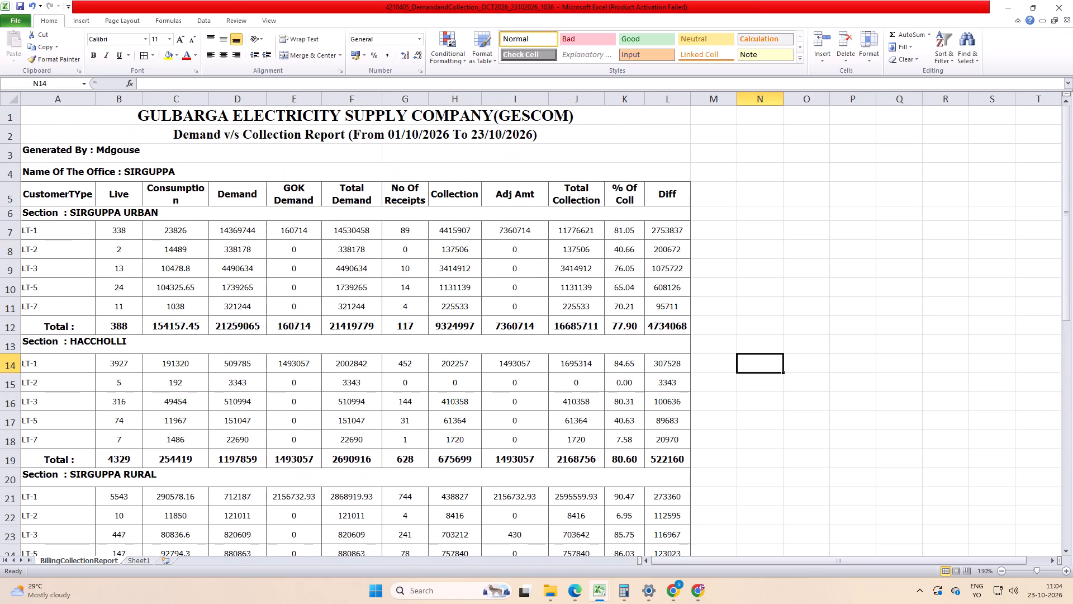
pyautogui.click(726, 464)
# Narrow the Adj Amt column slightly so it fits its figures more closely.
pyautogui.doubleClick(543, 95)
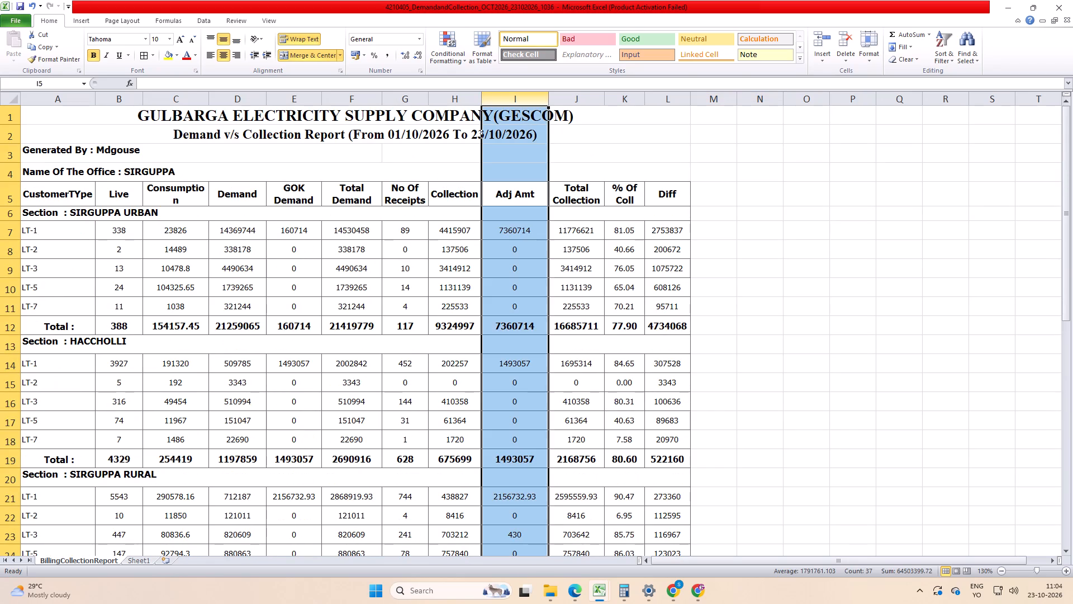
pyautogui.doubleClick(557, 103)
pyautogui.doubleClick(550, 99)
pyautogui.moveTo(549, 99); pyautogui.dragTo(543, 121)
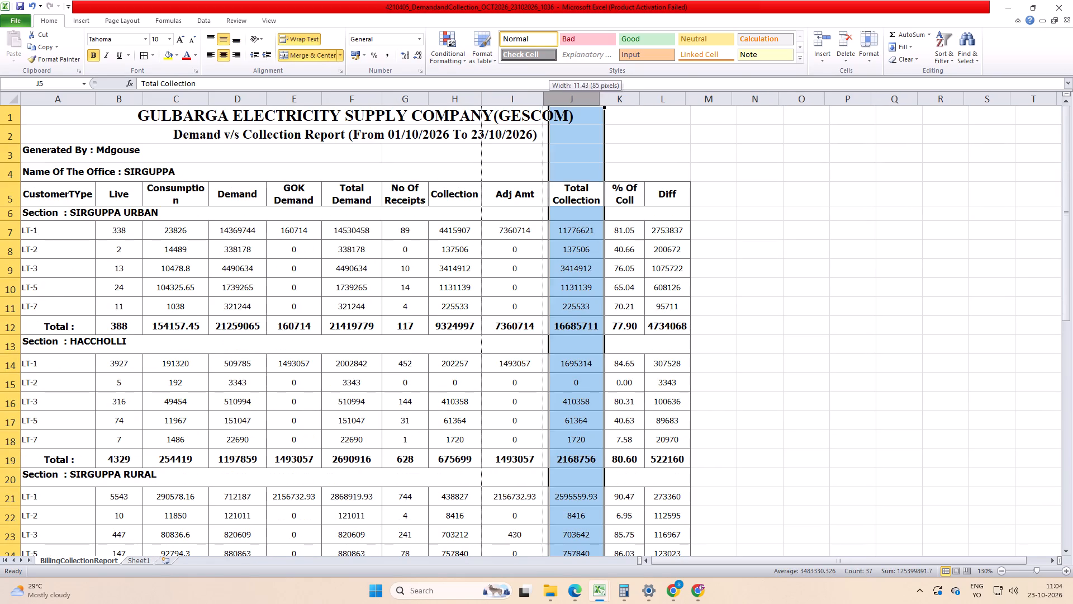
pyautogui.moveTo(543, 121); pyautogui.dragTo(541, 126)
pyautogui.click(715, 289)
# Save the Sirguppa demand and collection workbook.
pyautogui.hotkey('ctrl', 's')
pyautogui.click(752, 436)
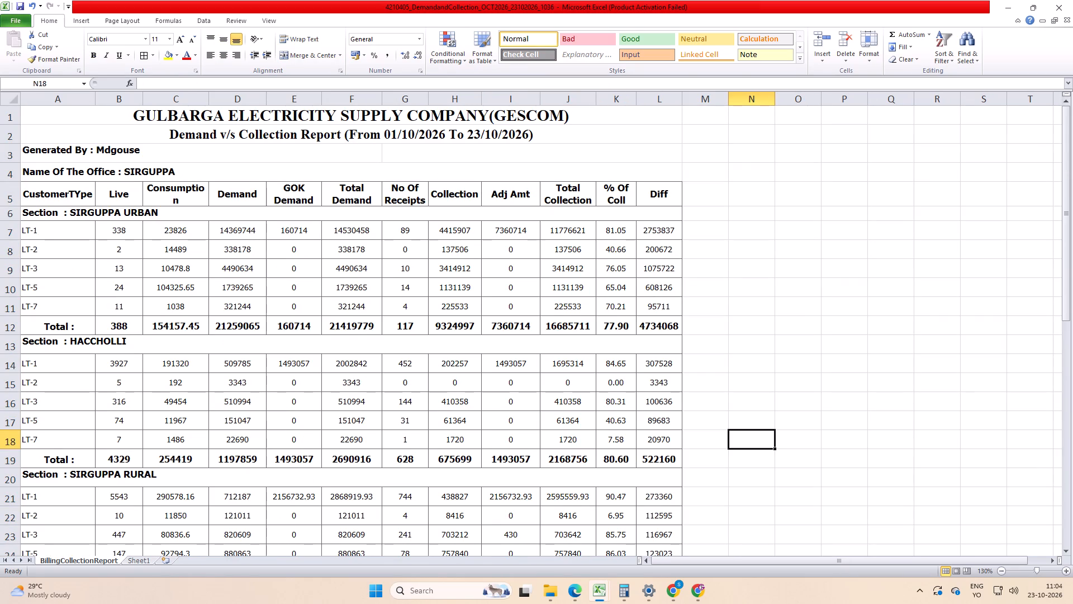
pyautogui.hotkey('ctrl', 's')
pyautogui.click(714, 499)
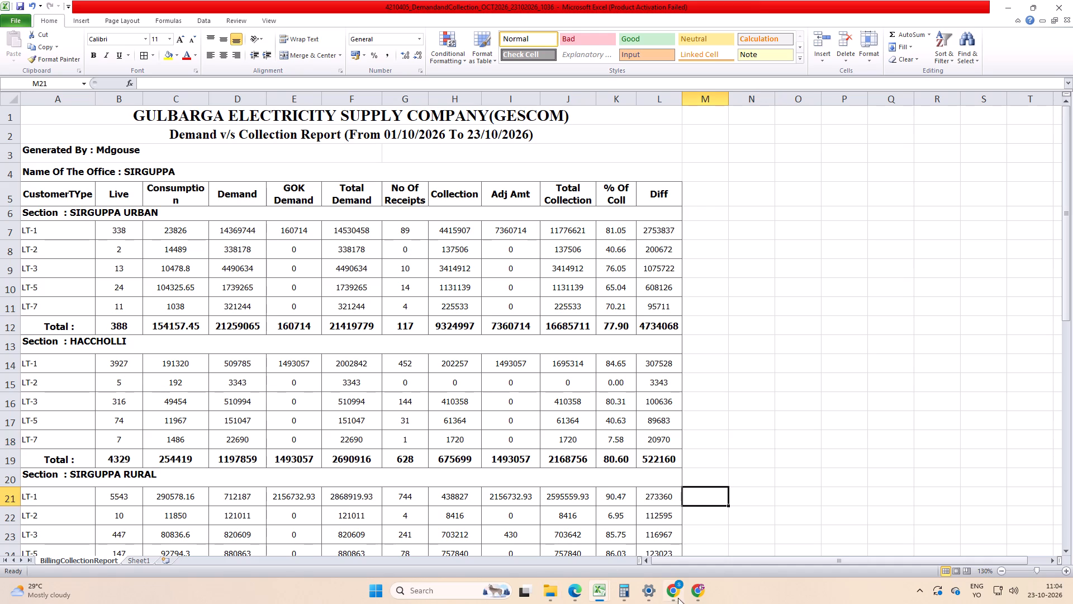
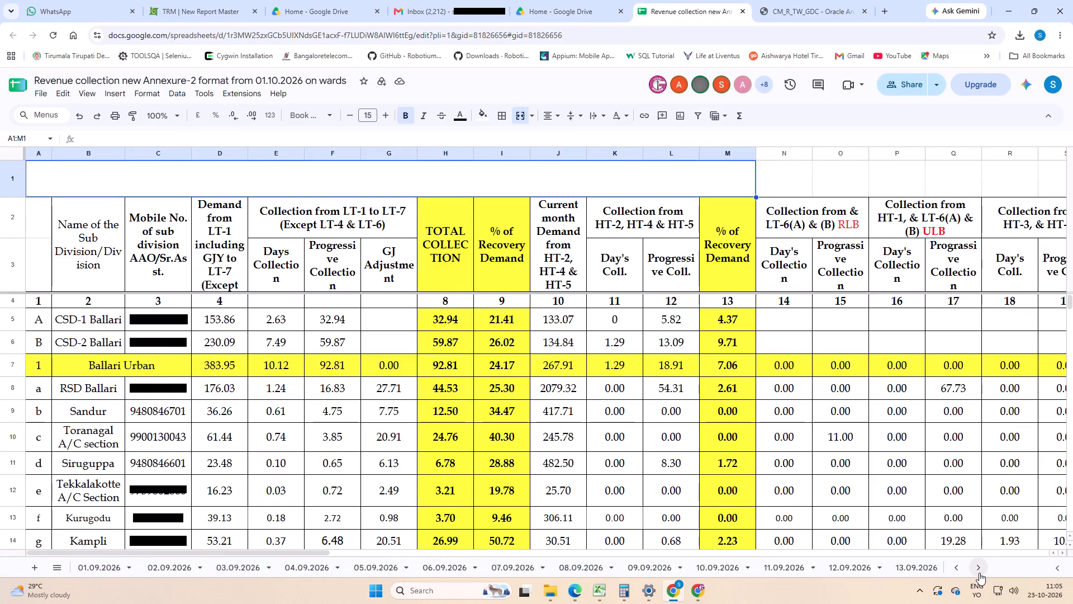
# Copy the Siruguppa row's figures, from the LT demand column onward, from the 21.10.2026 sheet into the same row of the 22.10.2026 sheet.
pyautogui.tripleClick(979, 573)
pyautogui.doubleClick(979, 573)
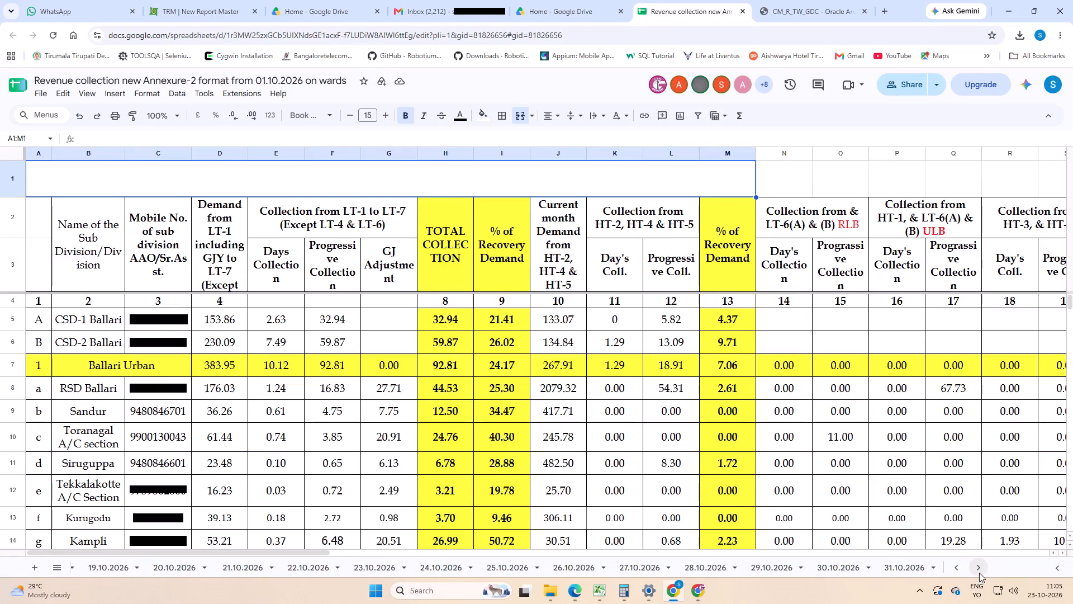
pyautogui.click(979, 573)
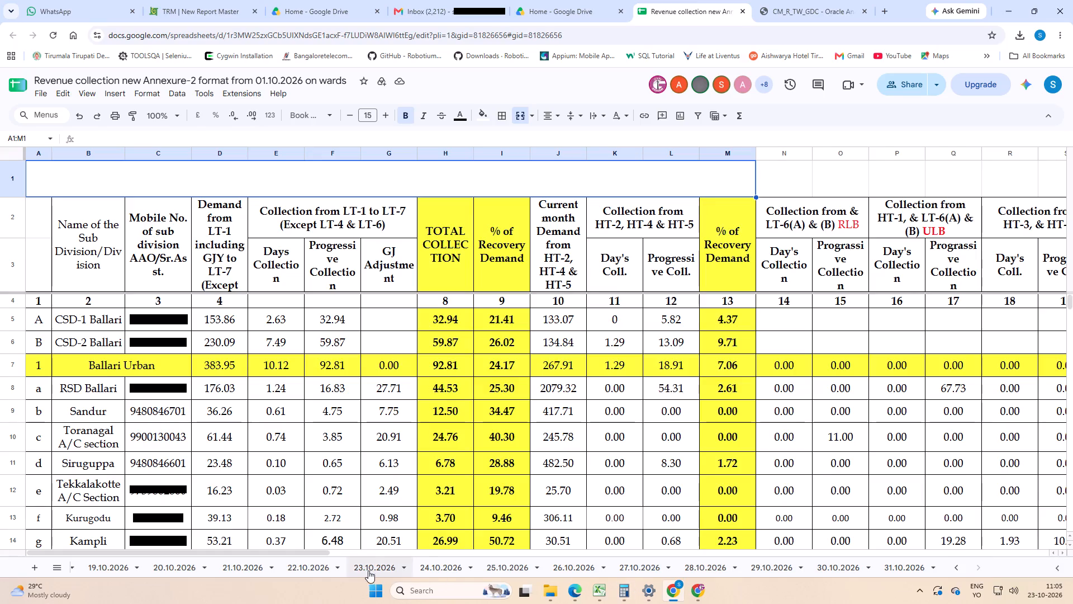
pyautogui.click(368, 570)
pyautogui.click(315, 568)
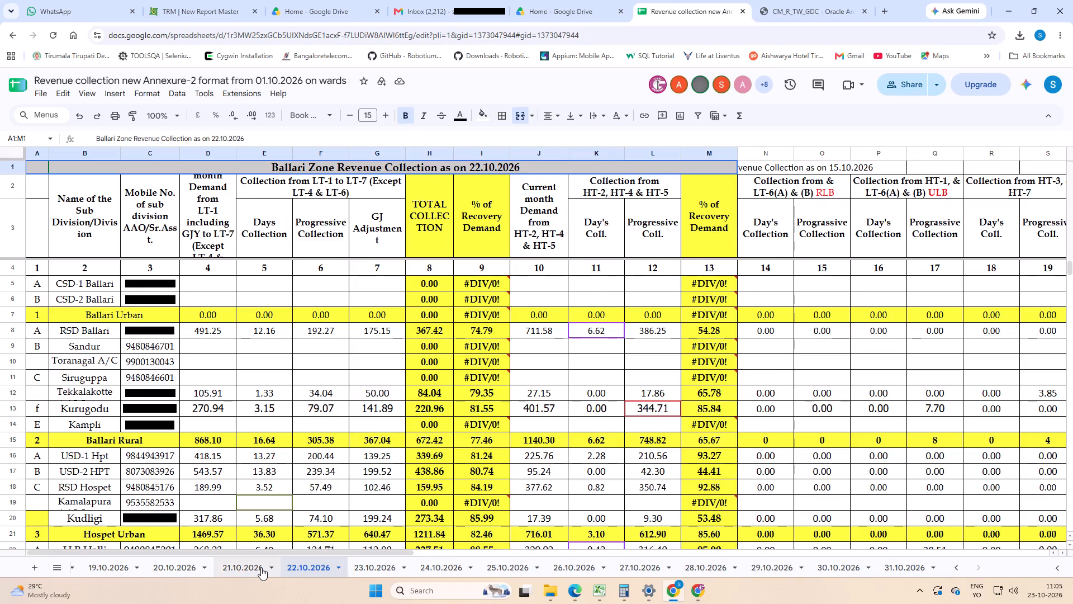
pyautogui.click(261, 568)
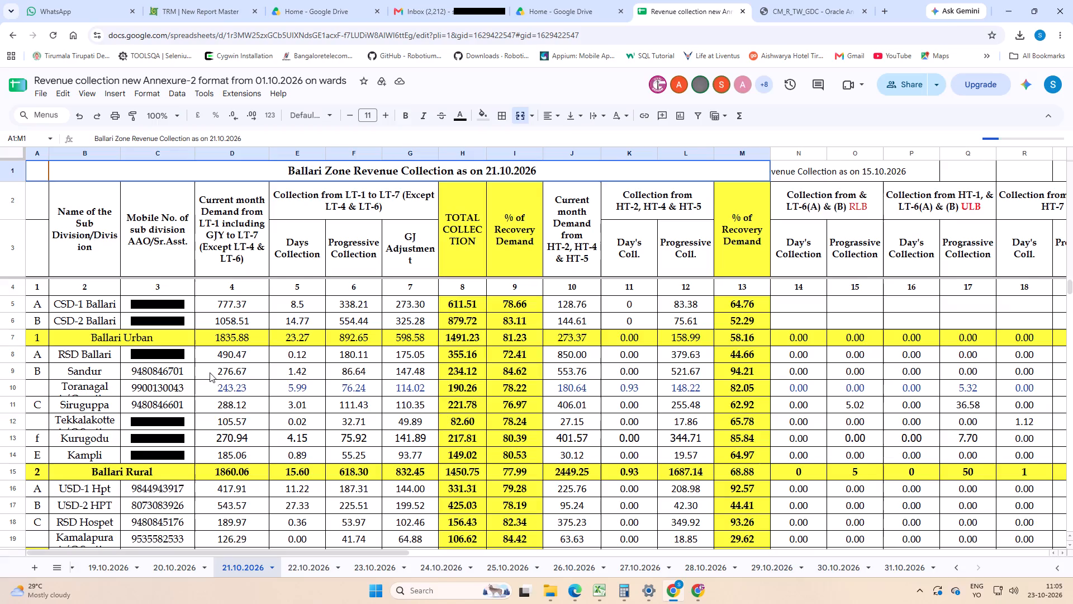
pyautogui.click(224, 402)
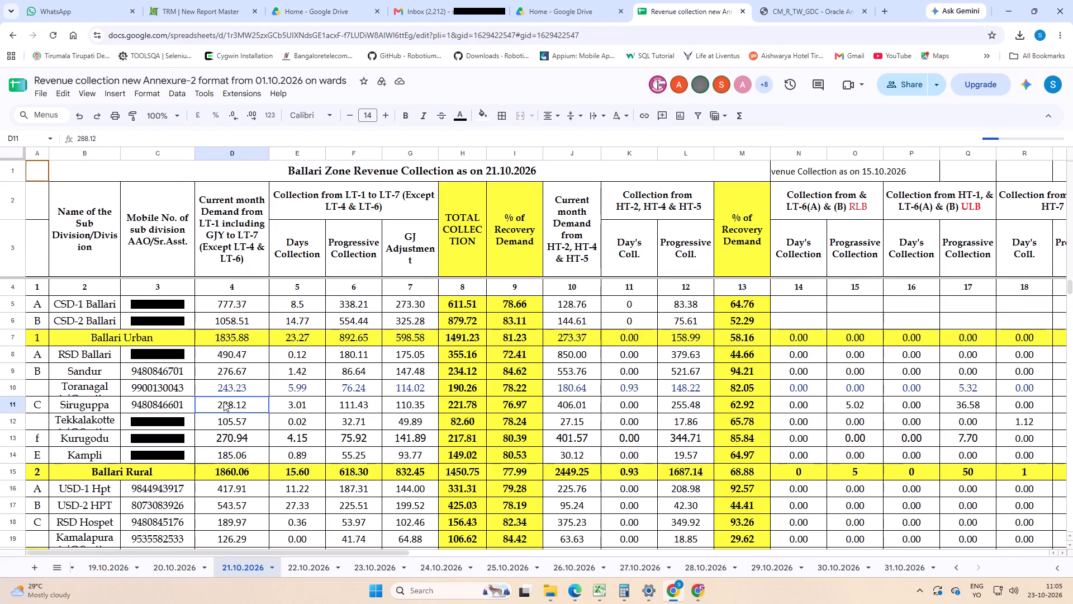
pyautogui.hotkey('ctrl', 'shift', 'Right')
pyautogui.hotkey('ctrl', 'c')
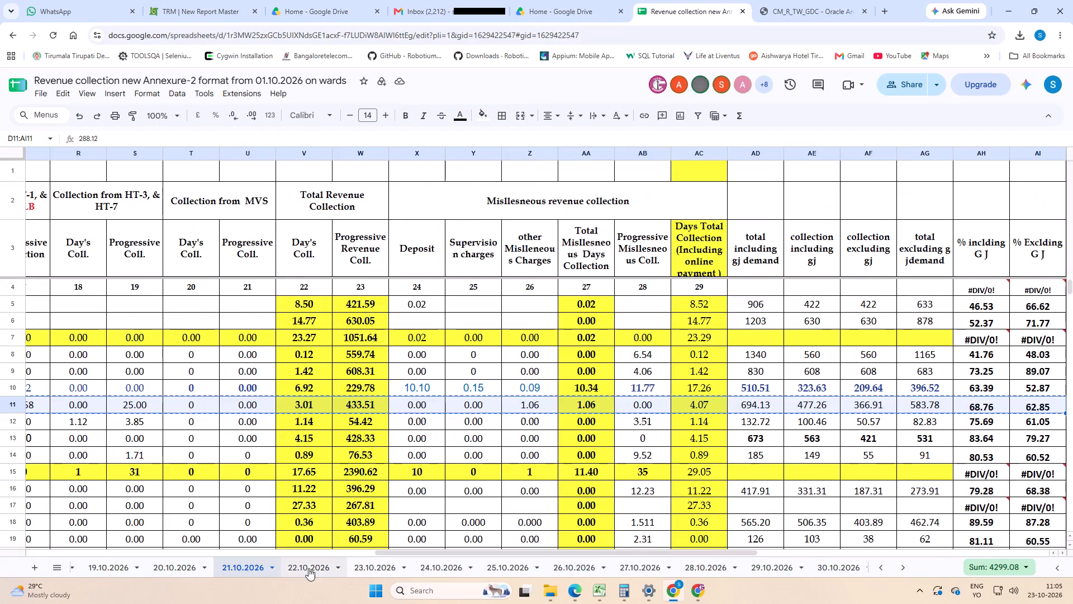
pyautogui.click(308, 568)
pyautogui.click(194, 363)
pyautogui.click(193, 381)
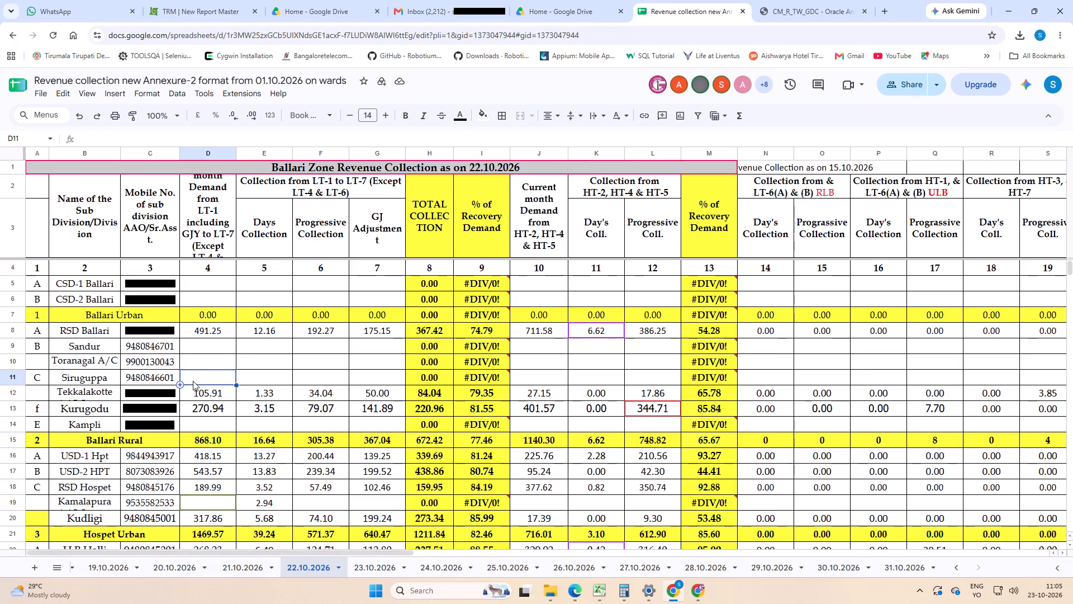
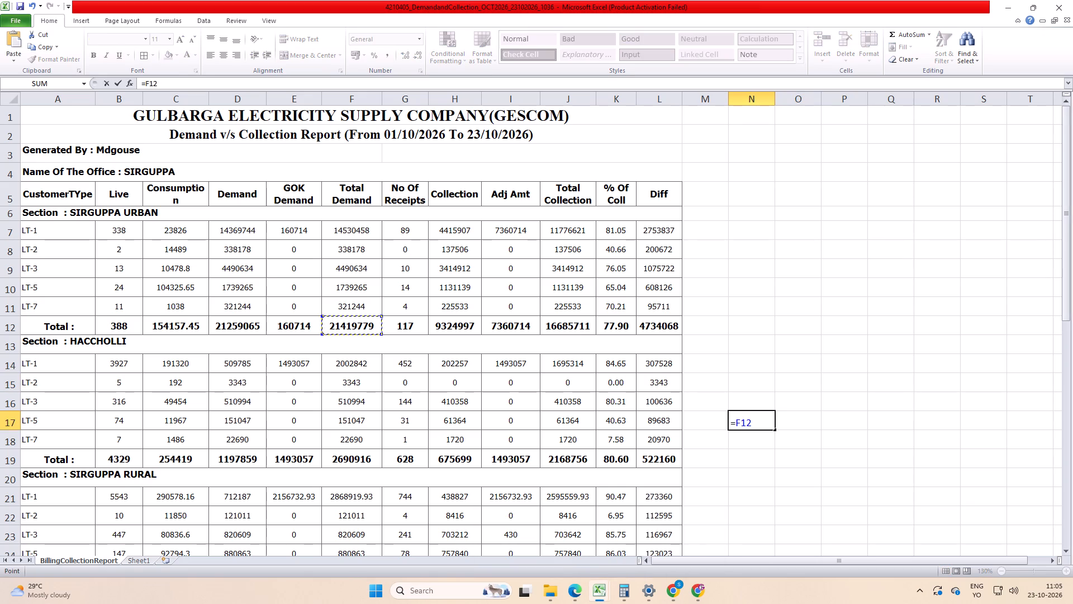
# Complete the N17 formula summing the Total Demand totals of Sirguppa Urban, Haccholli and Sirguppa Rural, and auto-fit column N.
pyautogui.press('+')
pyautogui.click(368, 464)
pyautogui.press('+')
pyautogui.scroll(-2, 368, 464)
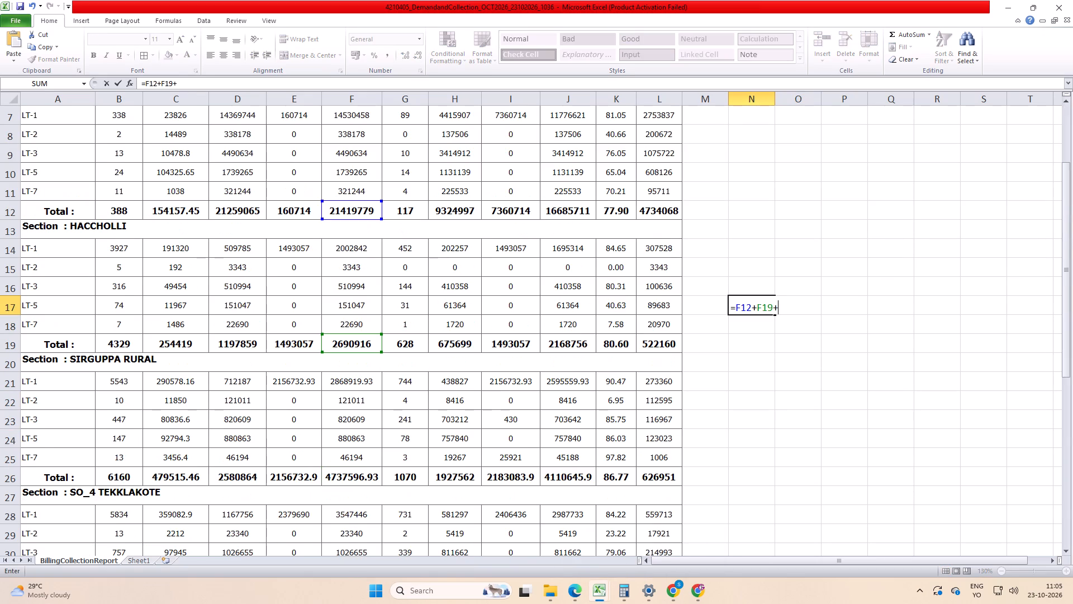
pyautogui.click(365, 482)
pyautogui.press('Return')
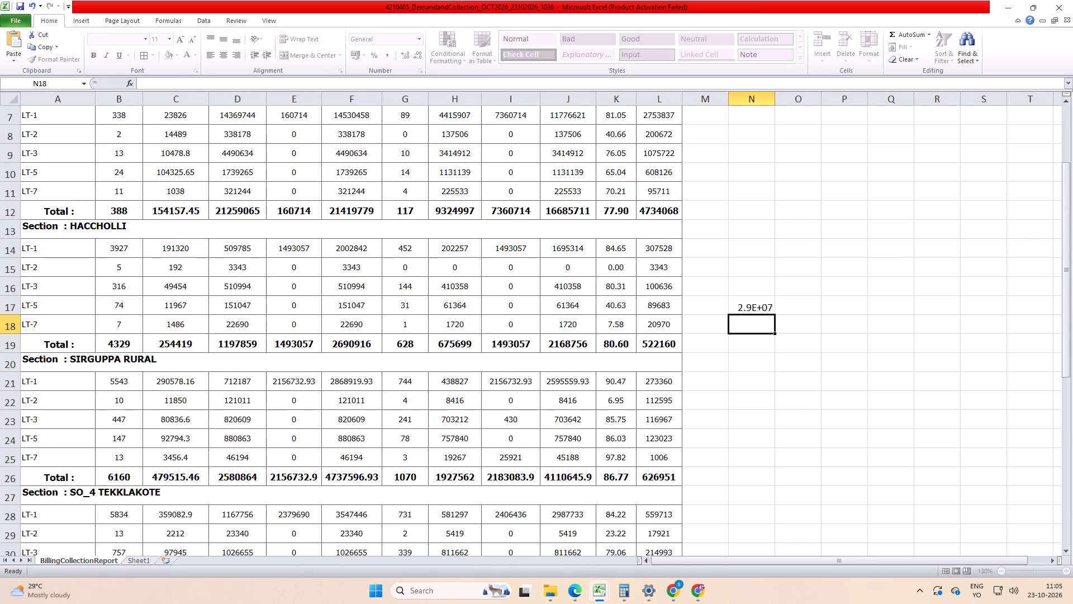
pyautogui.doubleClick(778, 101)
# Switch to the Ballari Zone revenue collection sheet in Chrome and edit Siruguppa's LT-1 to LT-7 month demand for 22.10.2026.
pyautogui.hotkey('alt', 'Tab')
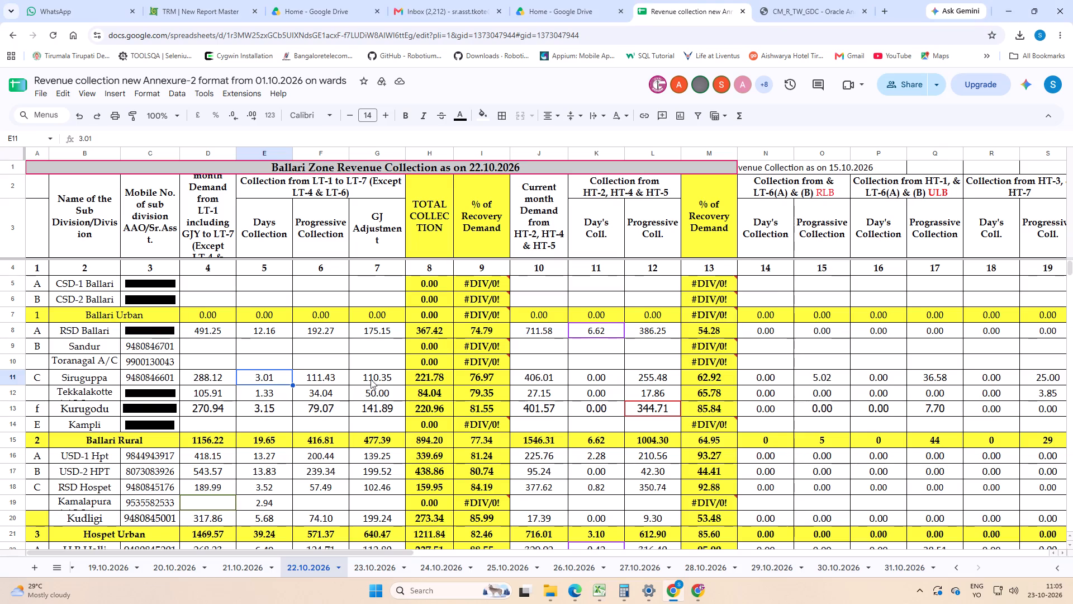
pyautogui.click(225, 384)
pyautogui.doubleClick(220, 379)
pyautogui.press('BackSpace')
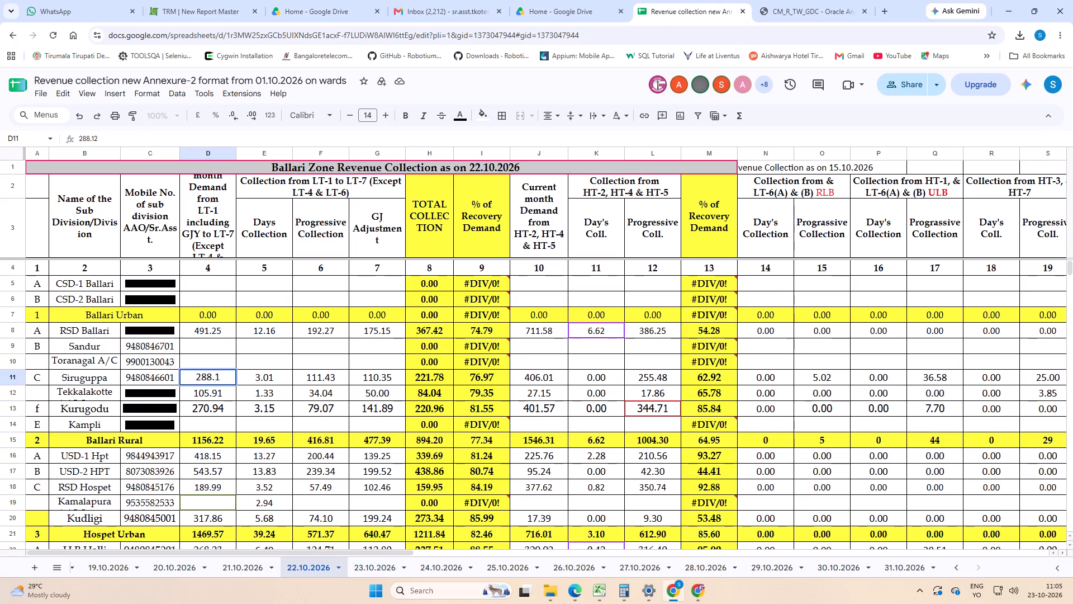
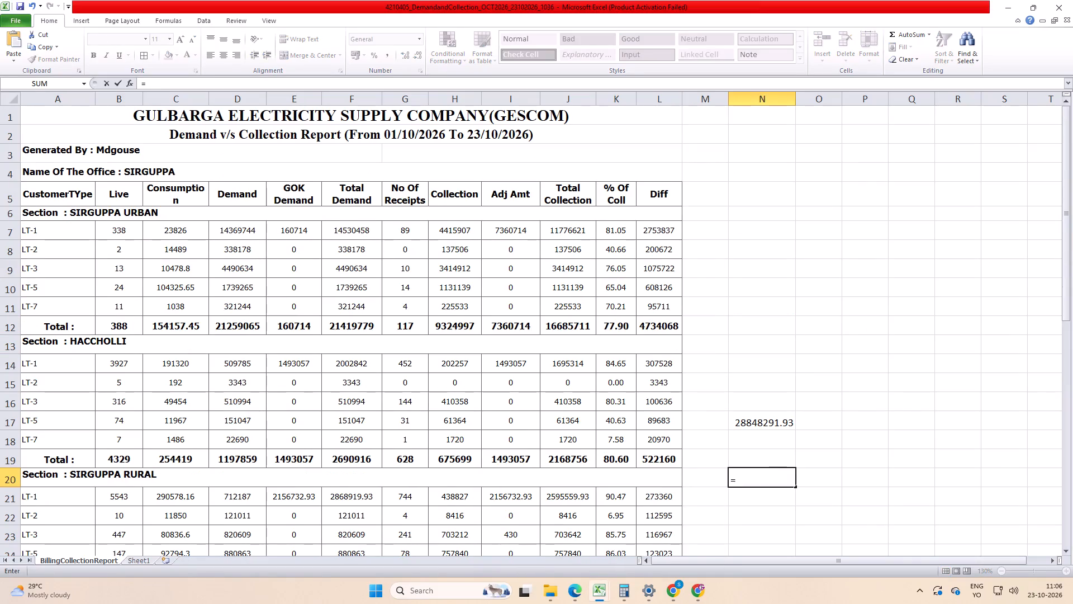
# Complete the N20 formula as =H12+H19+H26, summing the Collection totals of the Sirguppa Urban, Haccholli and Sirguppa Rural sections.
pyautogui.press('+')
pyautogui.click(458, 452)
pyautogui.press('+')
pyautogui.scroll(-2, 477, 468)
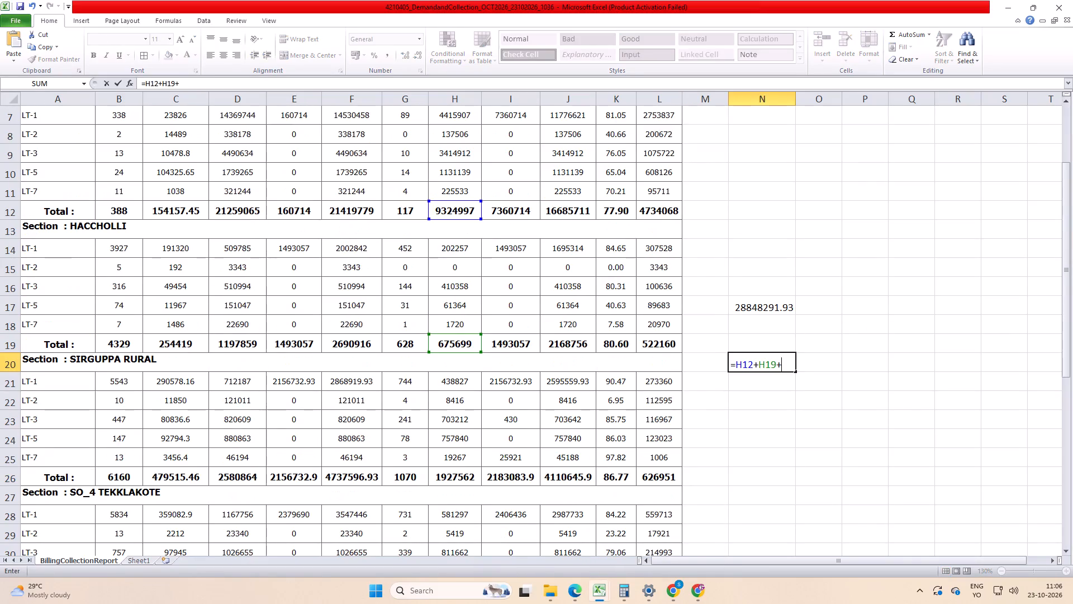
pyautogui.click(480, 474)
pyautogui.press('Return')
pyautogui.click(751, 402)
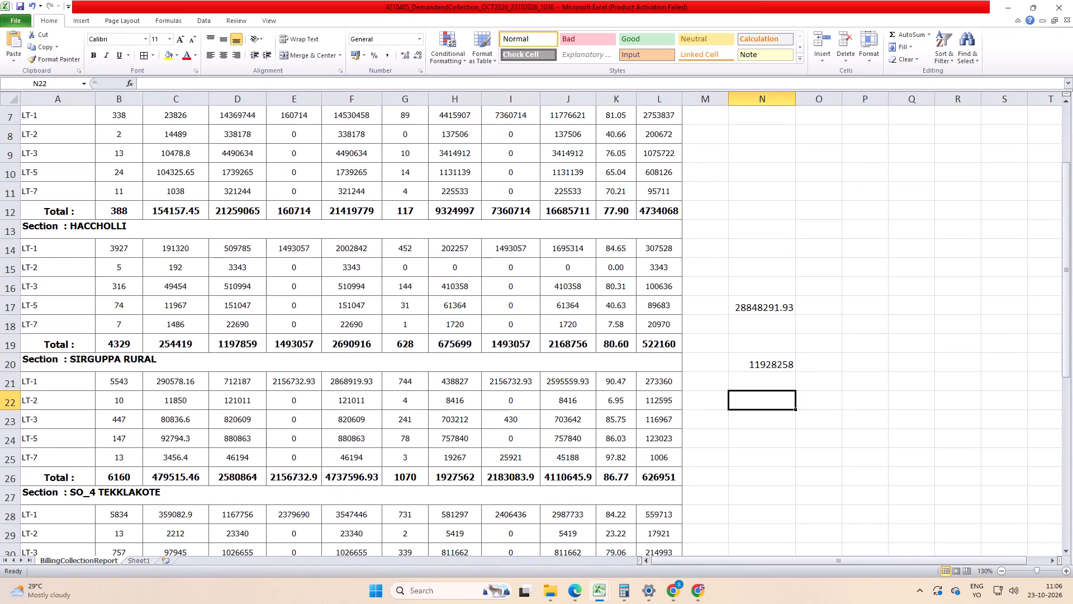
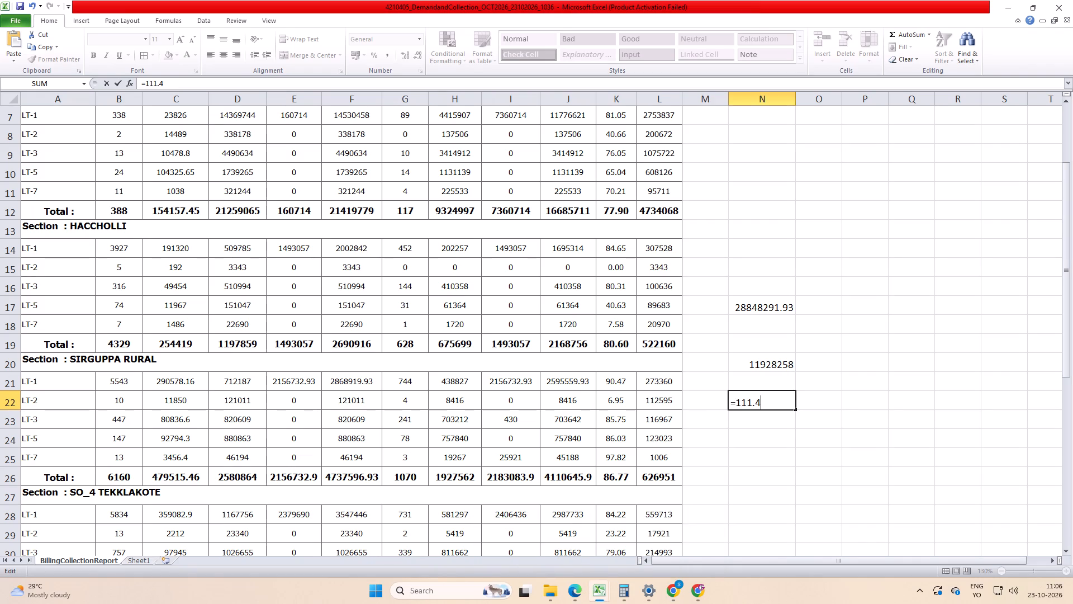
# Complete the scratch formula in cell N22 so it subtracts 119.28 from 111.43.
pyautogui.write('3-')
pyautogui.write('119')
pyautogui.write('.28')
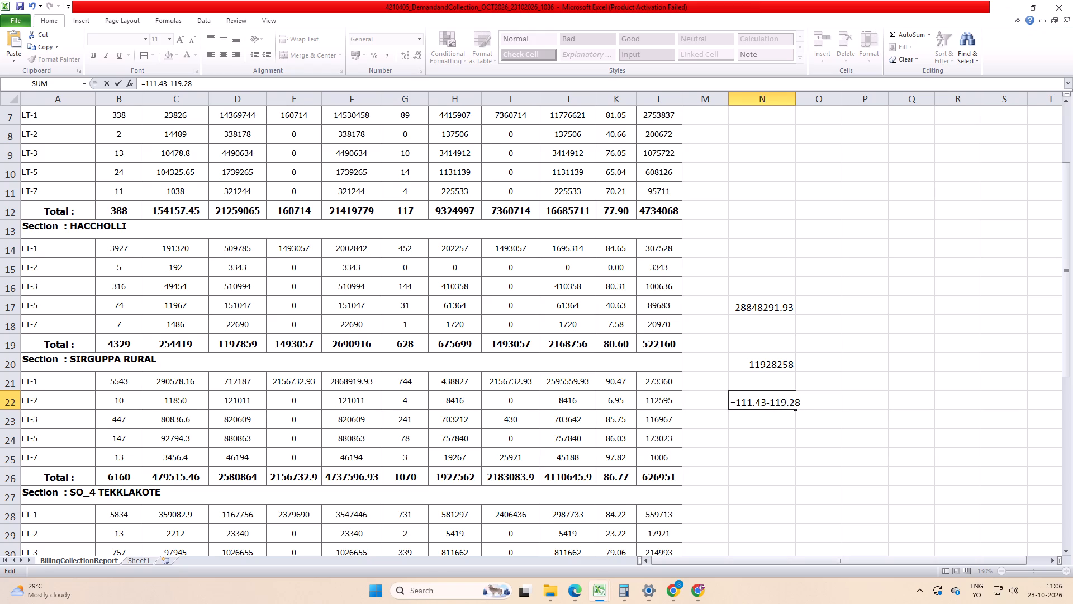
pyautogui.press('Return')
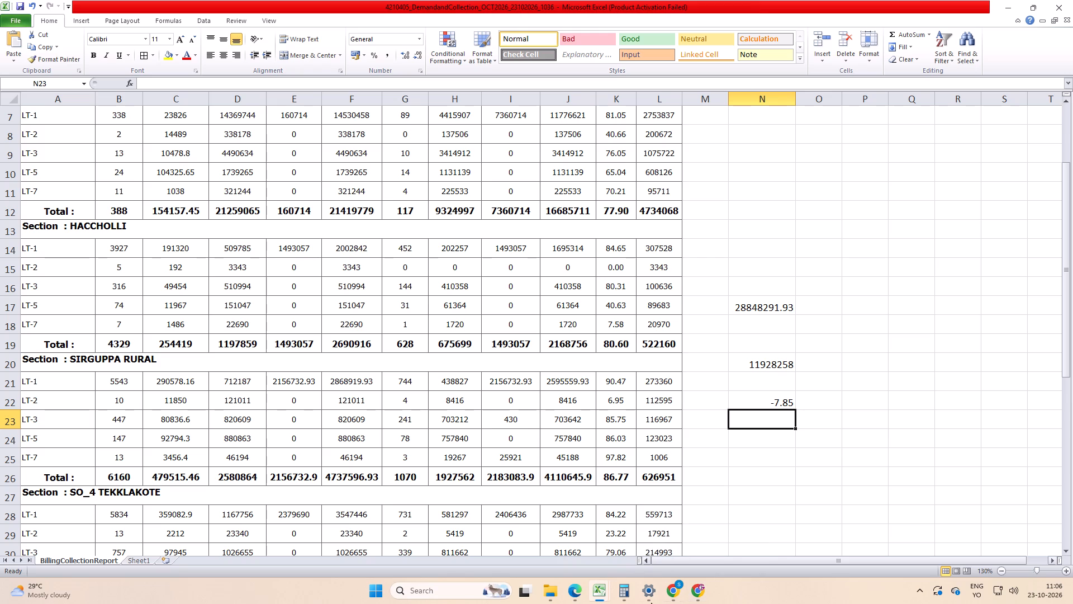
# In the Google Sheets revenue collection sheet for 22.10.2026, set Siruguppa's LT Days Collection to 7.85 and Progressive Collection to 119.28.
pyautogui.click(672, 589)
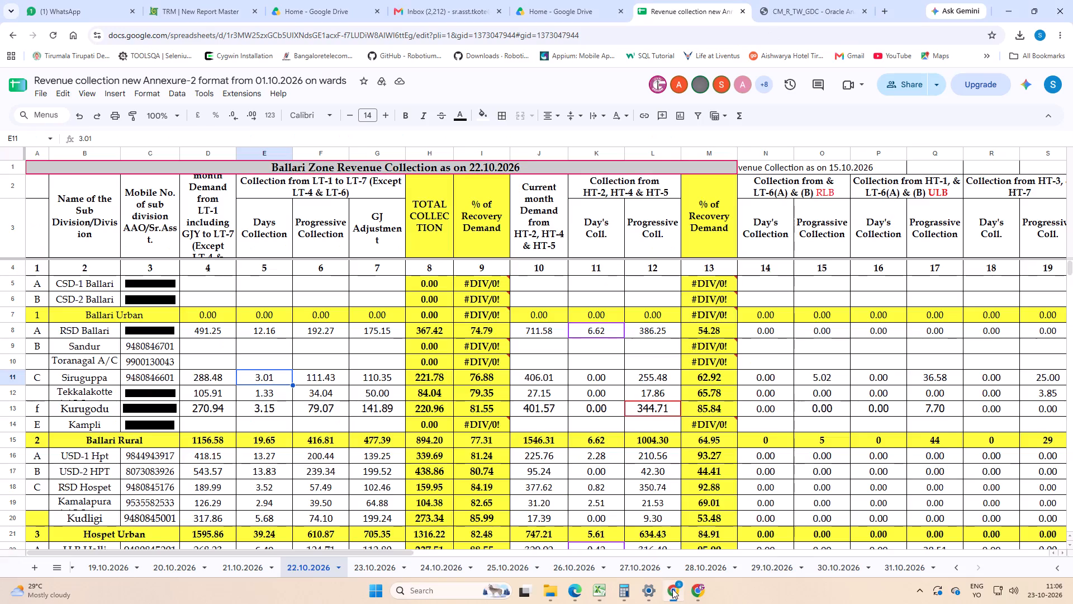
pyautogui.write('7.85')
pyautogui.press('Right')
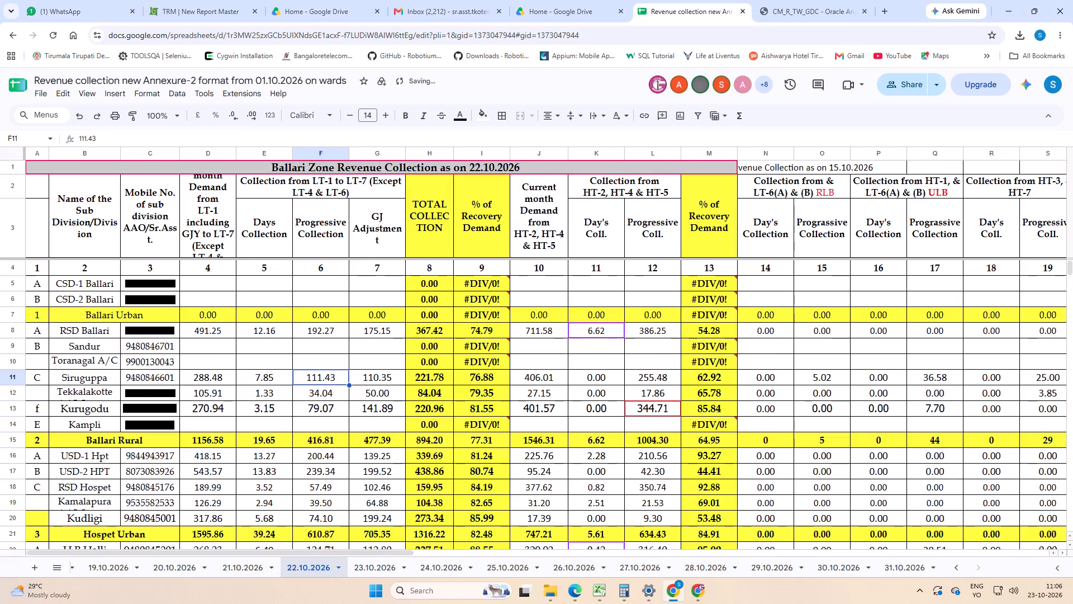
pyautogui.click(684, 592)
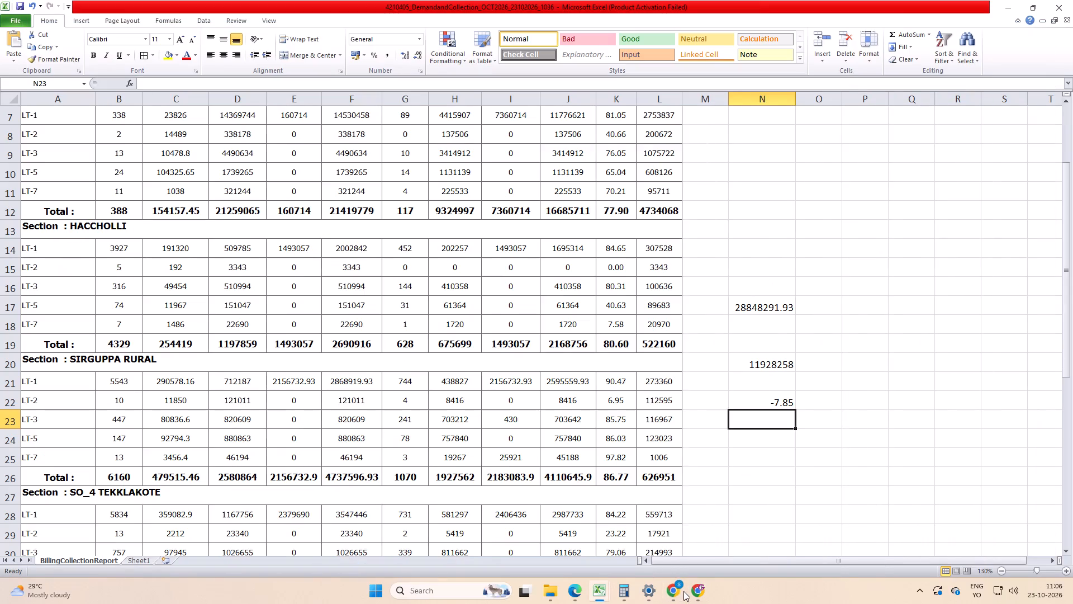
pyautogui.click(683, 591)
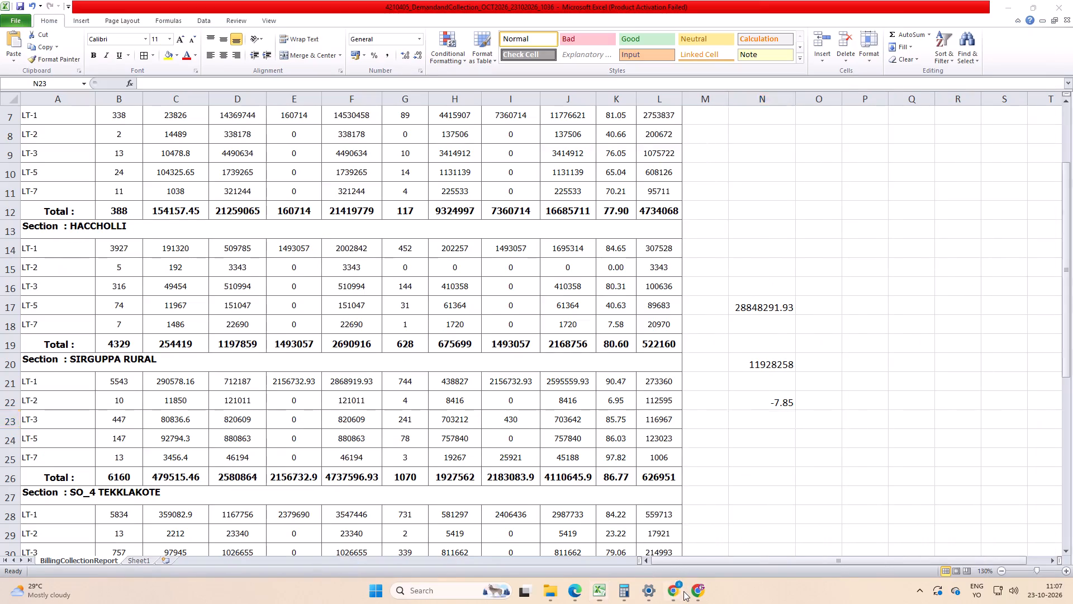
pyautogui.write('119.28')
pyautogui.press('Return')
pyautogui.press('Up')
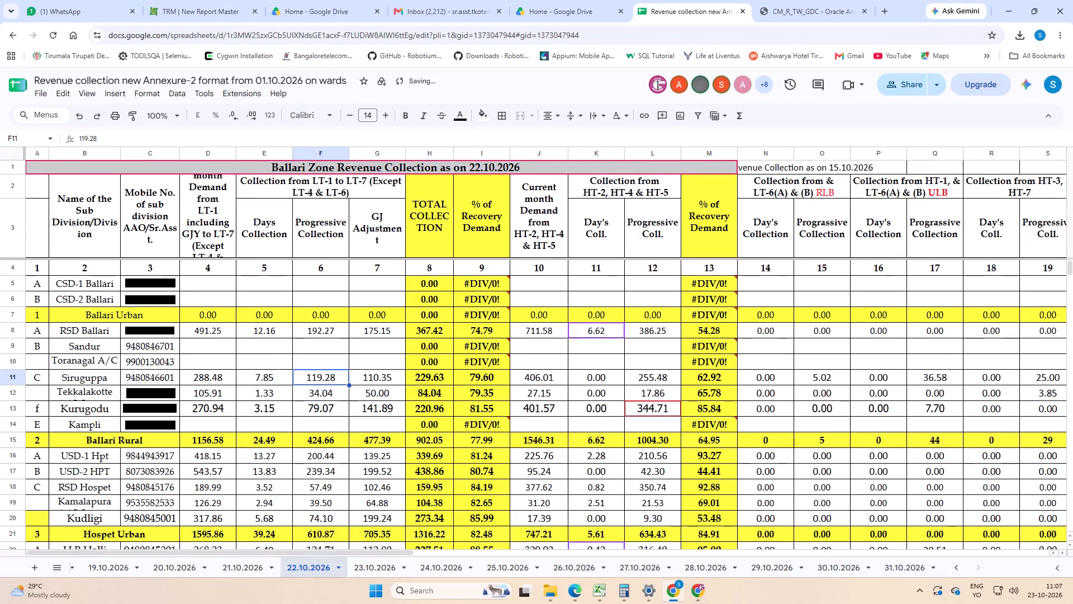
# In the Excel report, sum the Adj Amt totals of Sirguppa Urban, Haccholli and Sirguppa Rural in O22 and auto-fit that column.
pyautogui.click(683, 587)
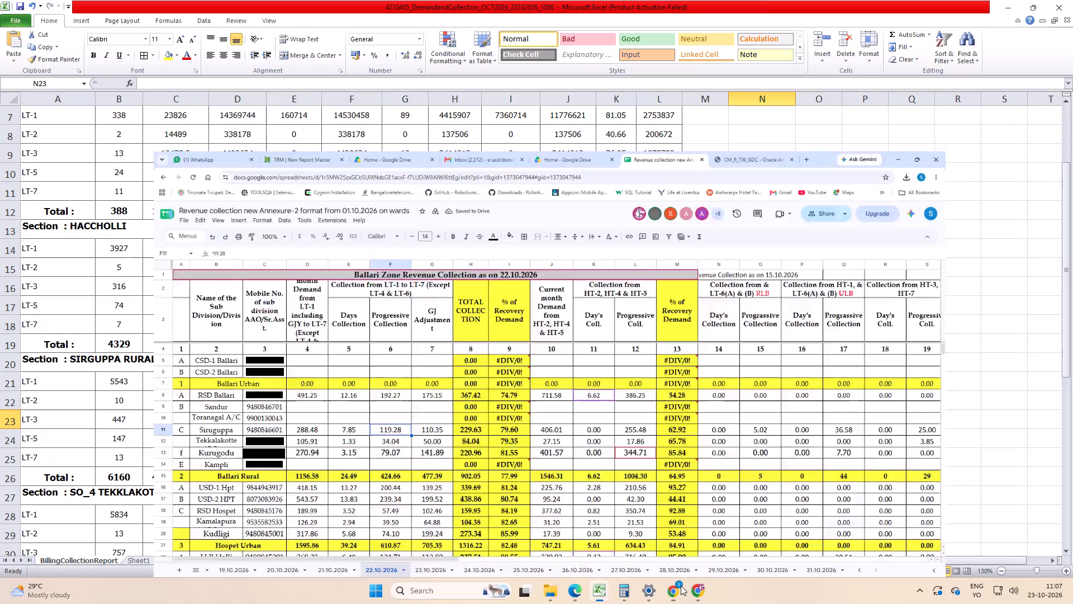
pyautogui.click(823, 409)
pyautogui.press('=')
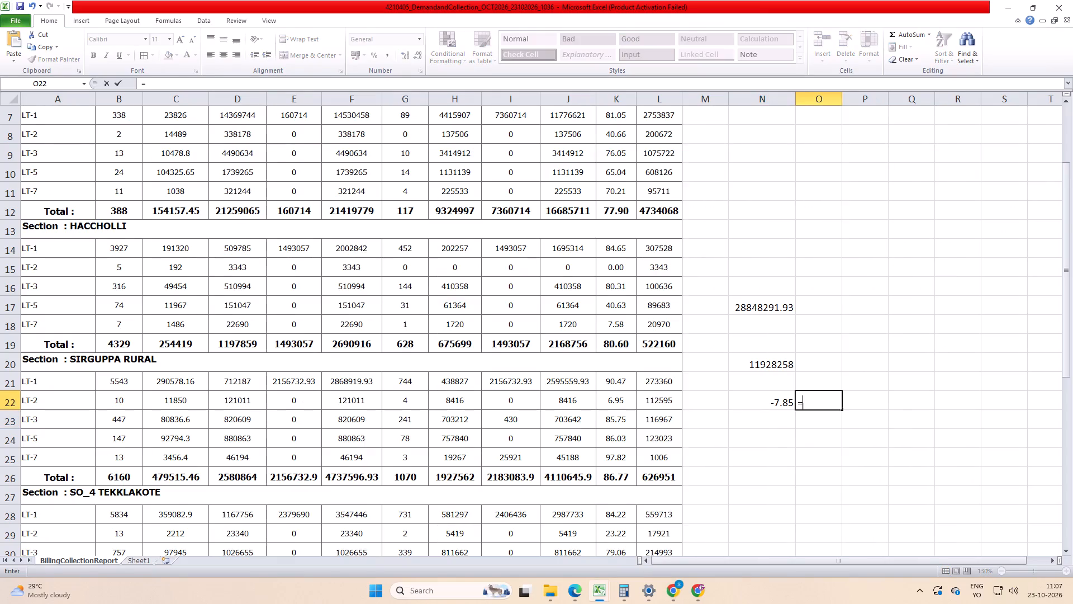
pyautogui.scroll(4, 518, 316)
pyautogui.click(522, 322)
pyautogui.press('+')
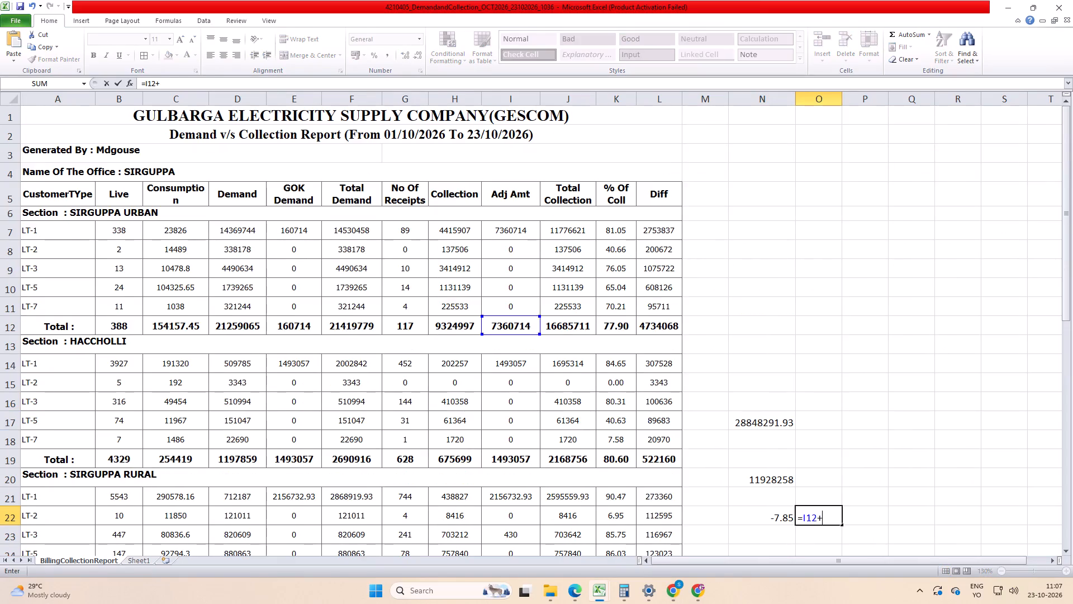
pyautogui.click(523, 465)
pyautogui.press('+')
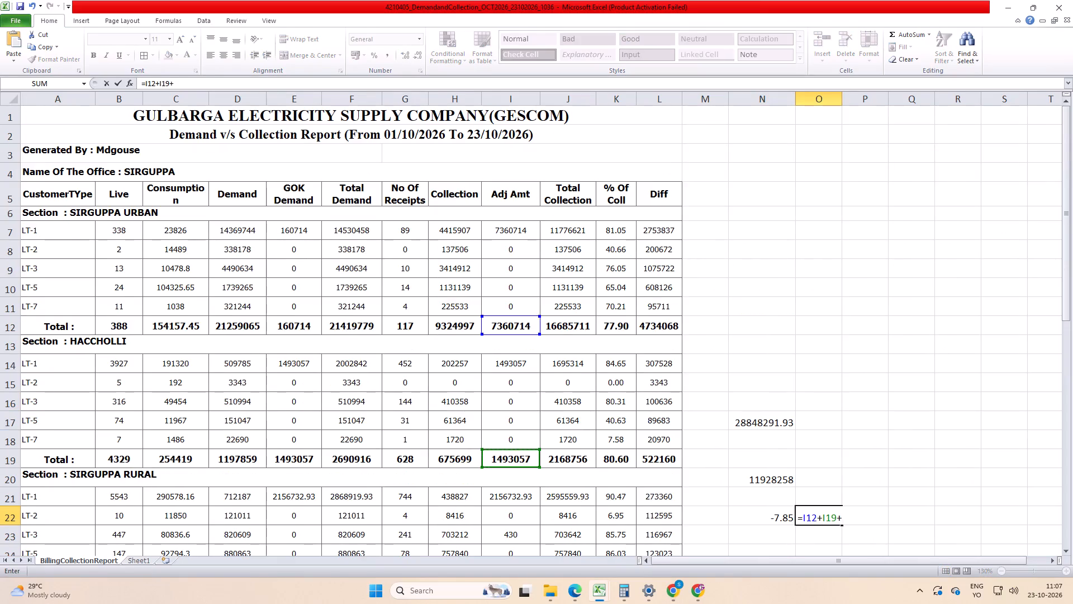
pyautogui.scroll(-2, 523, 465)
pyautogui.click(523, 472)
pyautogui.press('Return')
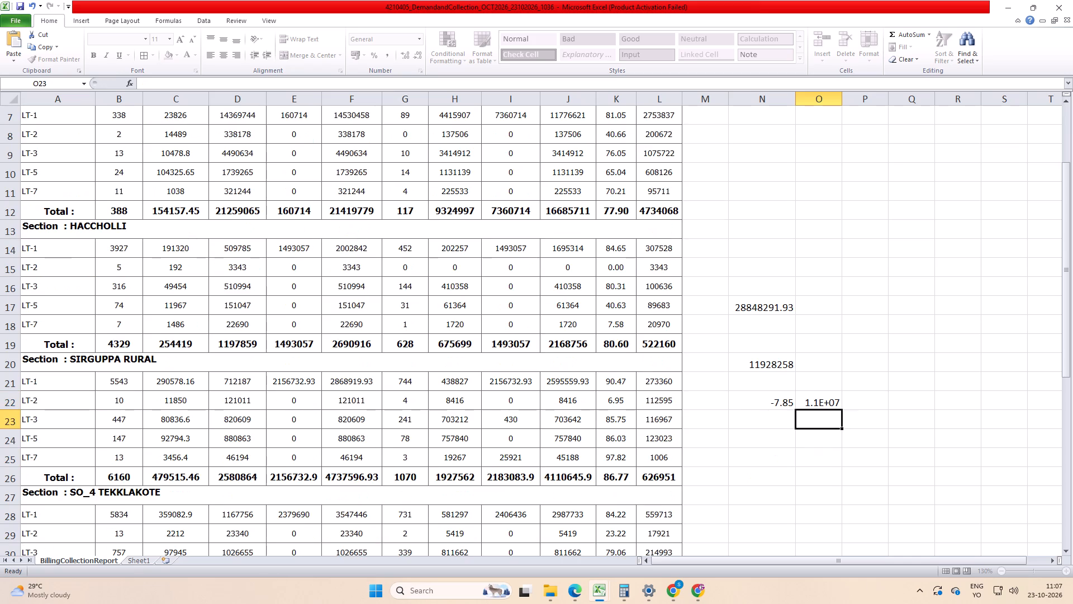
pyautogui.doubleClick(841, 103)
pyautogui.click(909, 422)
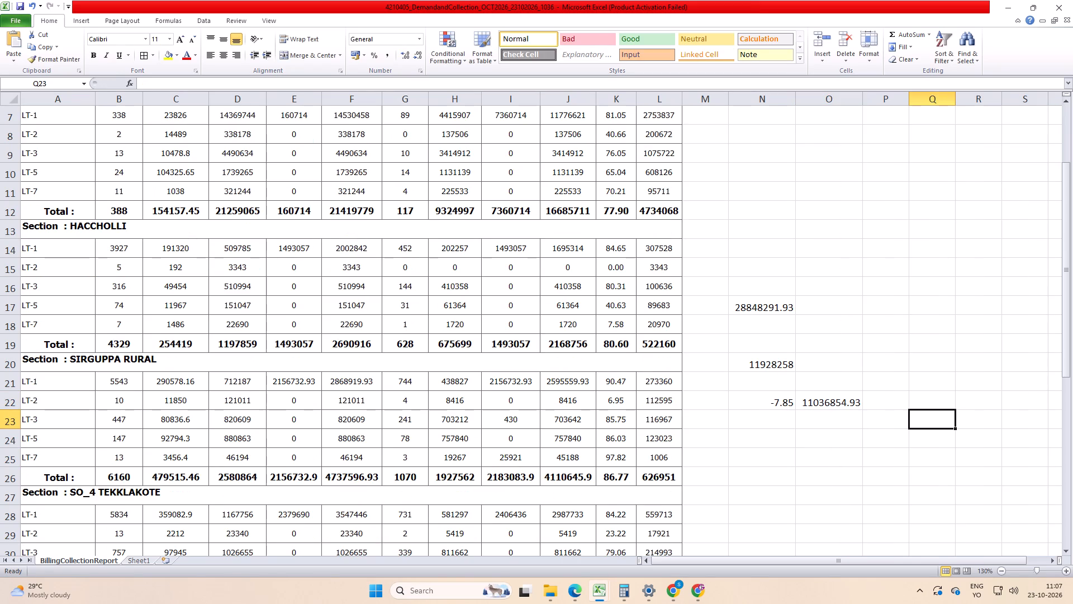
# Set Siruguppa's GJ Adjustment to 110.36 in the Google Sheets revenue collection sheet.
pyautogui.click(674, 592)
pyautogui.doubleClick(381, 378)
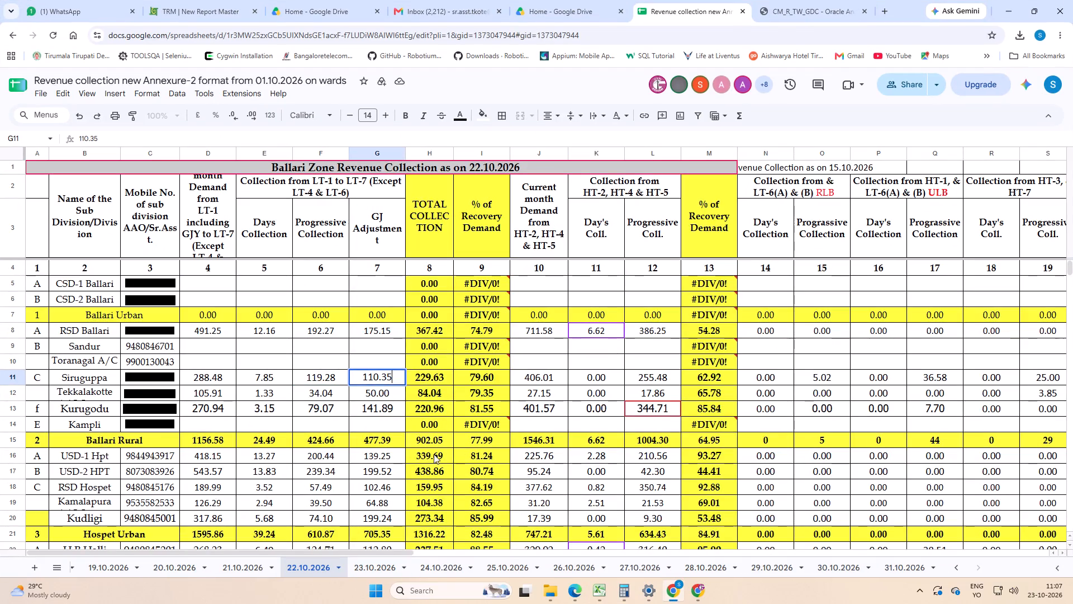
pyautogui.press('BackSpace')
pyautogui.press('6')
pyautogui.press('Return')
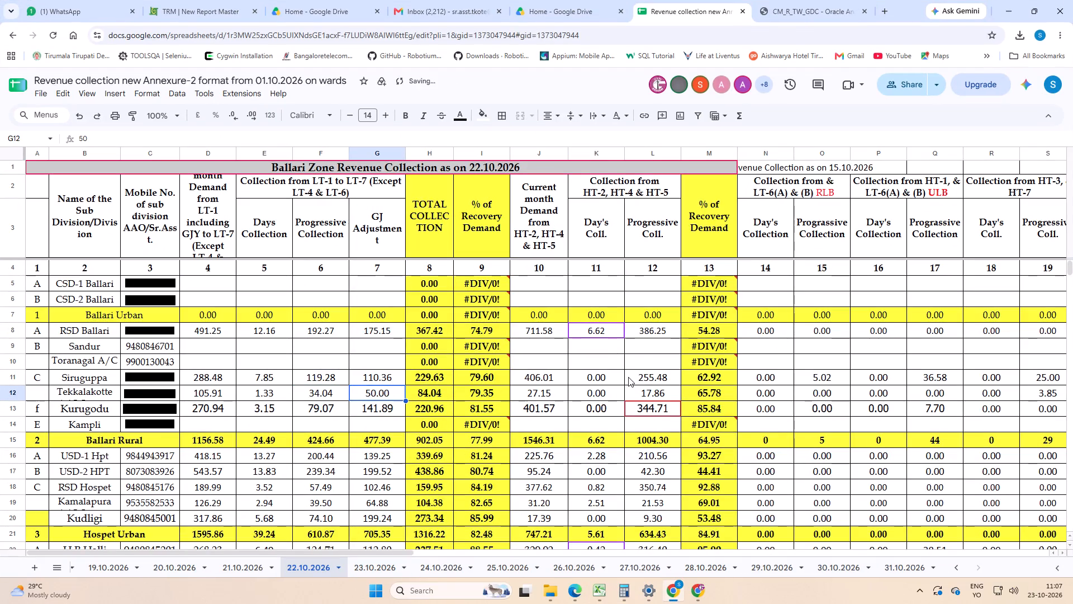
# Back in the Excel demand and collection report, delete columns N to Q holding the scratch calculations.
pyautogui.click(603, 591)
pyautogui.click(683, 549)
pyautogui.moveTo(755, 100); pyautogui.dragTo(759, 100)
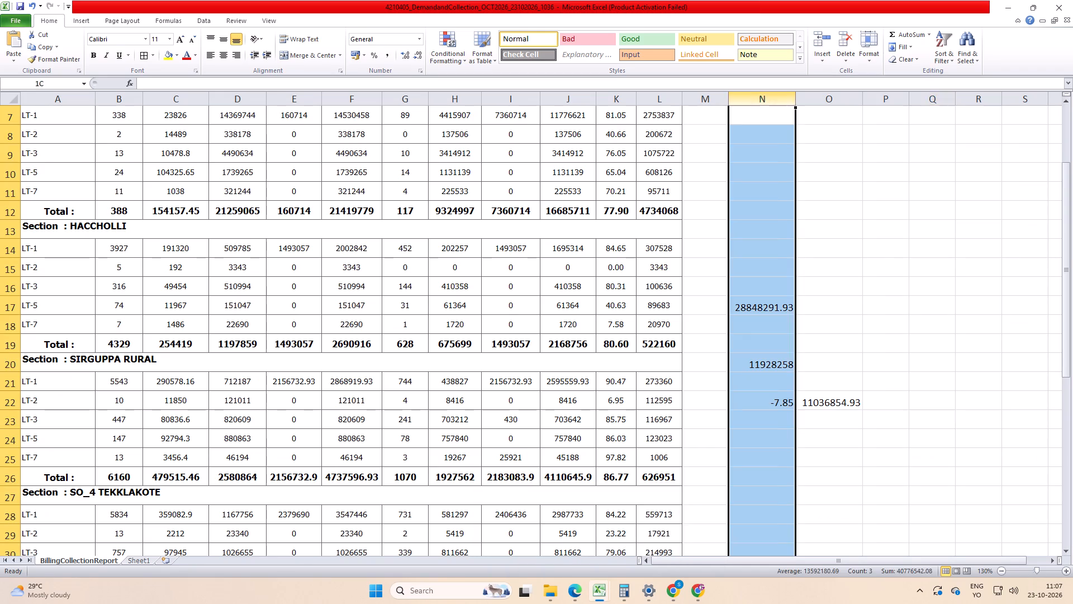
pyautogui.moveTo(759, 100); pyautogui.dragTo(917, 145)
pyautogui.hotkey('ctrl', '-')
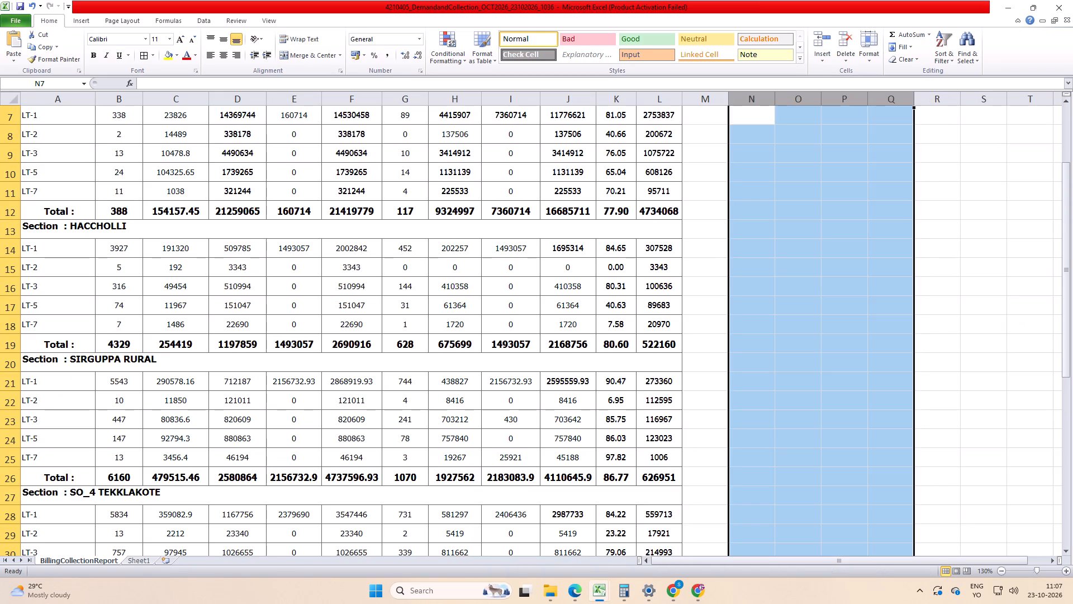
pyautogui.click(881, 304)
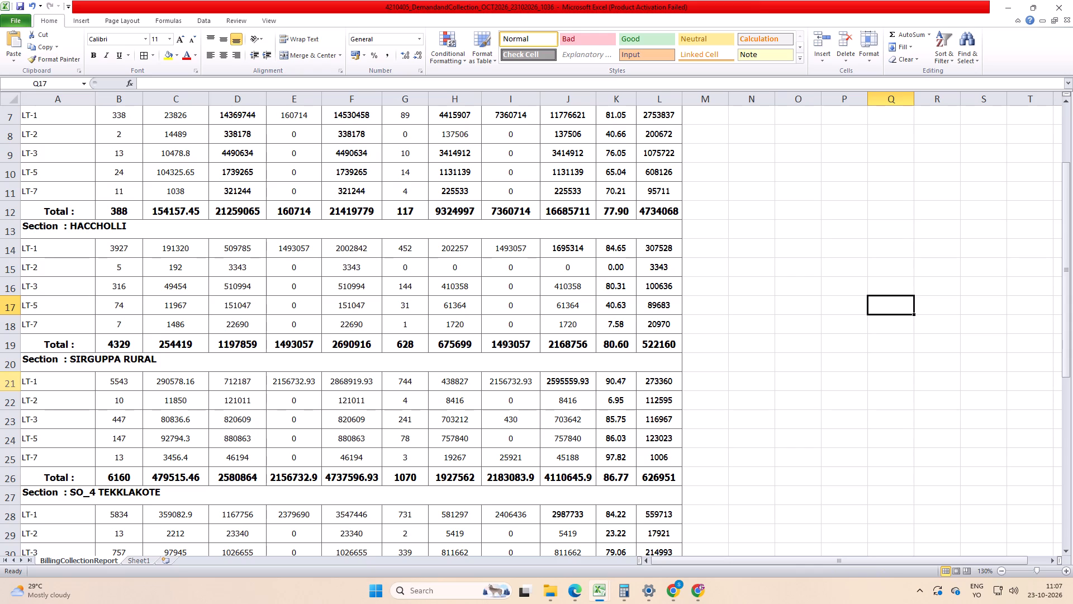
# Save the demand and collection workbook.
pyautogui.click(856, 349)
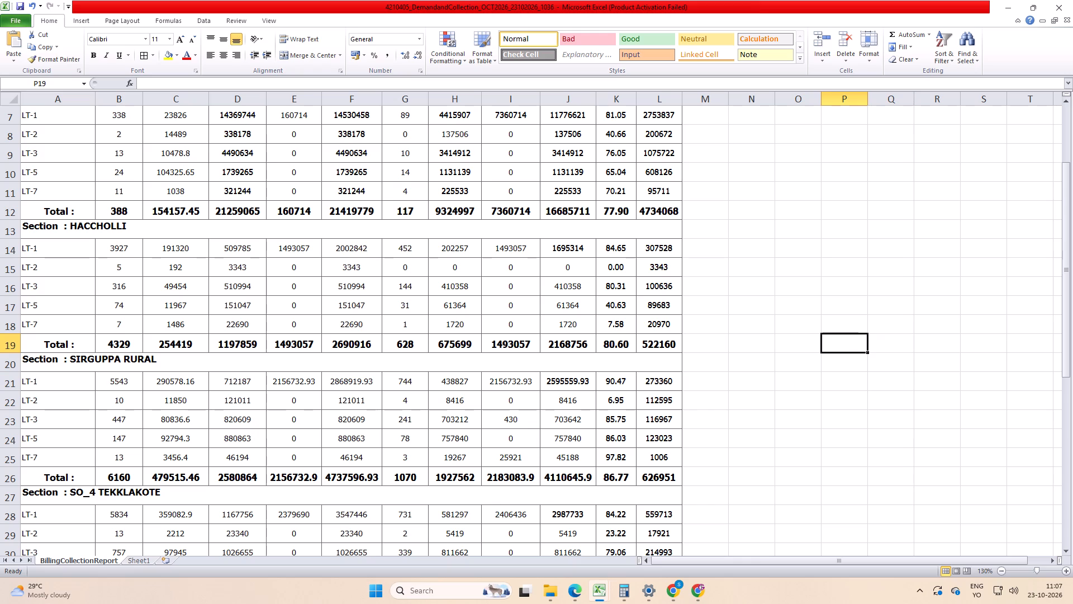
pyautogui.hotkey('ctrl', 's')
pyautogui.hotkey('ctrl', 's')
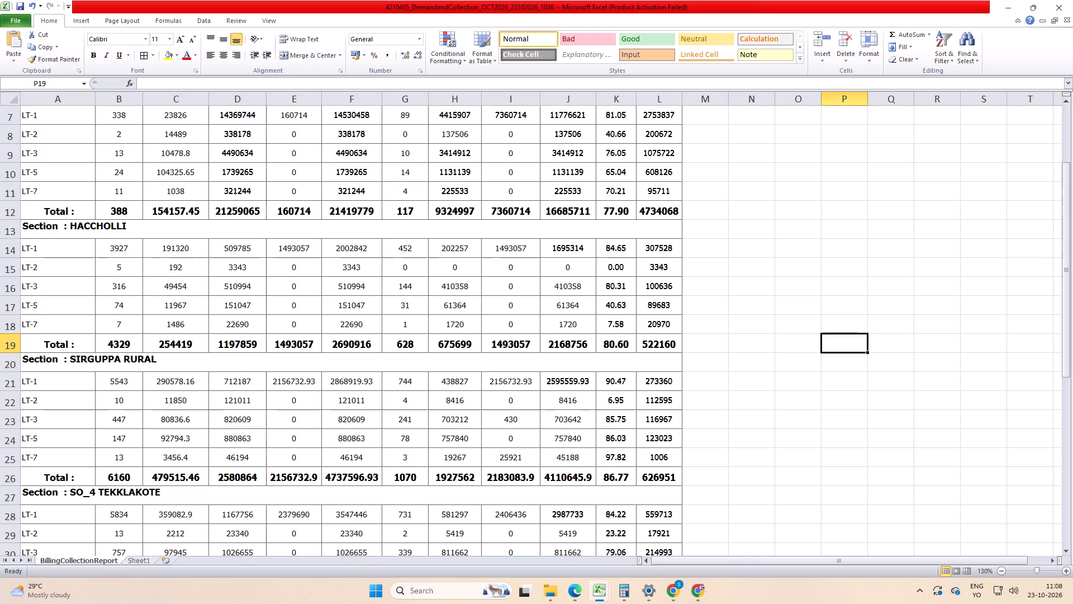
pyautogui.click(811, 371)
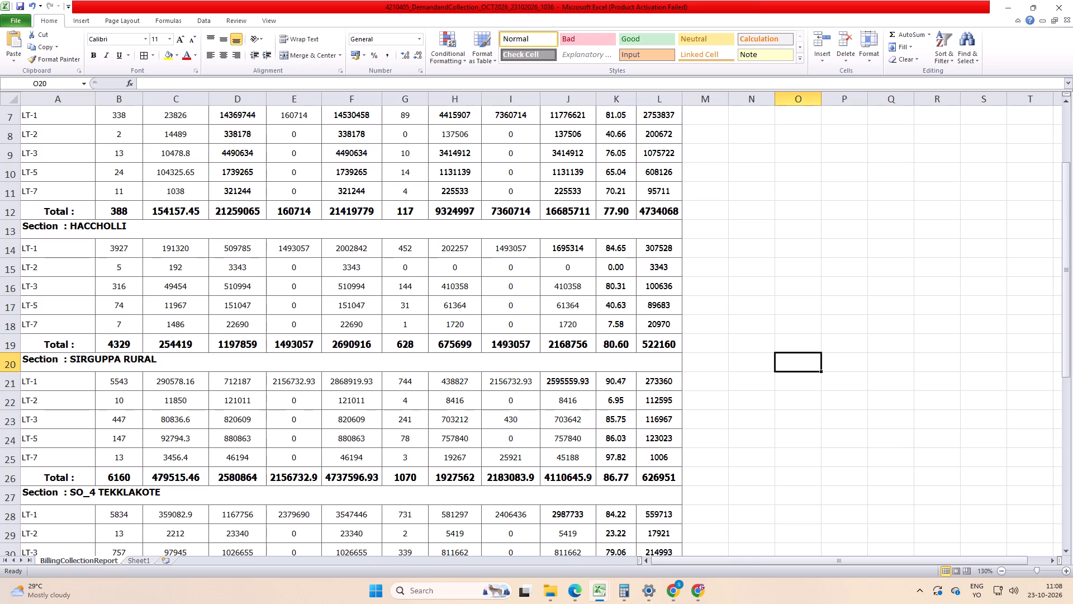
pyautogui.hotkey('ctrl', 's')
pyautogui.click(806, 385)
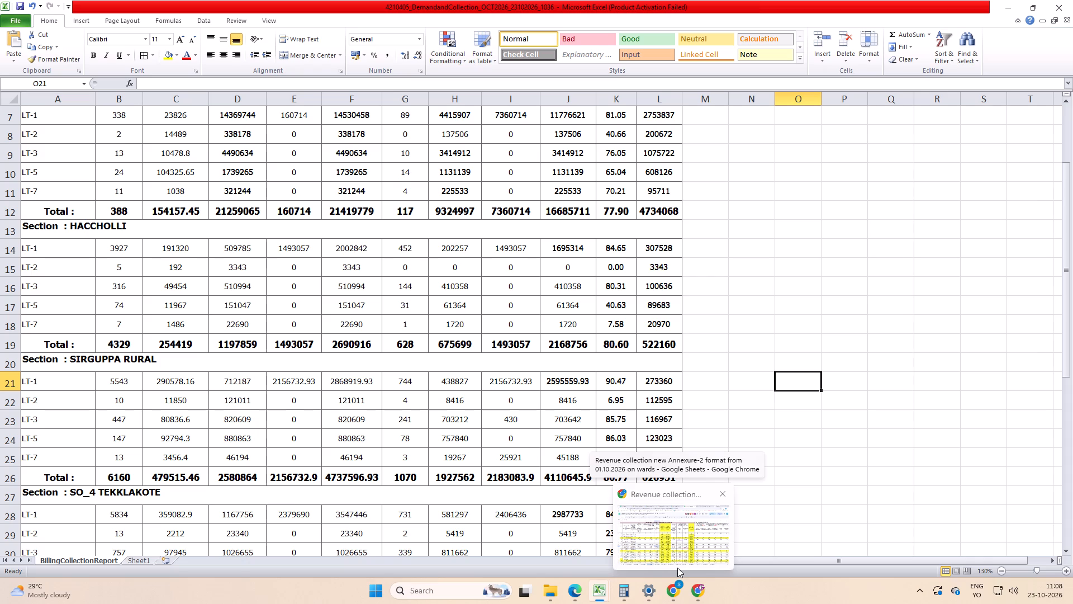
pyautogui.click(853, 408)
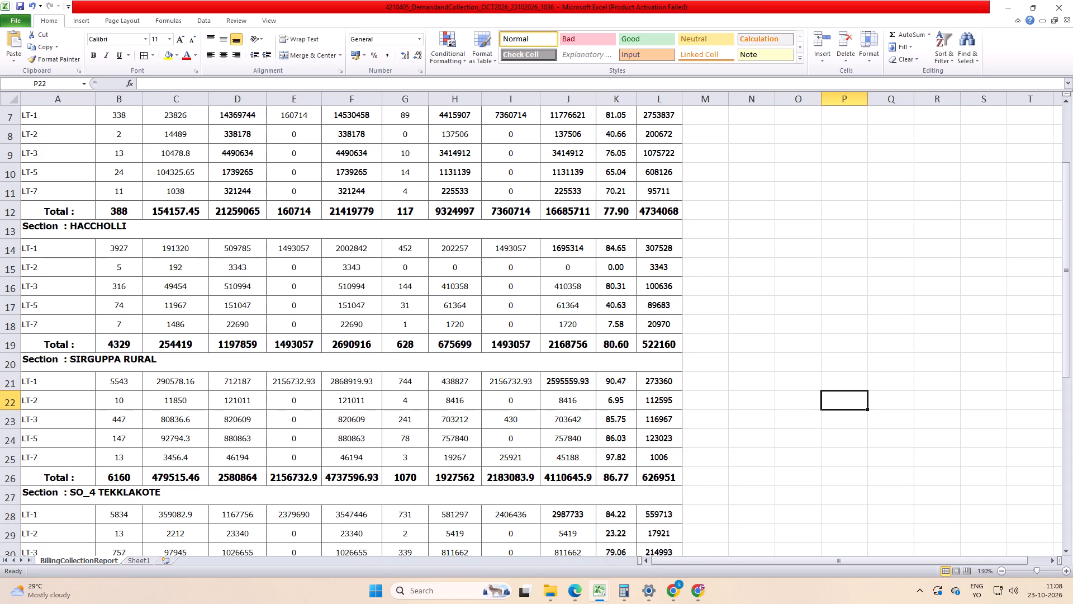
# Auto-fit the width of the Diff column.
pyautogui.doubleClick(682, 98)
pyautogui.click(763, 245)
pyautogui.scroll(10, 690, 320)
pyautogui.click(744, 244)
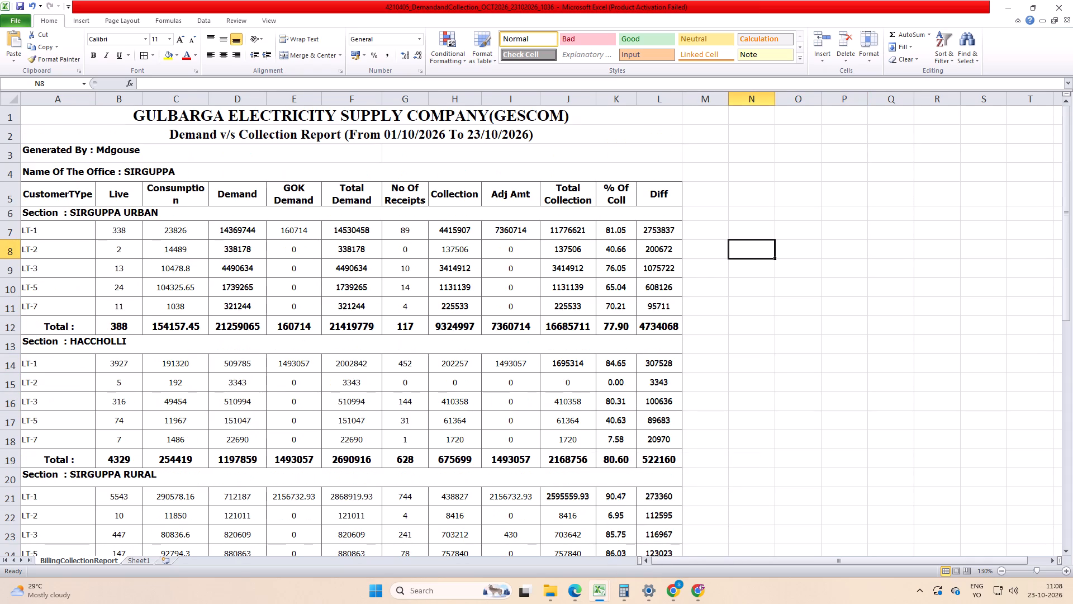
# Auto-fit the Total Collection column, and narrow it to a width of about 10.71.
pyautogui.doubleClick(595, 101)
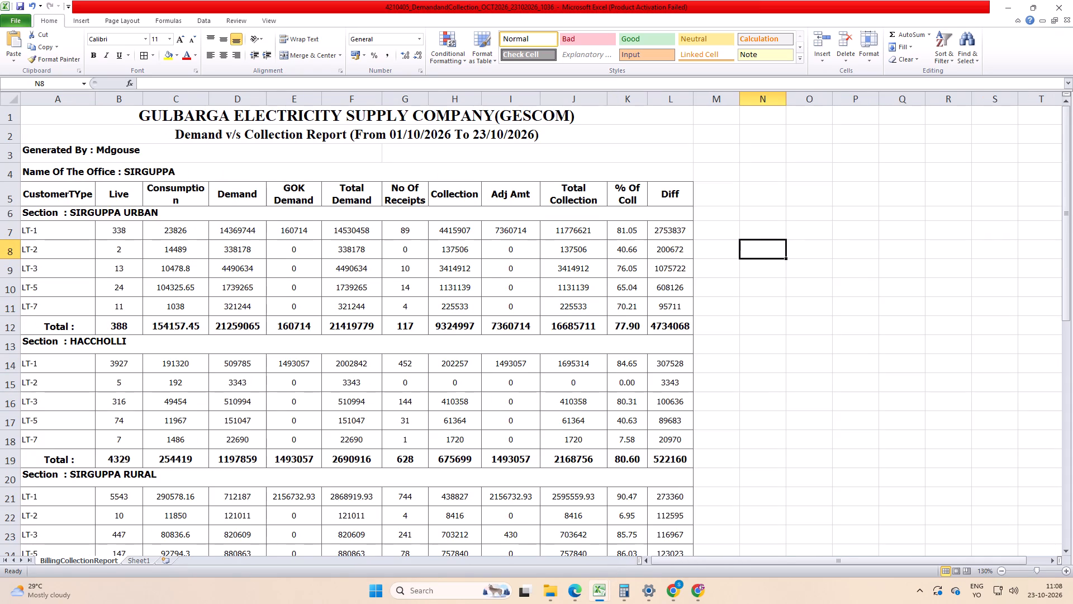
pyautogui.moveTo(610, 102); pyautogui.dragTo(601, 130)
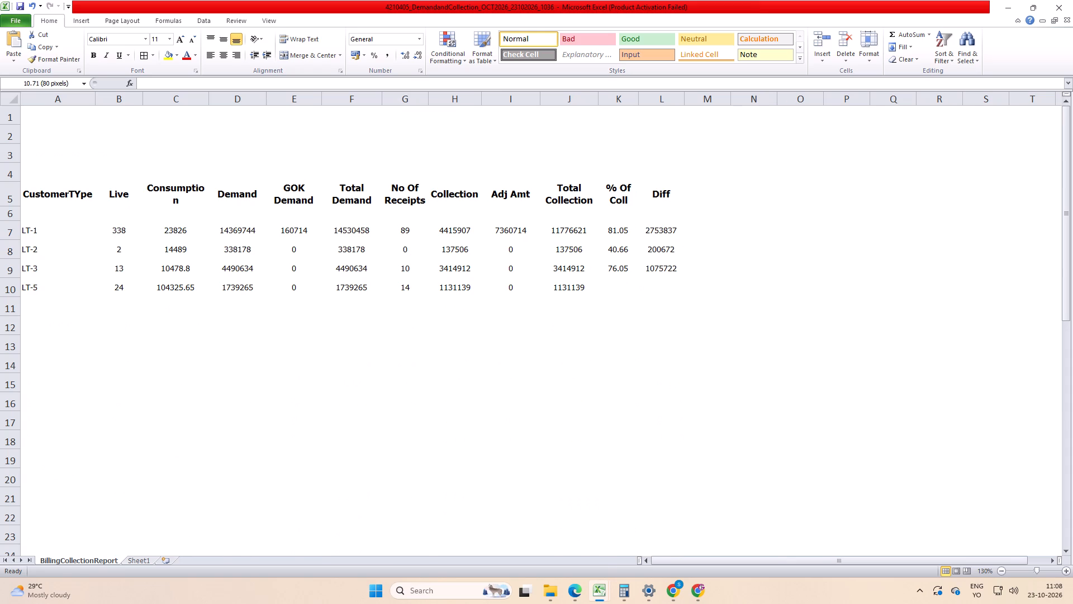
pyautogui.click(796, 303)
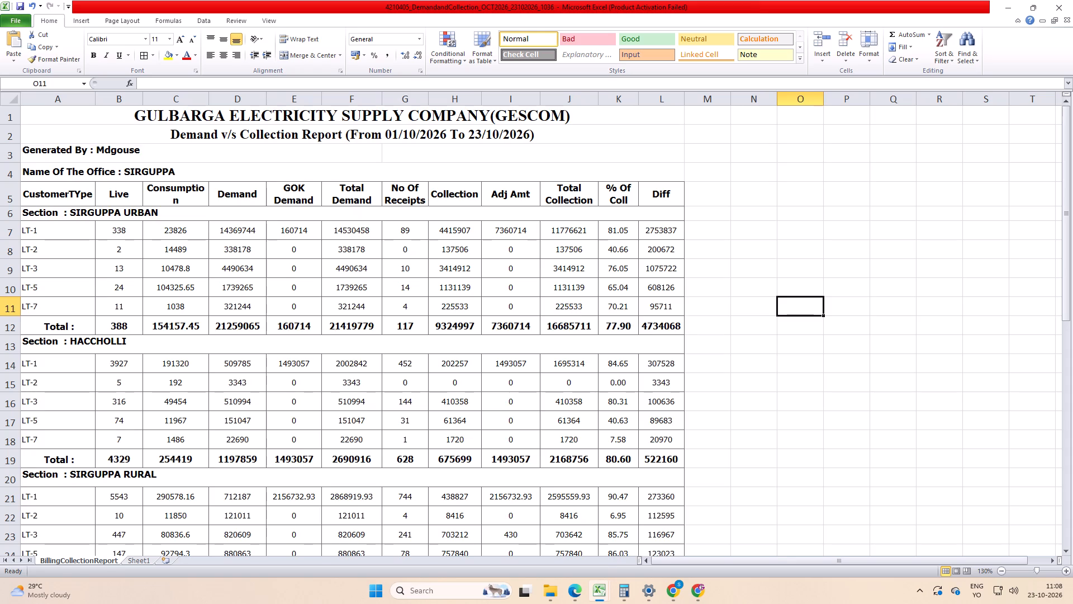
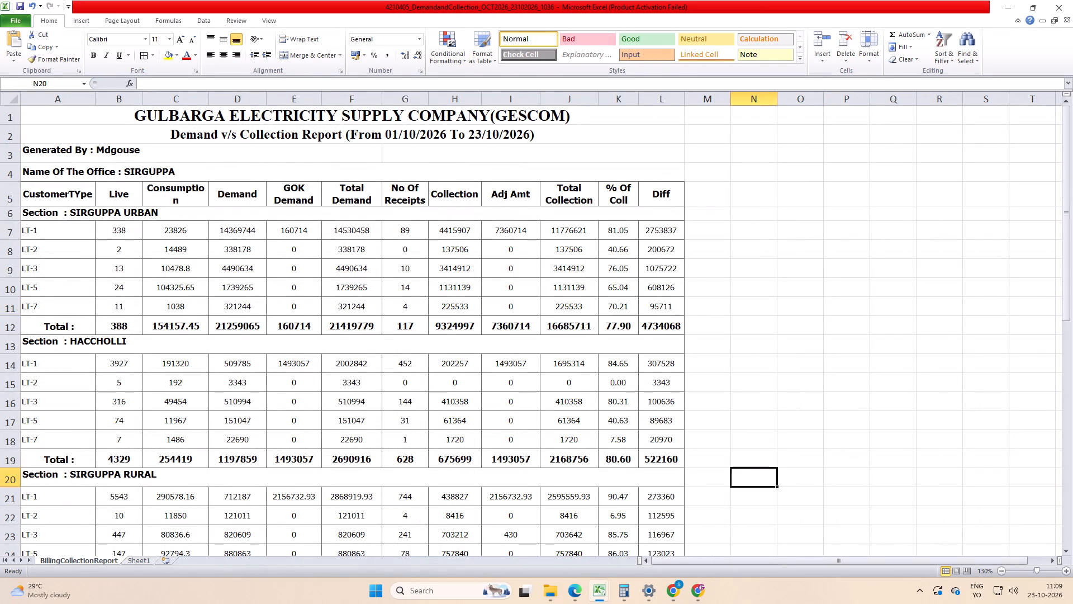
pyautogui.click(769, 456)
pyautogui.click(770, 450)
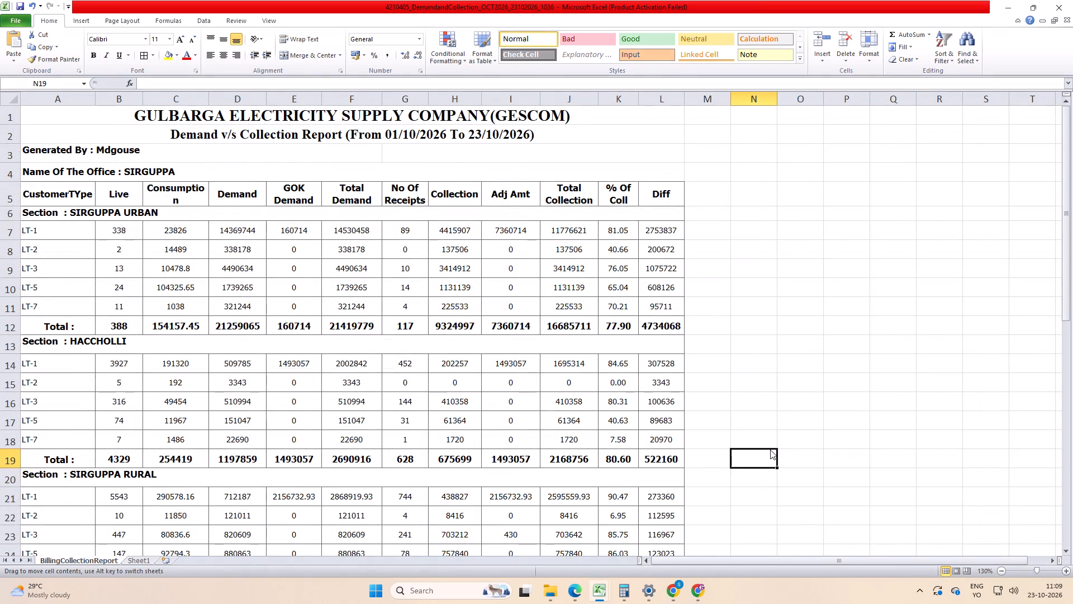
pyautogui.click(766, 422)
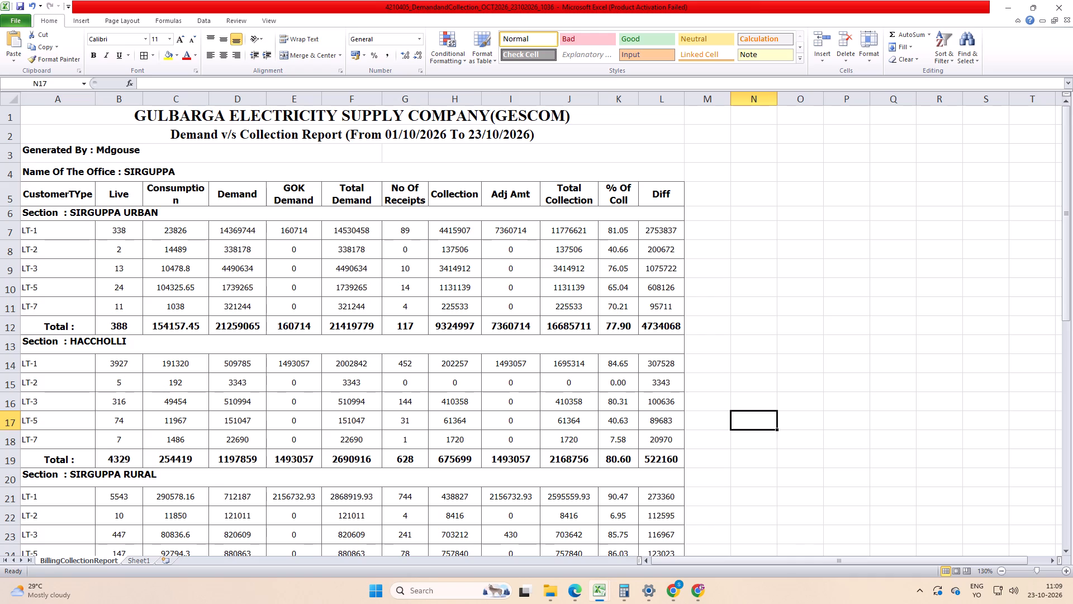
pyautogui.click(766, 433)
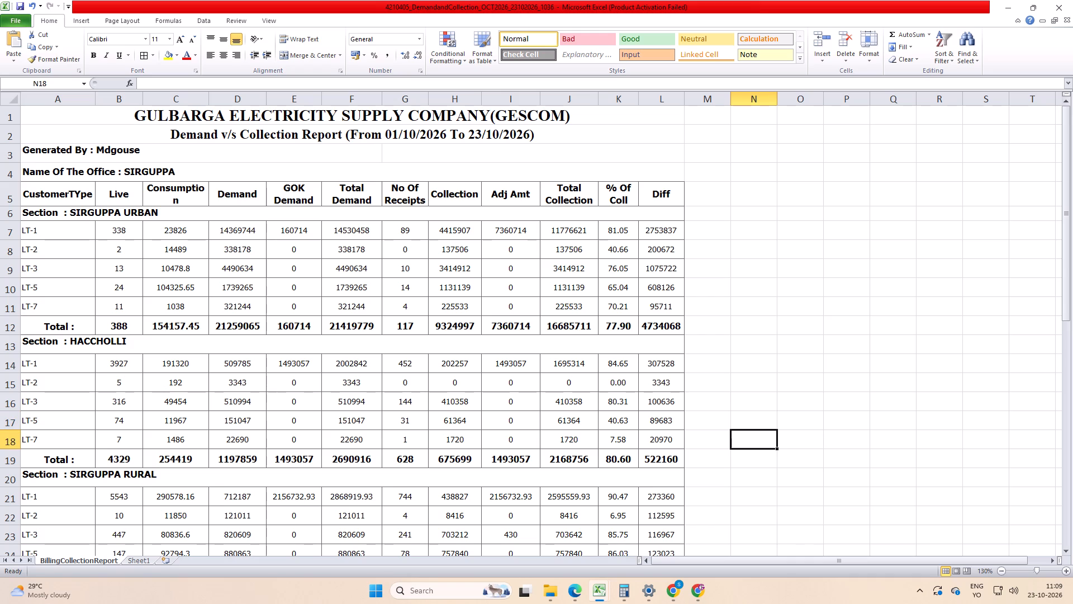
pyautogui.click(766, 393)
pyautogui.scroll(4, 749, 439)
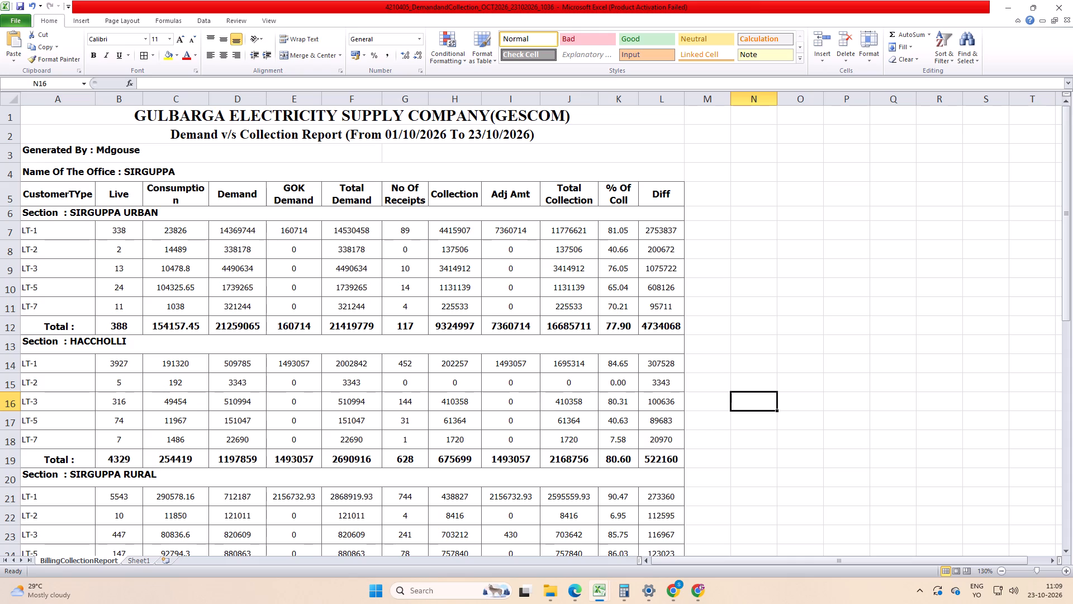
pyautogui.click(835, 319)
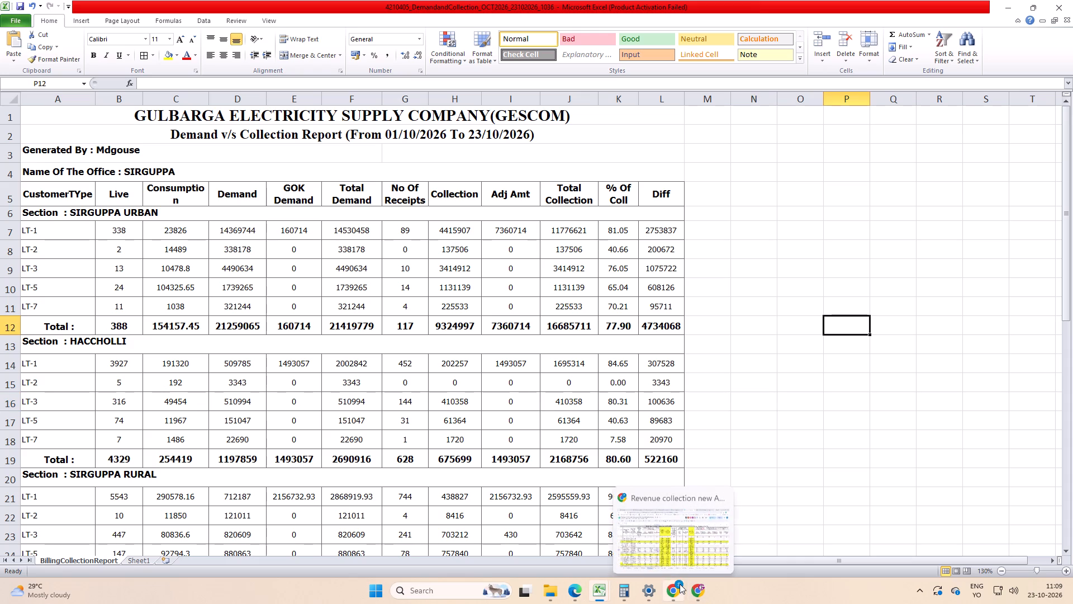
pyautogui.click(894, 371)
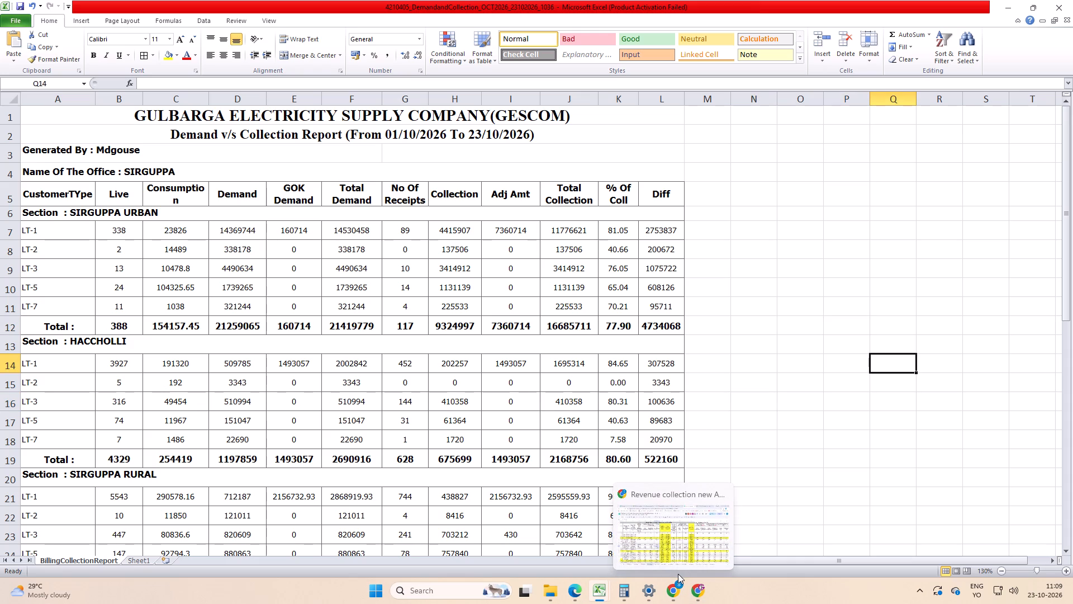
# Review the report's section figures, checking the LT-3 and LT-5 Collection entries under Sirguppa Urban.
pyautogui.click(764, 469)
pyautogui.scroll(-5, 764, 469)
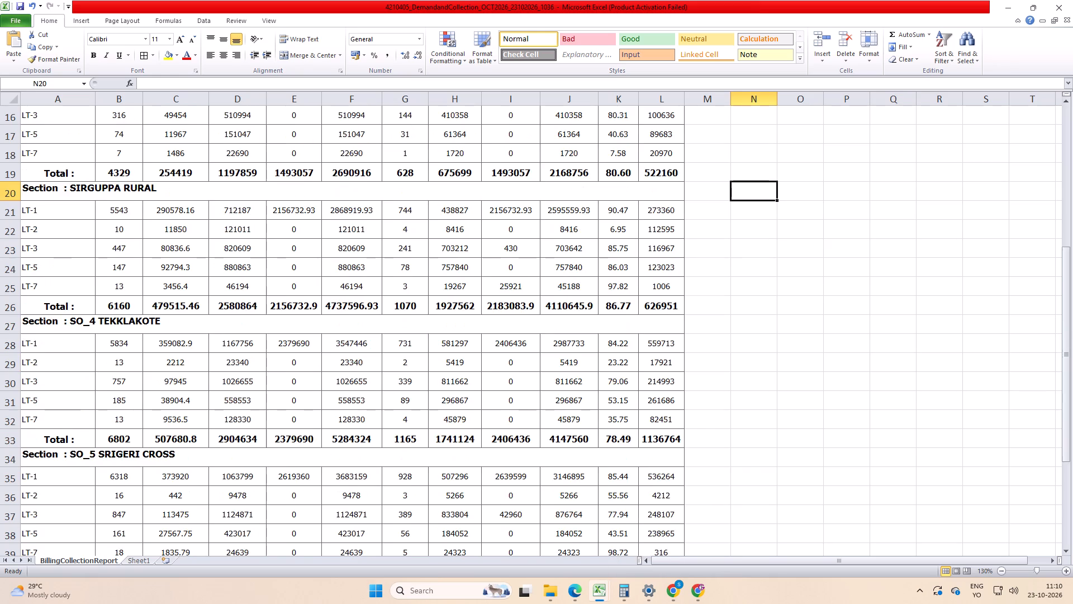
pyautogui.scroll(-5, 752, 469)
pyautogui.scroll(9, 724, 523)
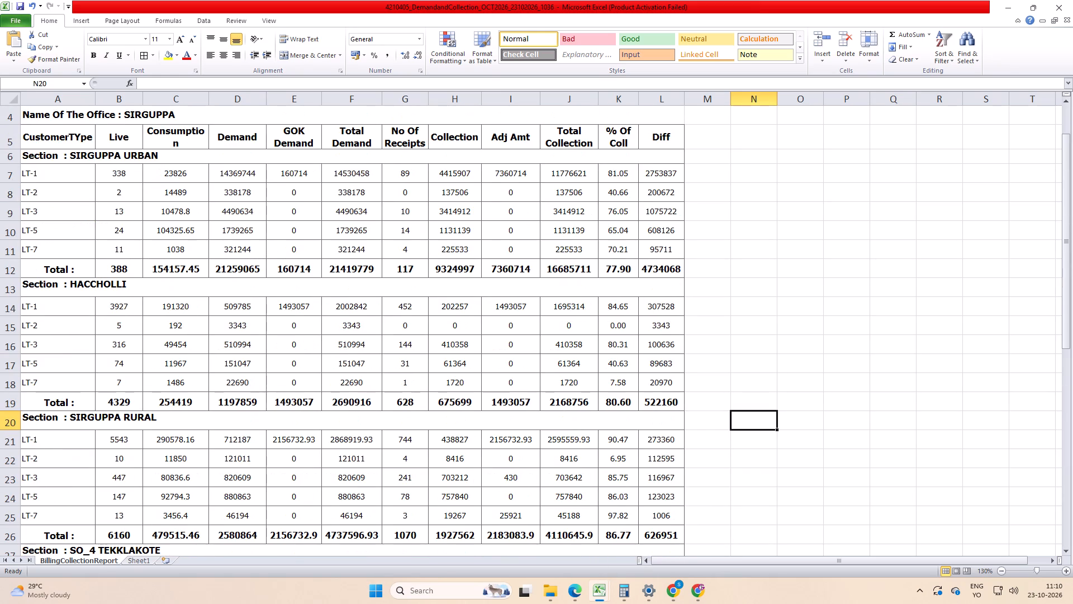
pyautogui.moveTo(461, 165); pyautogui.dragTo(466, 165)
pyautogui.click(462, 220)
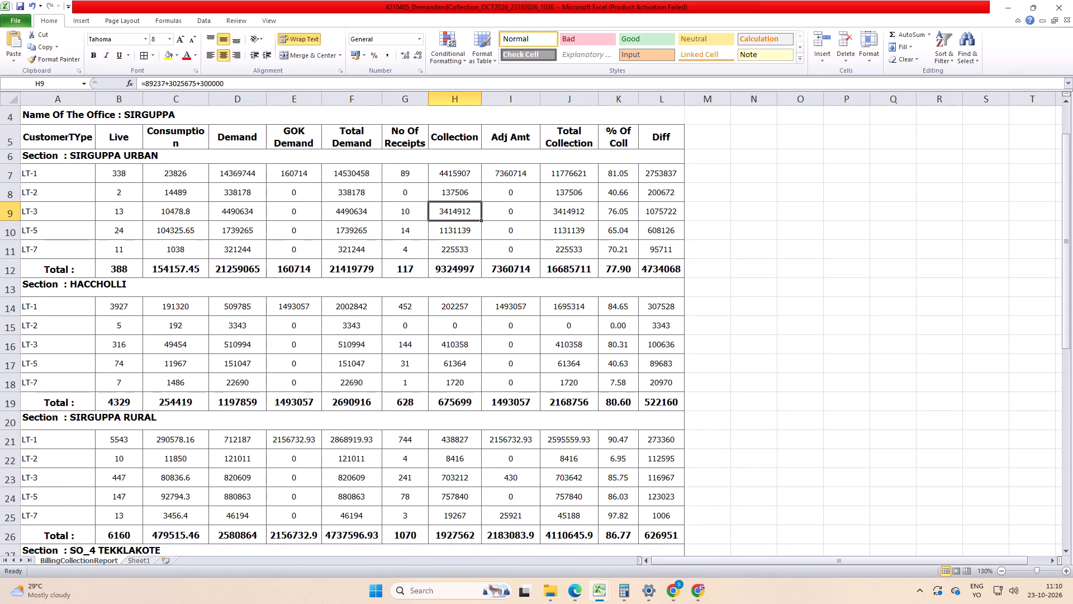
pyautogui.click(460, 235)
pyautogui.click(834, 392)
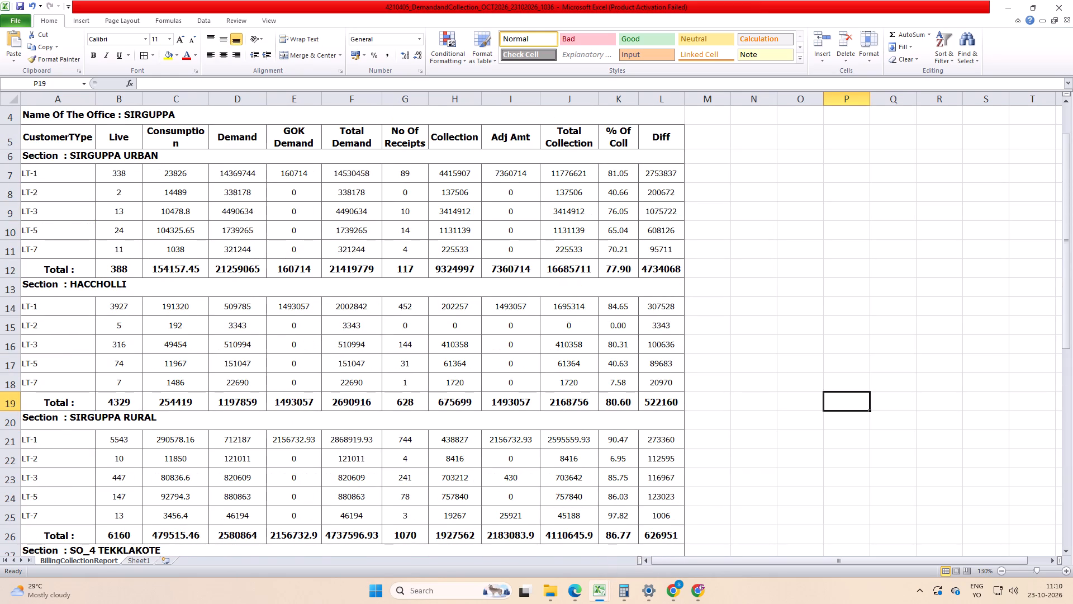
pyautogui.scroll(2, 613, 454)
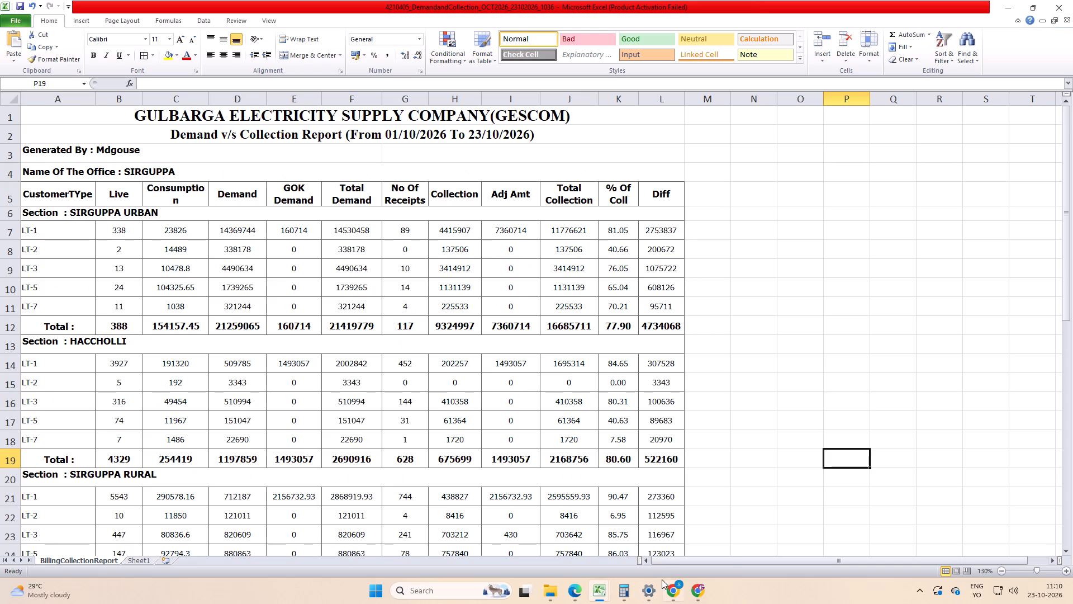
# In the HT collection workbook, enter =J12+J17 in cell O23 to add the Sirguppa Rural and Sirguppa Urban HT-2a Total Collection amounts.
pyautogui.click(680, 588)
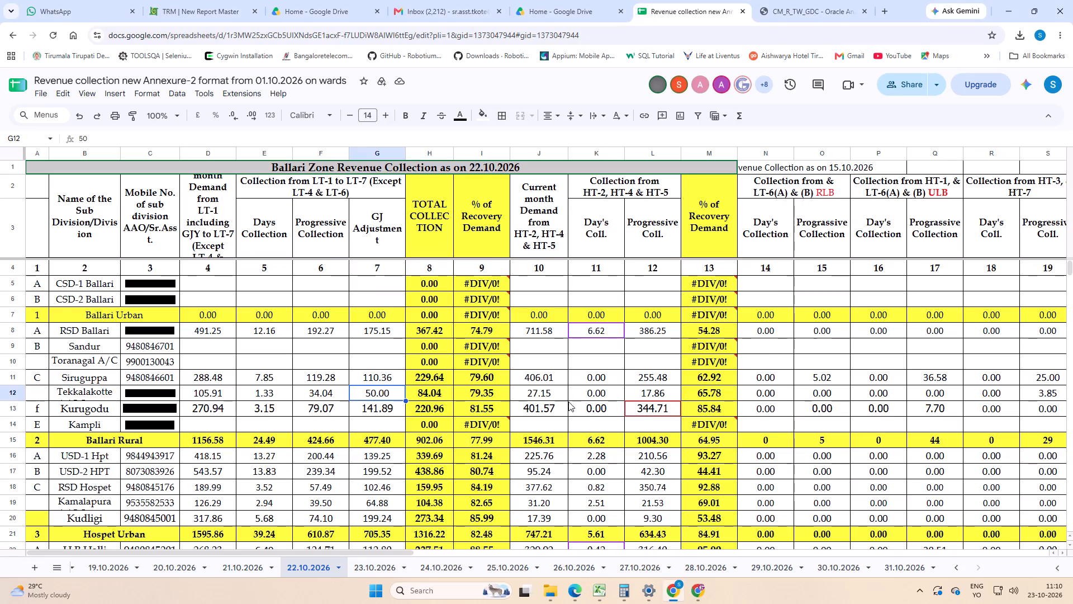
pyautogui.click(608, 579)
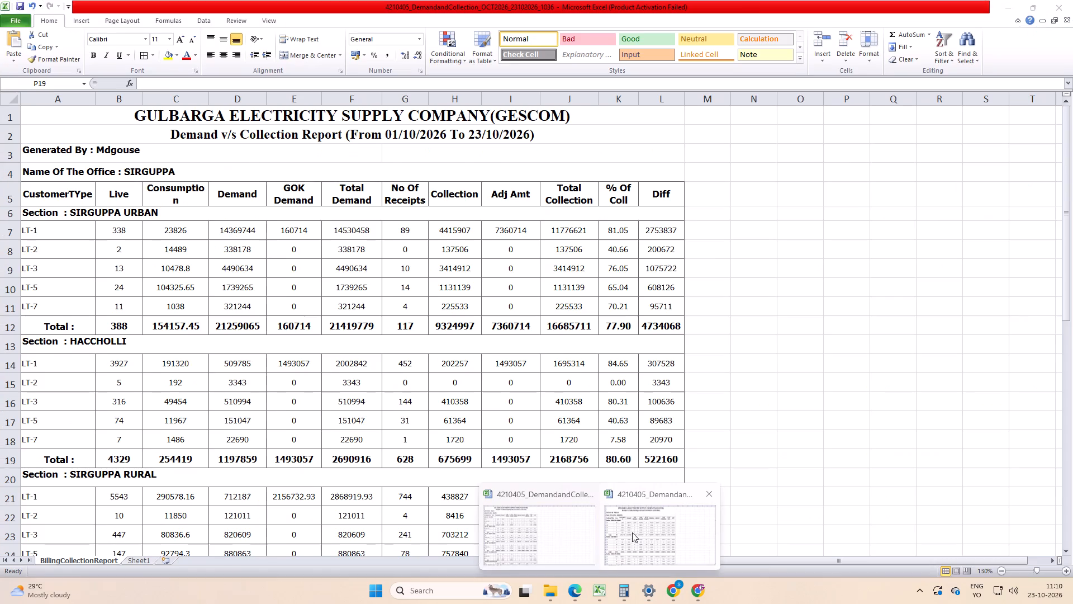
pyautogui.click(542, 532)
pyautogui.click(590, 434)
pyautogui.press('=')
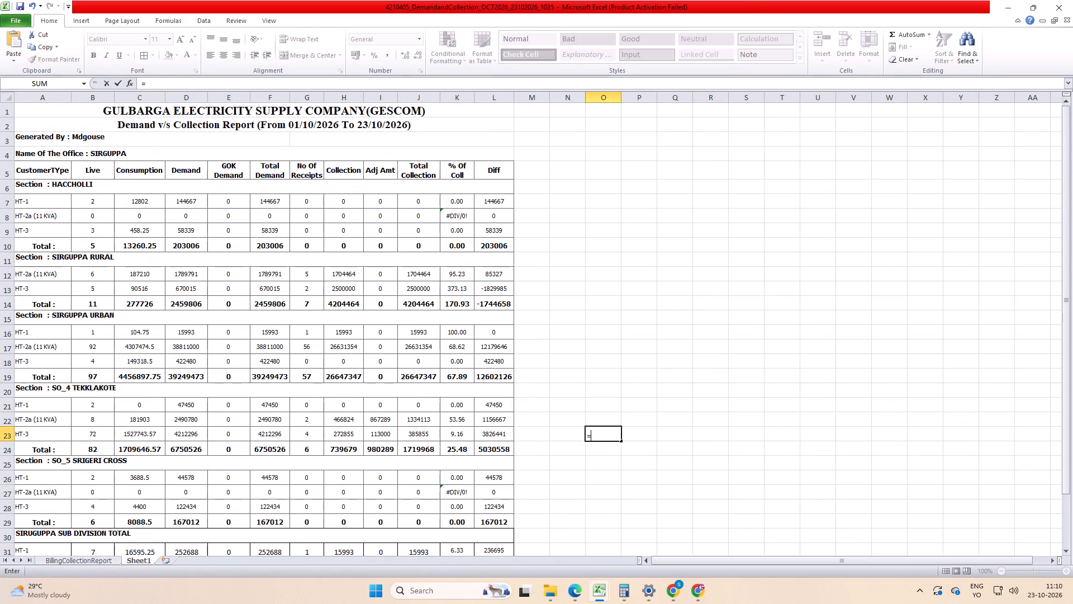
pyautogui.click(400, 278)
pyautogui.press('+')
pyautogui.click(410, 347)
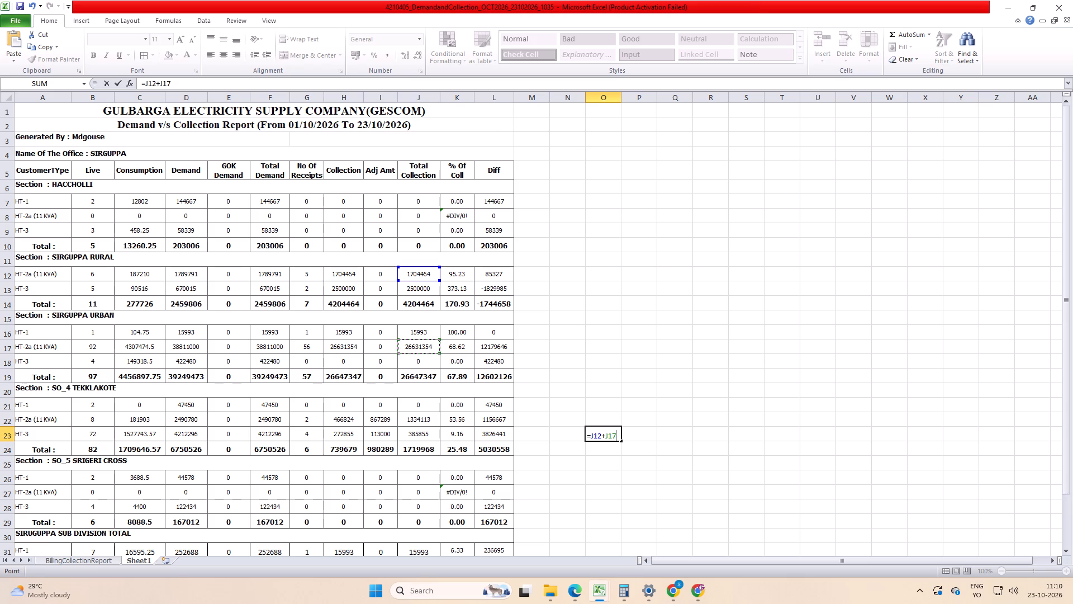
pyautogui.press('Return')
pyautogui.click(592, 476)
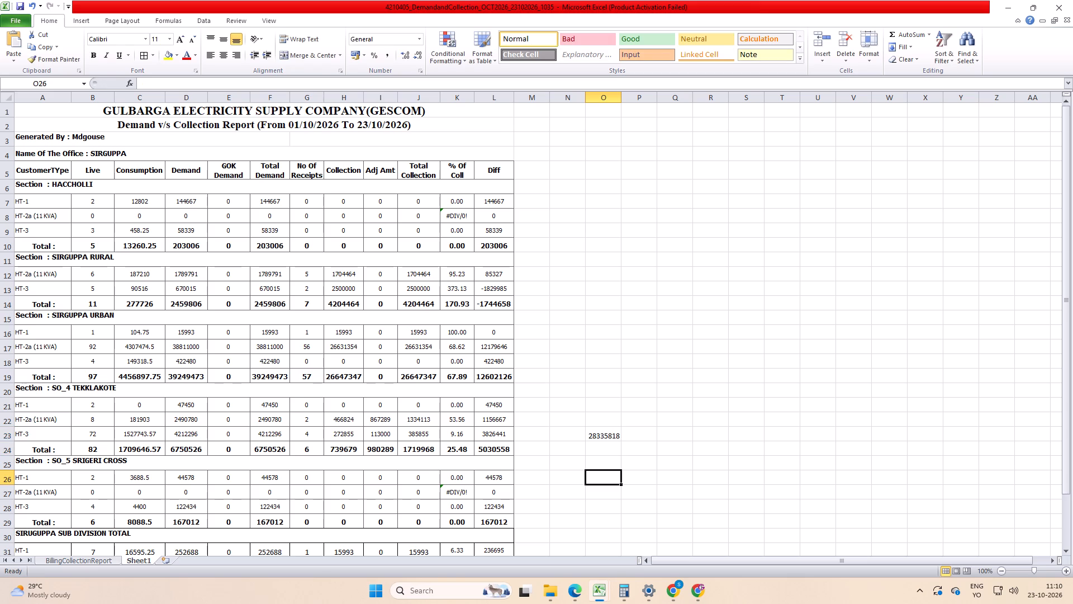
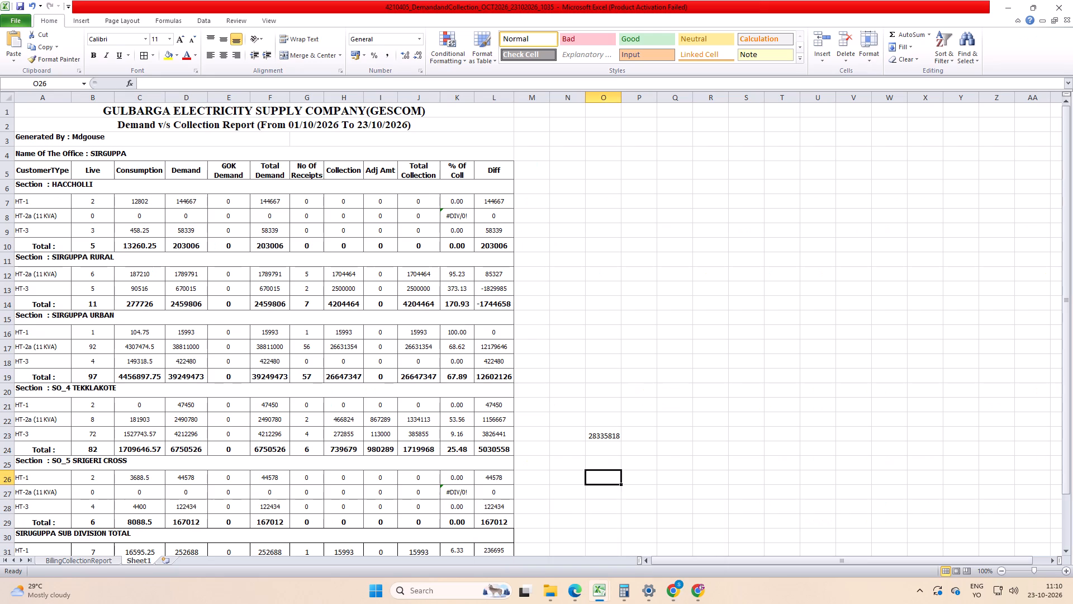
# Calculate the progressive collection difference in cell O26 with the formula =255.48-283.35.
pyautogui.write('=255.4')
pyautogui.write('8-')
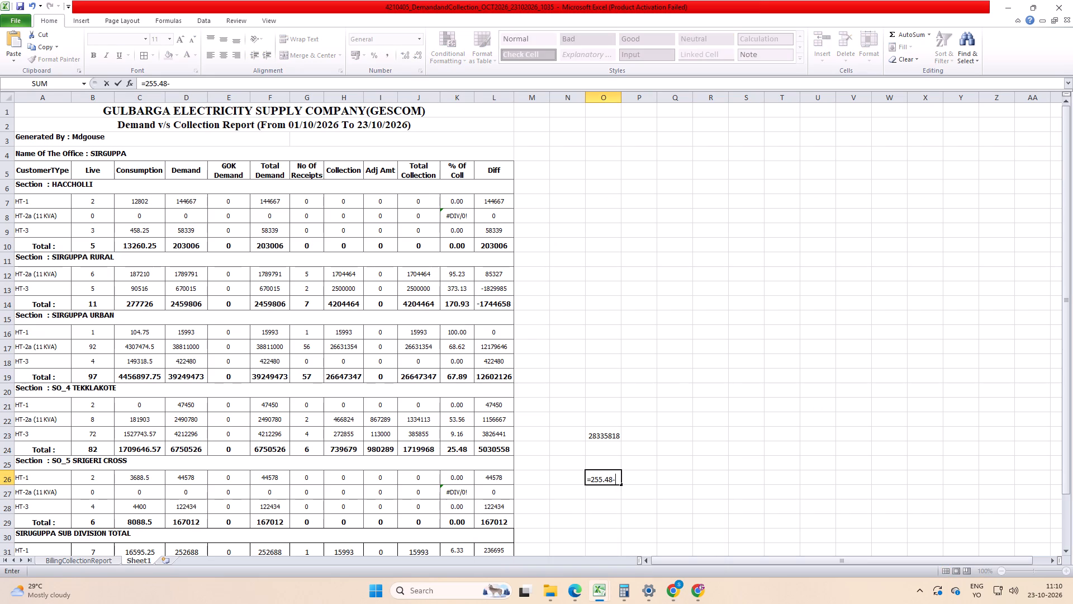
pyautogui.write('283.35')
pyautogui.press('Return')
pyautogui.click(681, 475)
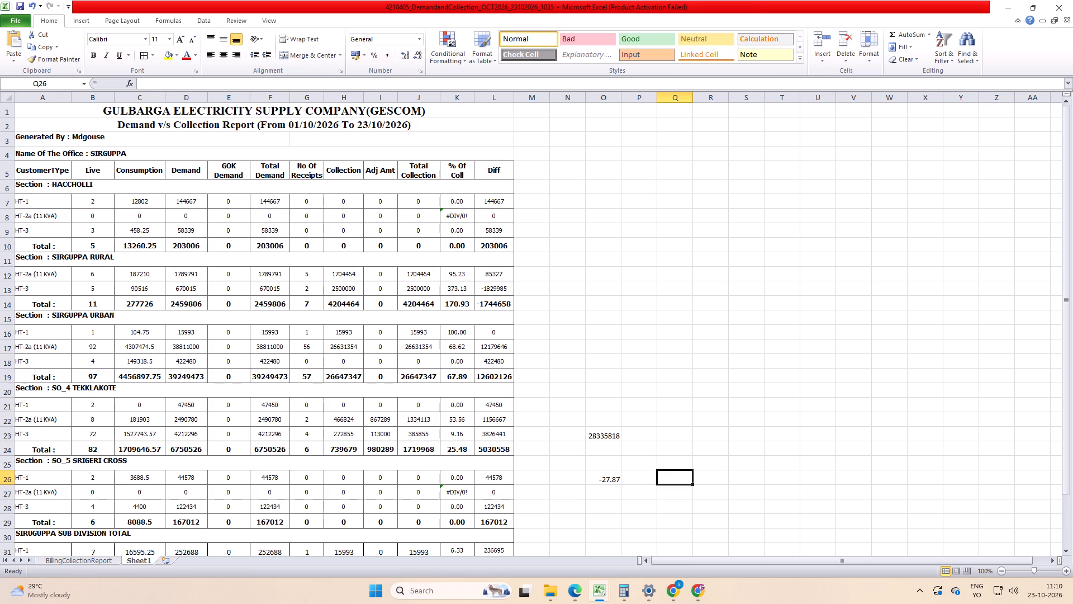
# Switch to the Ballari Zone revenue sheet in Chrome and begin entering Siruguppa's HT-2, HT-4 & HT-5 Day's Coll. value, starting with 27.
pyautogui.click(602, 592)
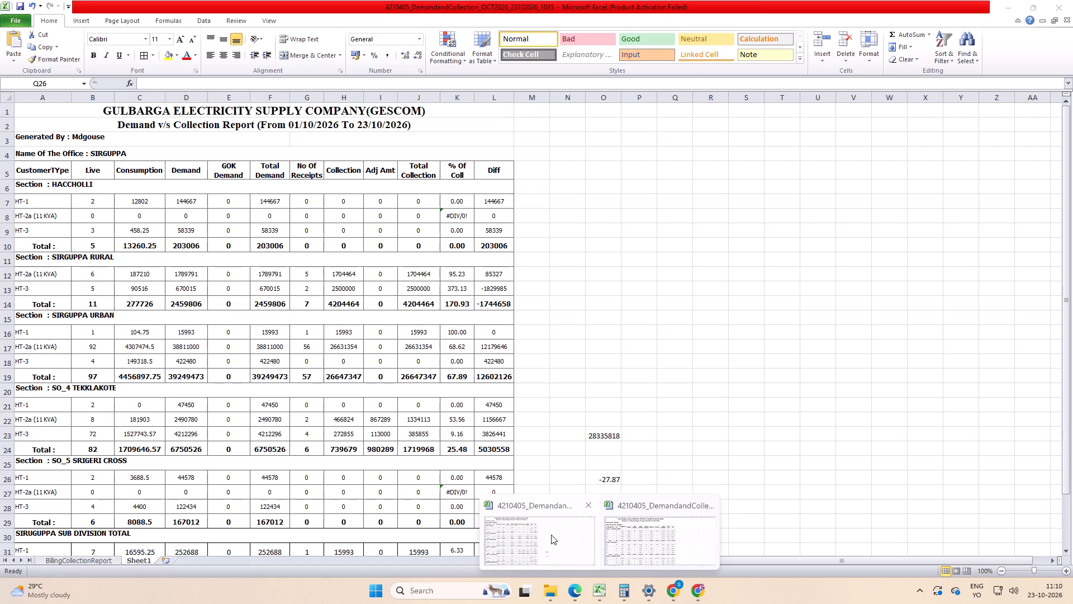
pyautogui.click(683, 592)
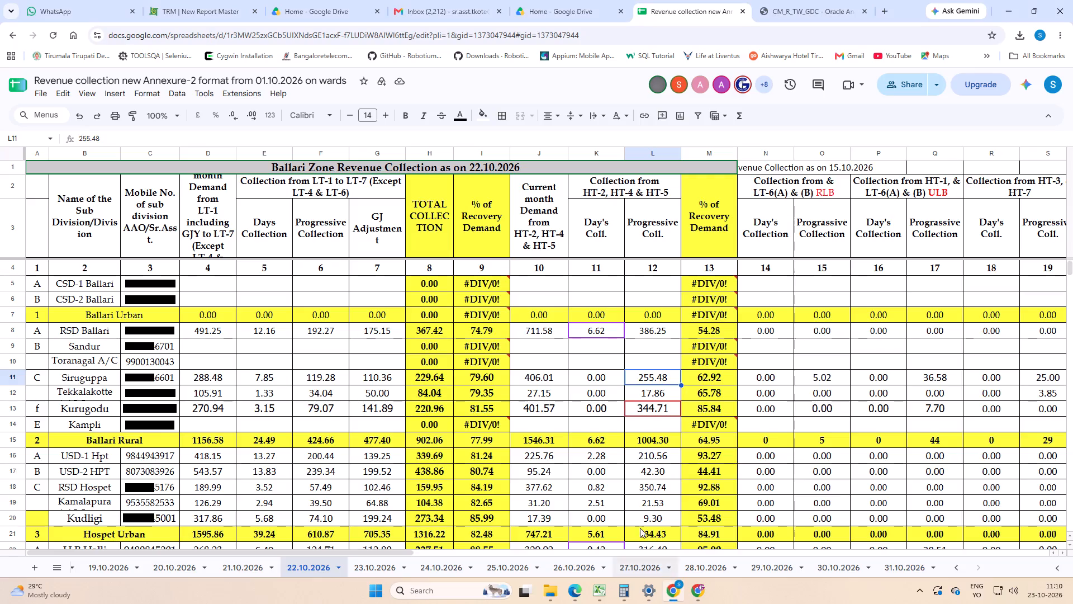
pyautogui.click(604, 391)
pyautogui.click(600, 377)
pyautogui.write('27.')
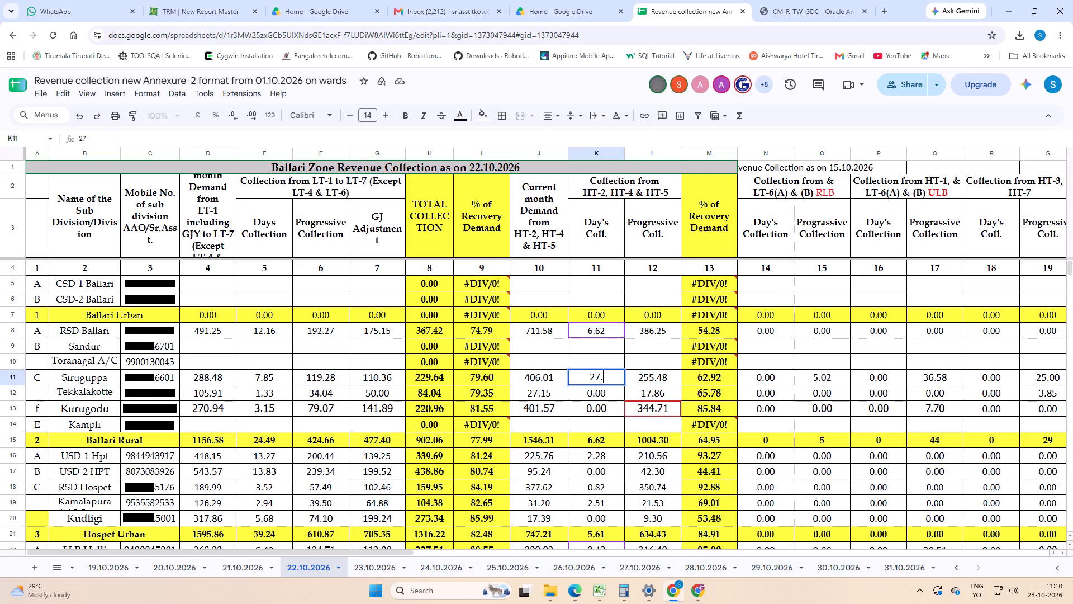
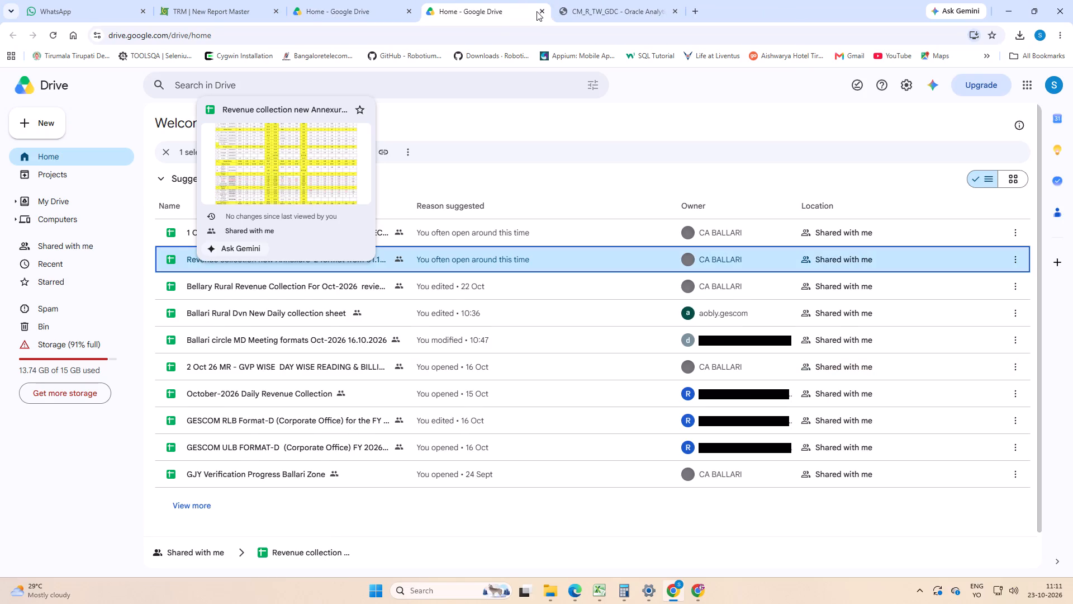
# Close the duplicate Google Drive home tab.
pyautogui.click(543, 12)
pyautogui.click(268, 0)
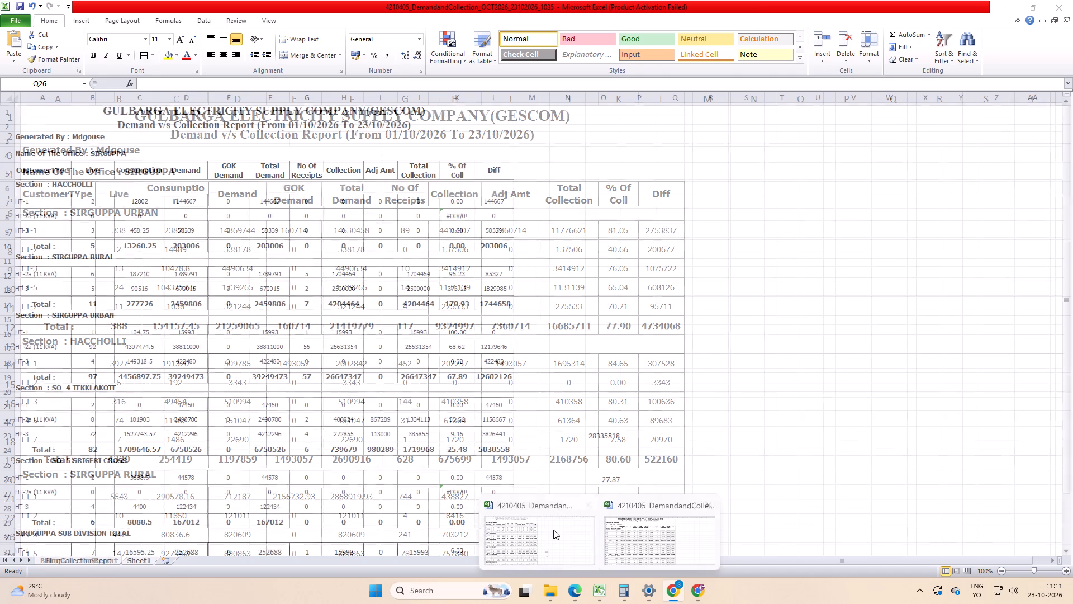
# Switch to the Sirguppa HT demand and collection workbook and clear the scratch calculations in O19:P33 beside the report table.
pyautogui.click(553, 530)
pyautogui.moveTo(612, 383); pyautogui.dragTo(648, 568)
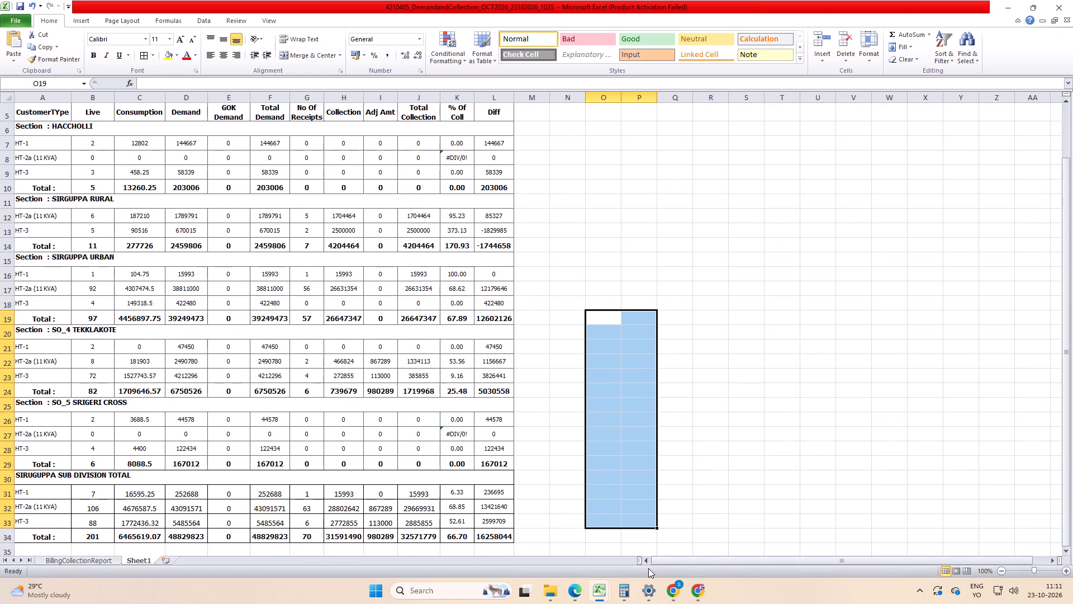
# Set up the HT report's printout on A4 with margins of 0 cm left and 0.41 cm right, fitting the sheet on one page.
pyautogui.hotkey('ctrl', 'p')
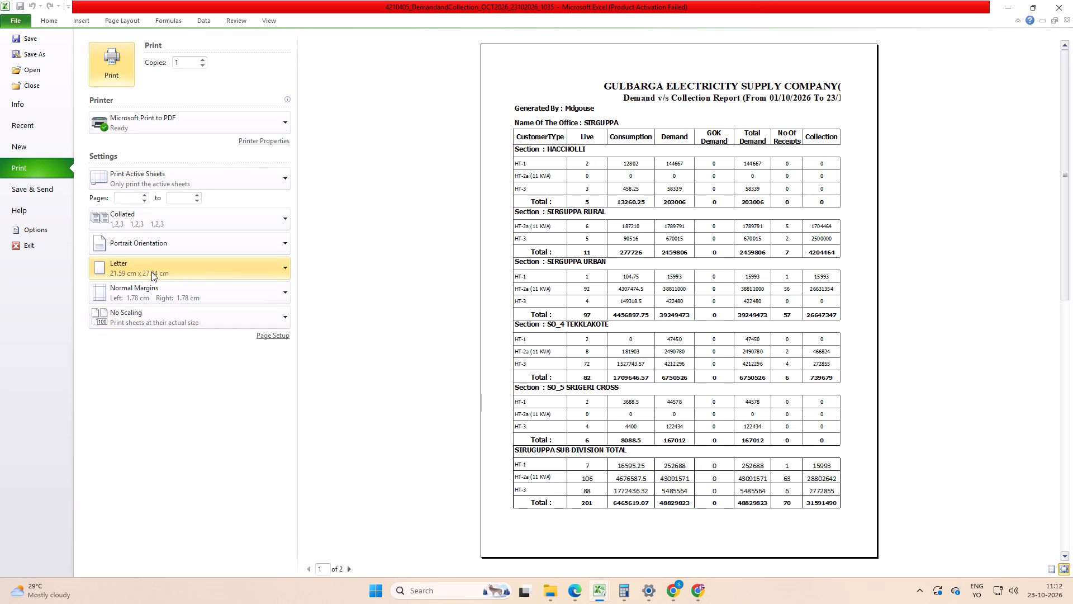
pyautogui.click(151, 272)
pyautogui.click(133, 439)
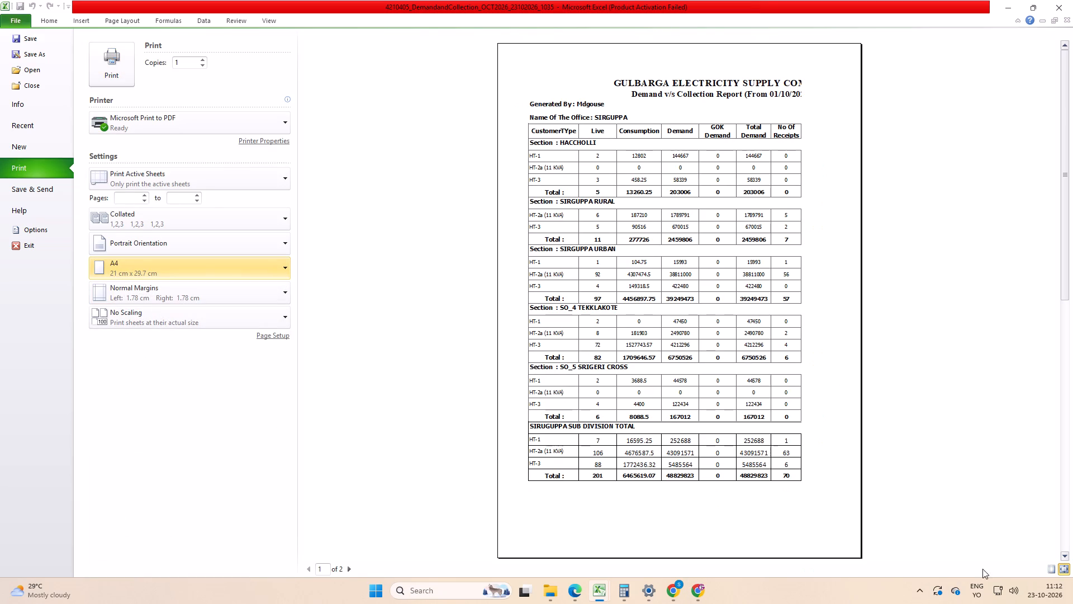
pyautogui.click(1056, 570)
pyautogui.moveTo(526, 200); pyautogui.dragTo(496, 257)
pyautogui.moveTo(578, 77); pyautogui.dragTo(582, 53)
pyautogui.moveTo(829, 126); pyautogui.dragTo(853, 137)
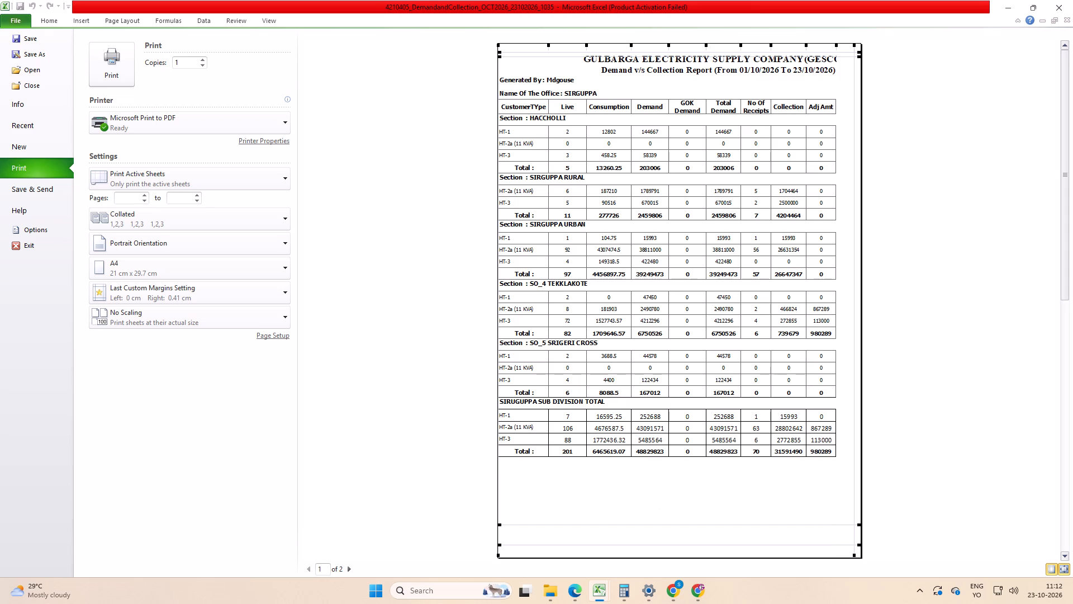
pyautogui.moveTo(634, 524); pyautogui.dragTo(634, 542)
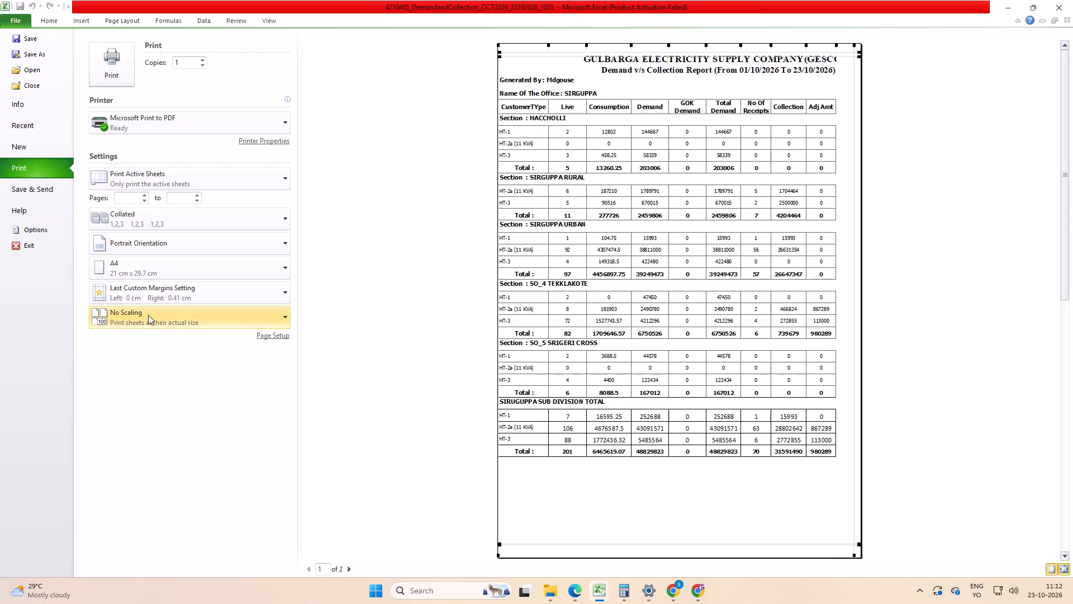
pyautogui.click(153, 320)
pyautogui.click(155, 361)
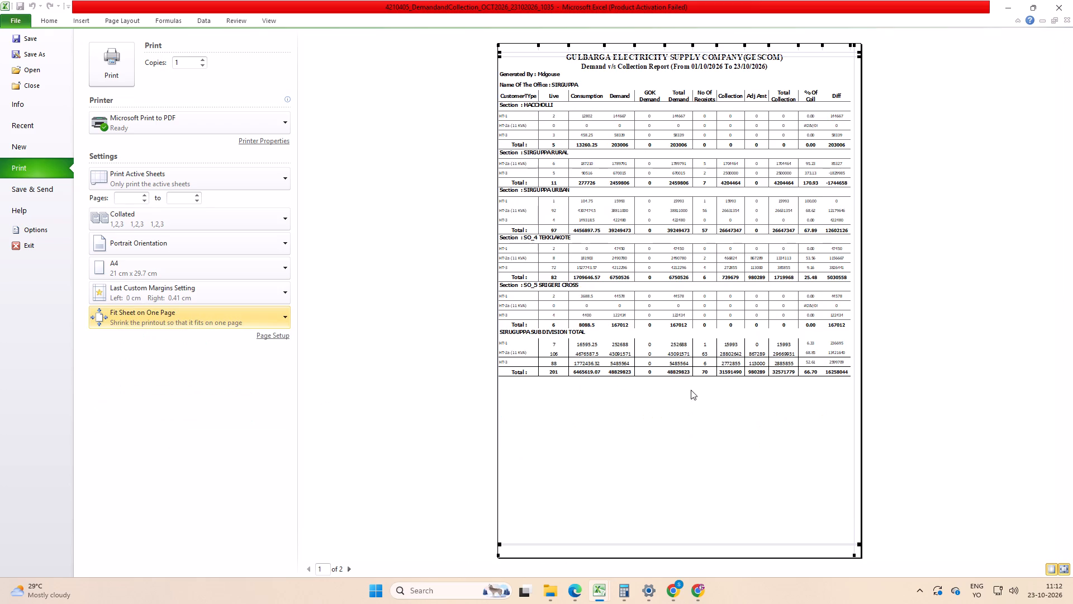
pyautogui.scroll(-5, 691, 390)
# Print the HT report to a PDF named "HT SO DCB AS ON 23-10-2026" in the OCT-2026 folder.
pyautogui.click(119, 68)
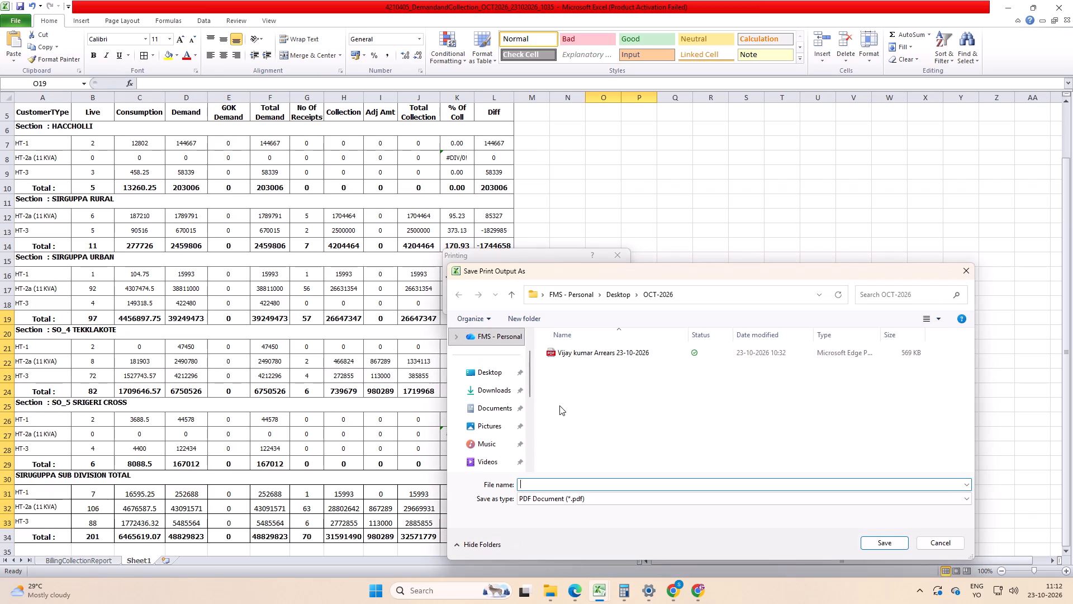
pyautogui.click(559, 484)
pyautogui.write('HT DCB')
pyautogui.press('space')
pyautogui.press('BackSpace')
pyautogui.press('BackSpace')
pyautogui.press('BackSpace')
pyautogui.press('BackSpace')
pyautogui.write('SO DCB AS ON 23-10-2026')
pyautogui.press('Return')
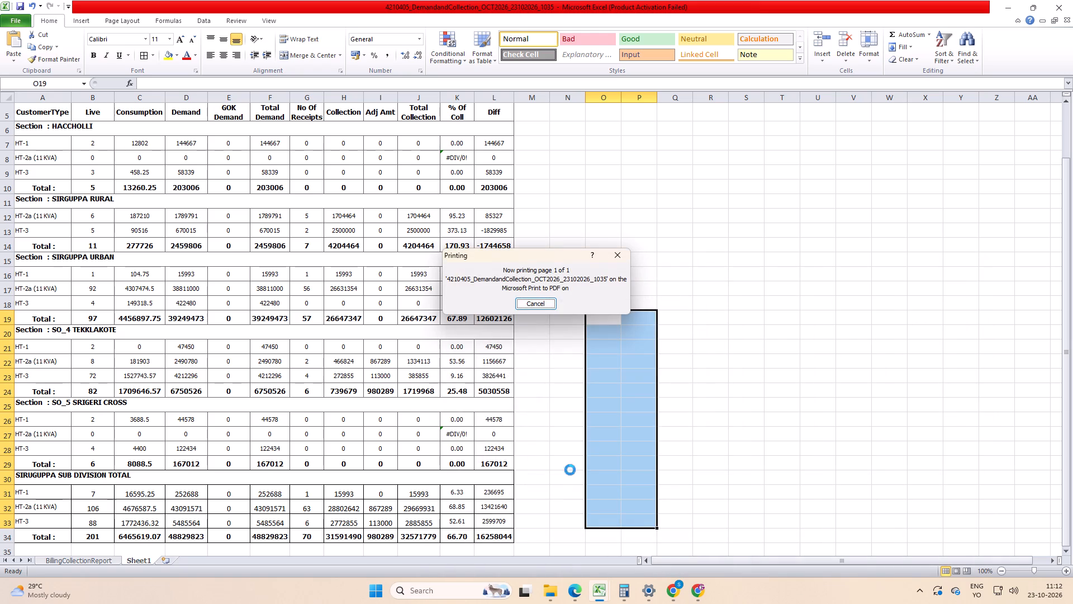
pyautogui.click(596, 454)
# In the LT demand and collection workbook, set the printout to A4, portrait orientation, with the sheet fitted on one page.
pyautogui.click(600, 593)
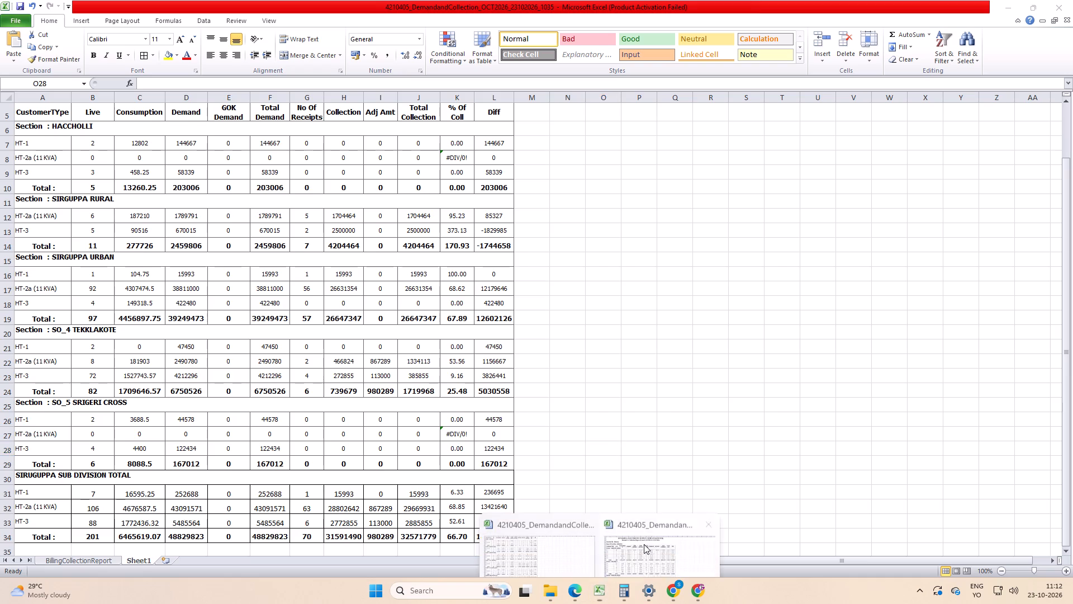
pyautogui.click(644, 544)
pyautogui.click(743, 434)
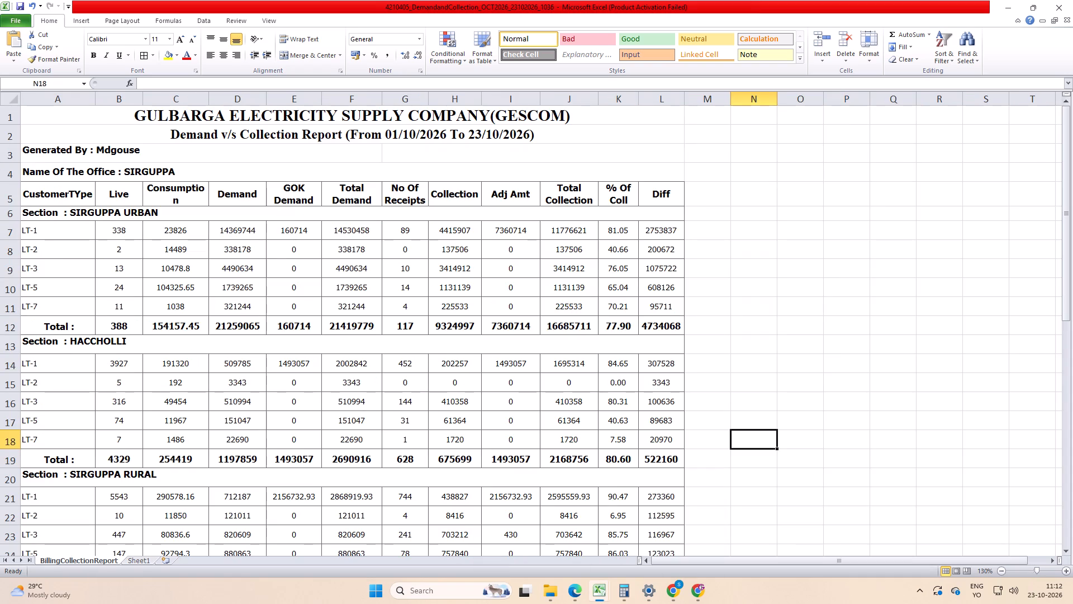
pyautogui.hotkey('ctrl', 'p')
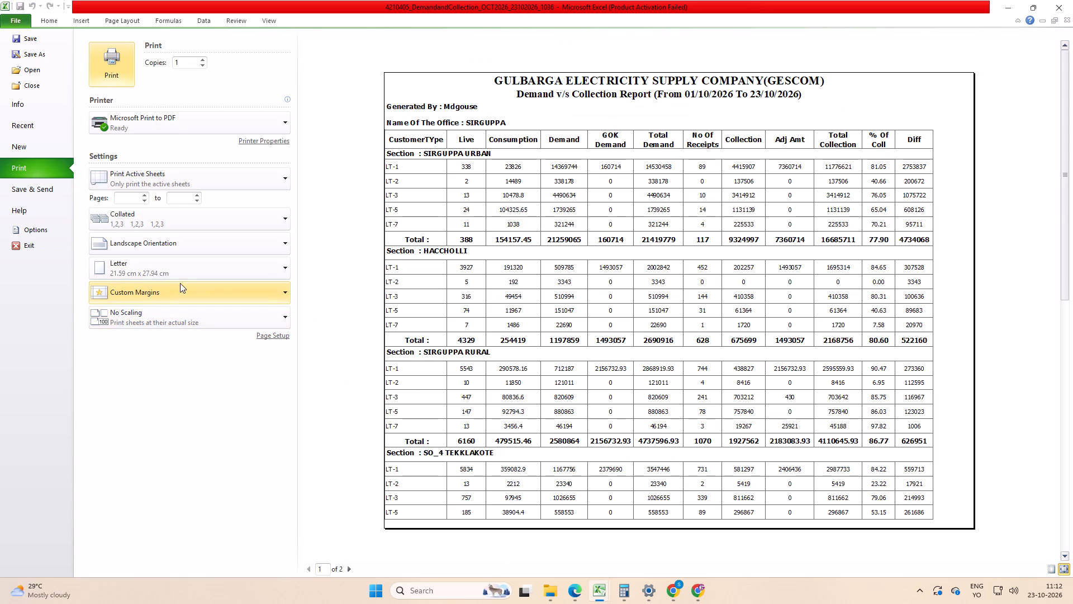
pyautogui.click(176, 277)
pyautogui.click(168, 437)
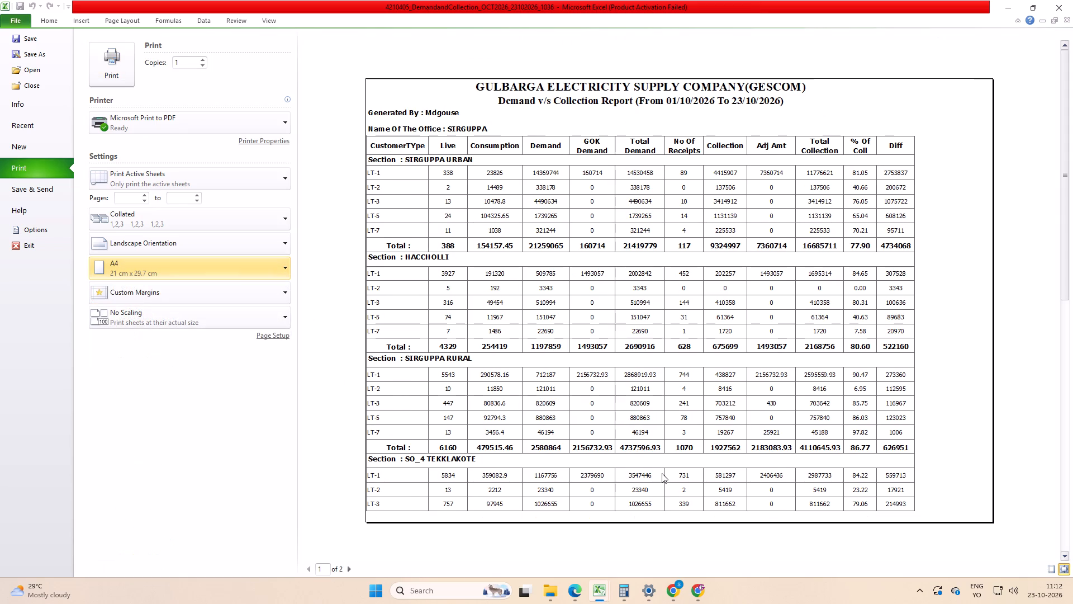
pyautogui.click(160, 248)
pyautogui.click(174, 280)
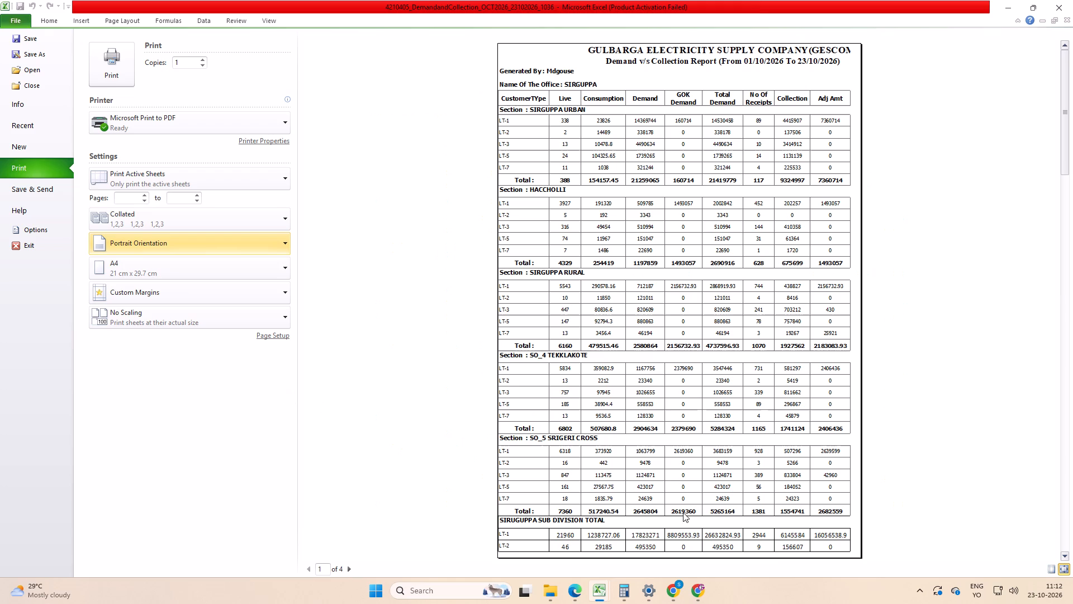
pyautogui.click(114, 313)
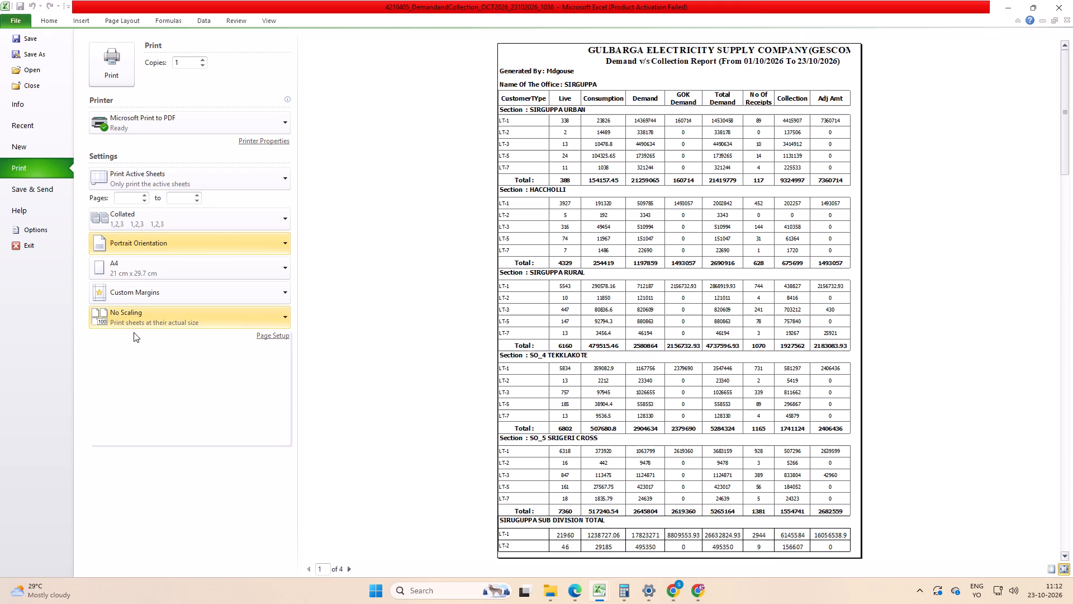
pyautogui.click(172, 372)
pyautogui.scroll(-4, 680, 455)
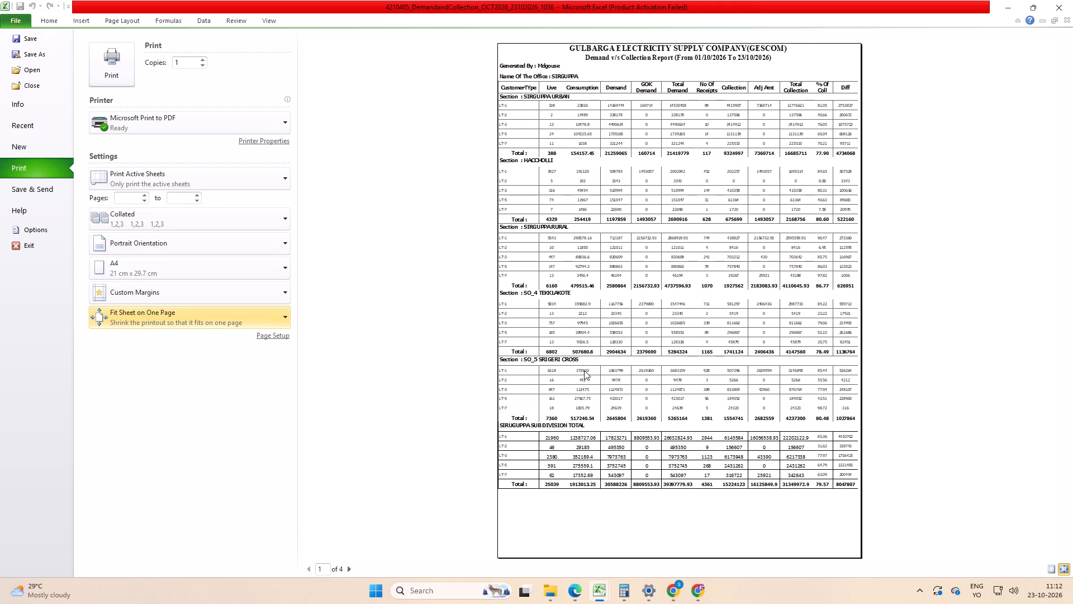
# Print the LT report to a PDF named "LT SO DCB AS ON 23-10-2026" in the OCT-2026 folder.
pyautogui.click(119, 70)
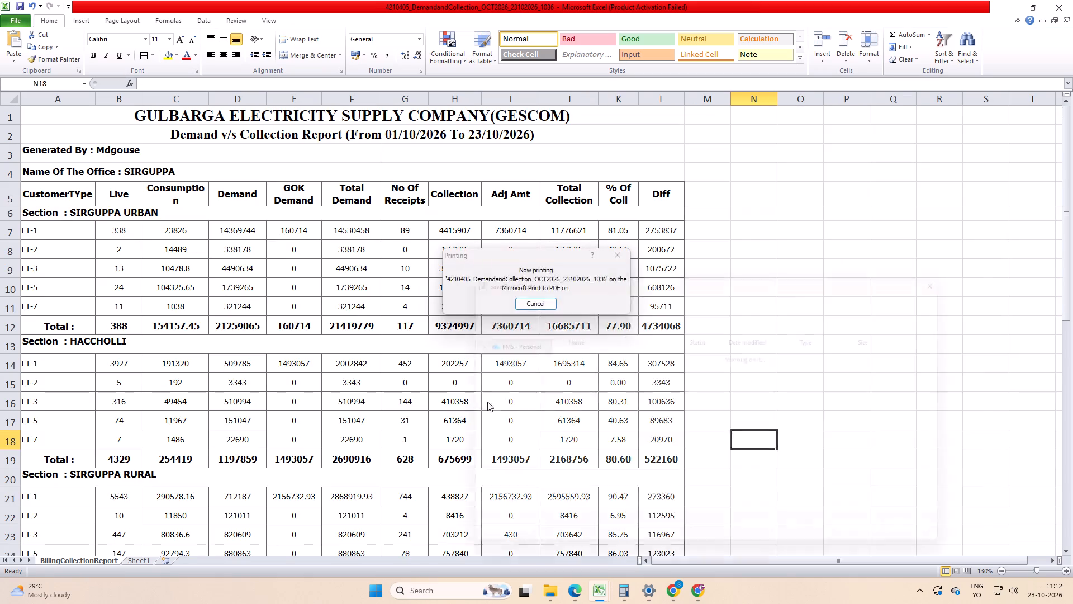
pyautogui.click(558, 347)
pyautogui.doubleClick(524, 483)
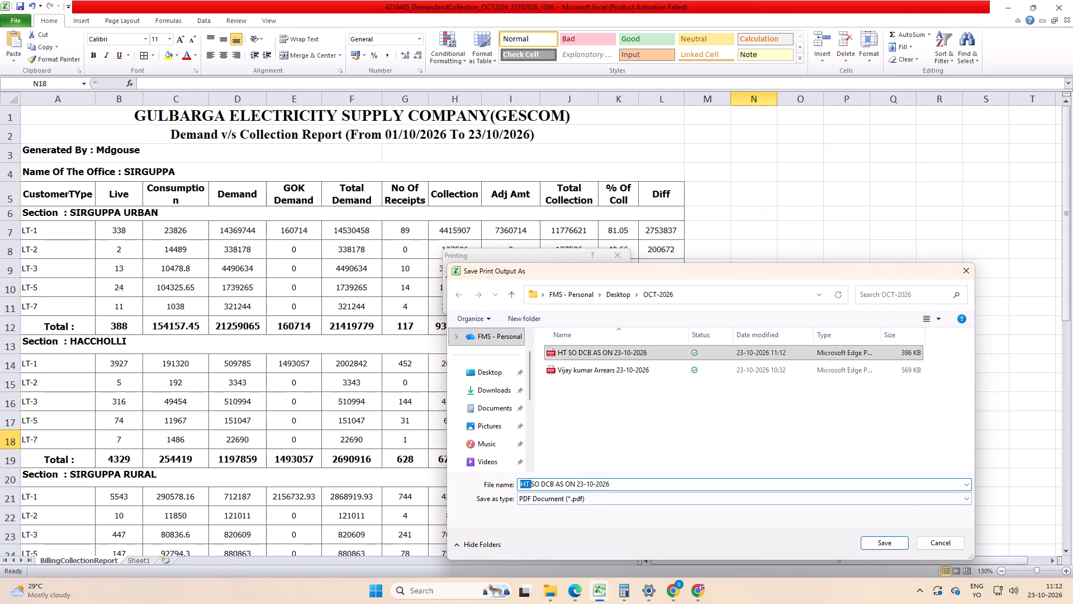
pyautogui.write('LT')
pyautogui.press('space')
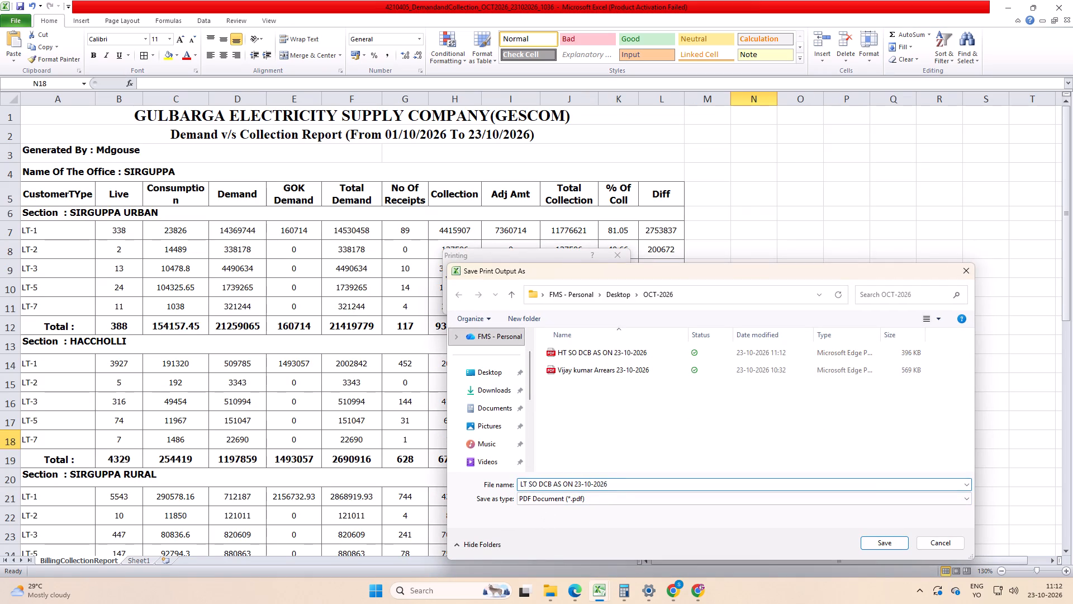
pyautogui.press('Return')
pyautogui.click(729, 534)
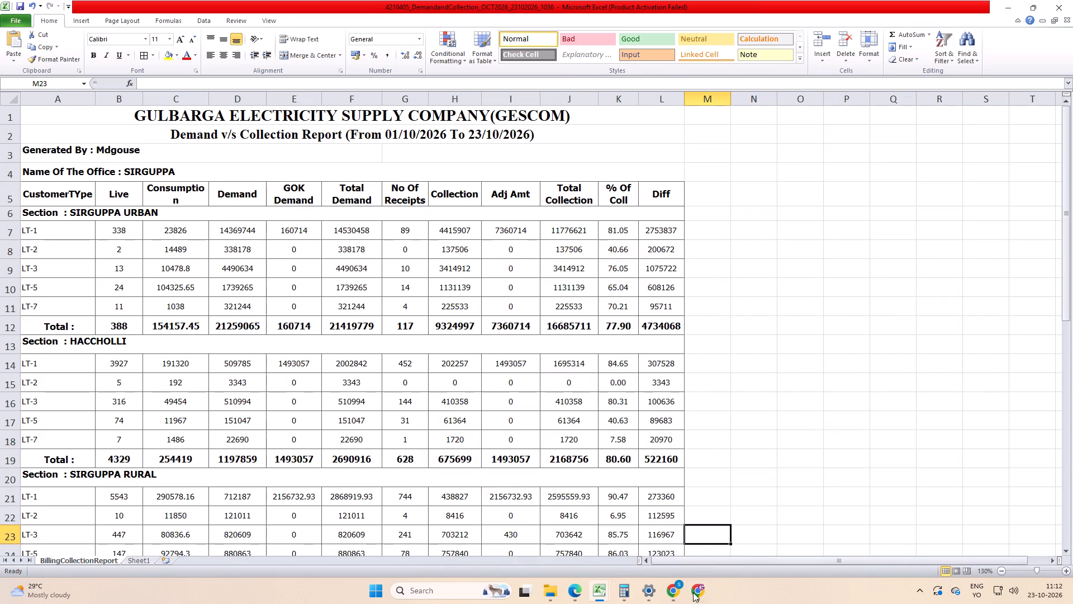